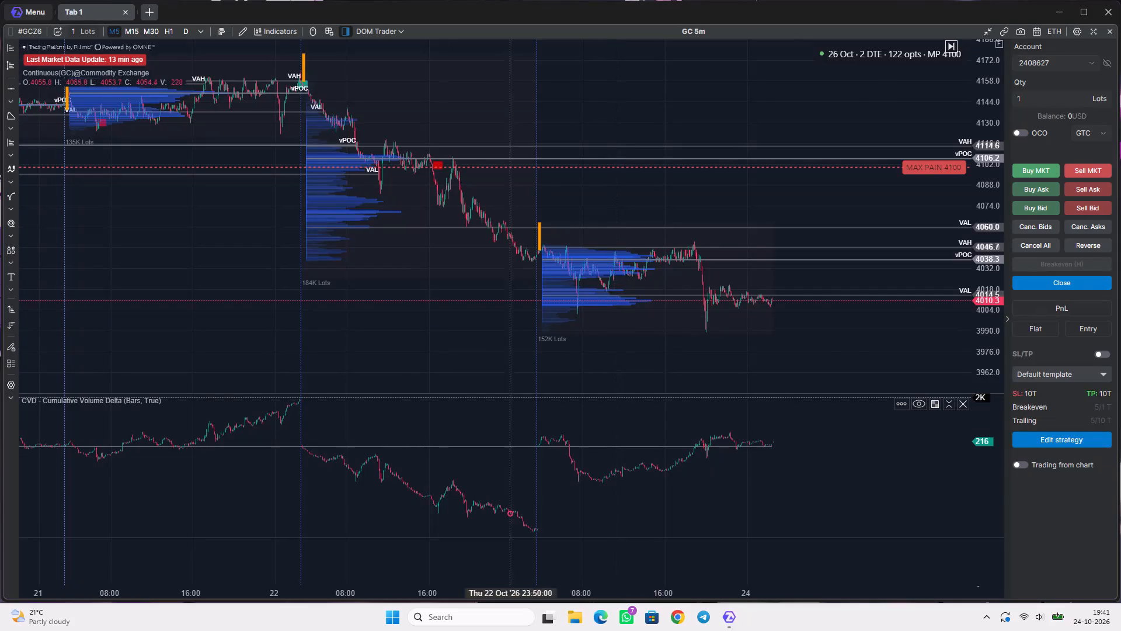
# Examine the GC 5-minute price action, daily volume profiles and cumulative volume delta across the October sessions.
pyautogui.scroll(4, 734, 460)
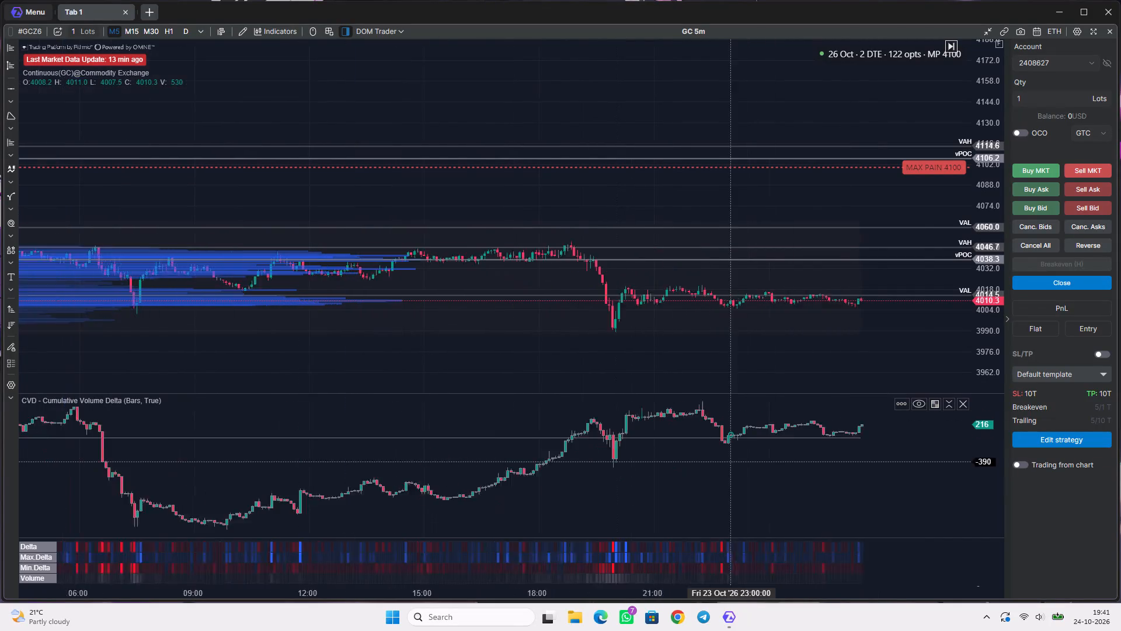
pyautogui.scroll(1, 728, 463)
pyautogui.scroll(-5, 614, 266)
pyautogui.scroll(-1, 1093, 279)
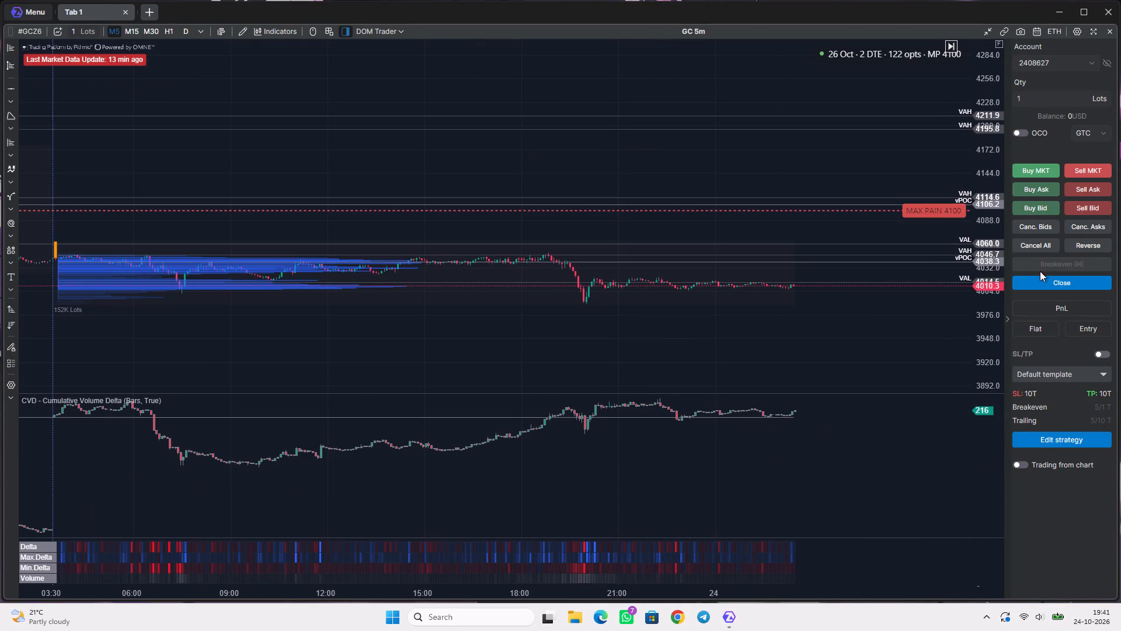
pyautogui.scroll(20, 973, 286)
pyautogui.scroll(13, 973, 286)
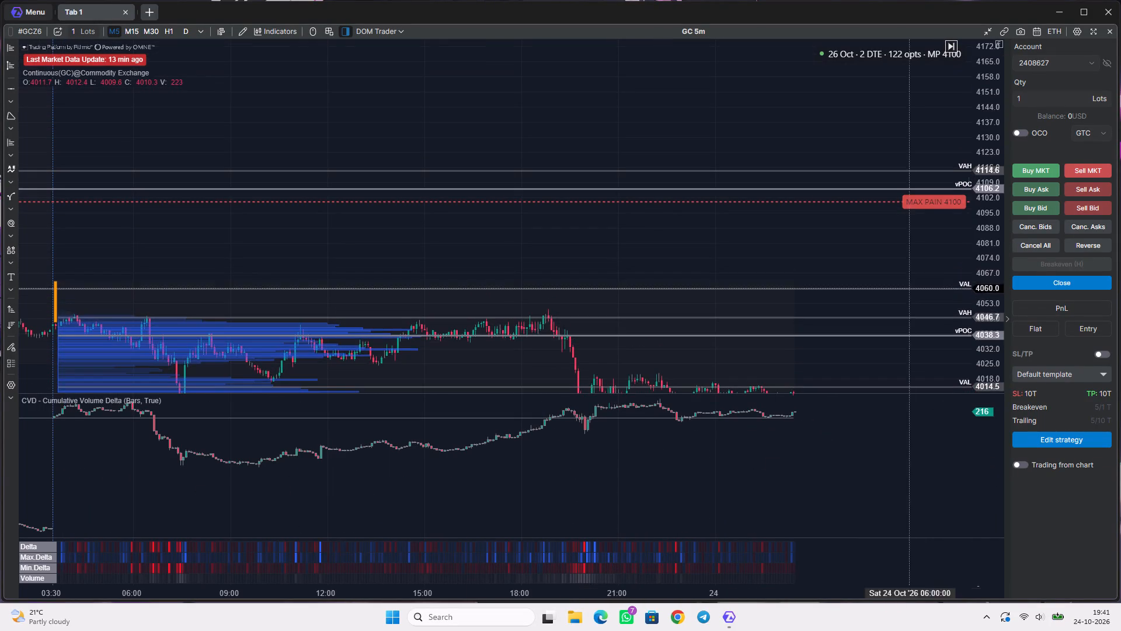
pyautogui.scroll(-11, 477, 293)
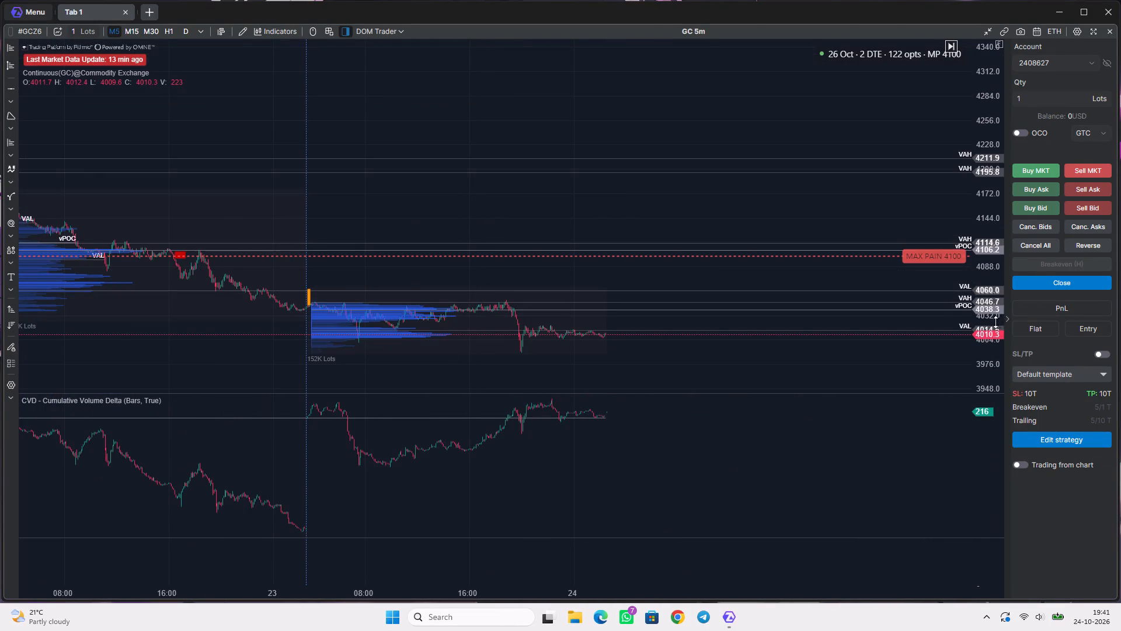
pyautogui.scroll(20, 993, 323)
pyautogui.moveTo(760, 361); pyautogui.dragTo(772, 268)
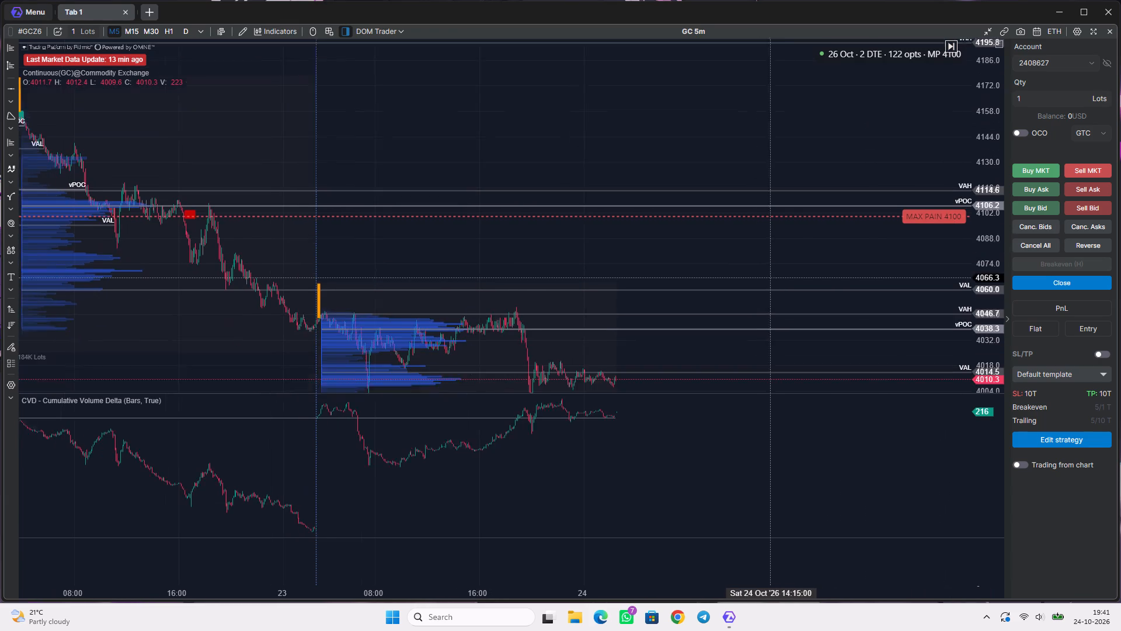
pyautogui.moveTo(772, 268); pyautogui.dragTo(792, 217)
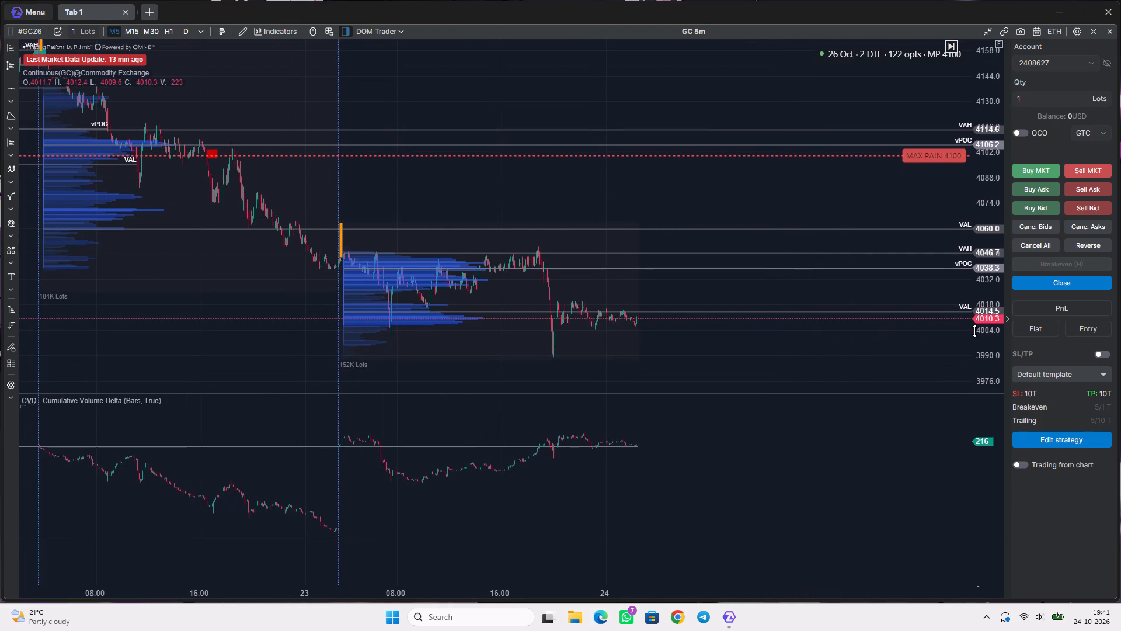
pyautogui.scroll(2, 974, 331)
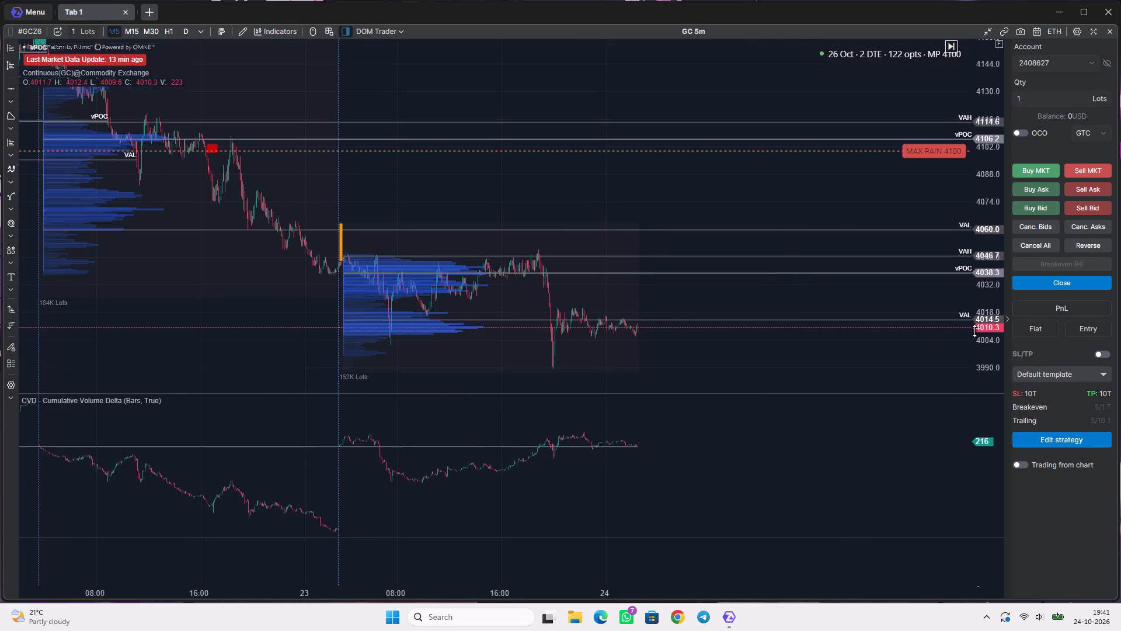
pyautogui.scroll(2, 974, 331)
pyautogui.scroll(-5, 334, 278)
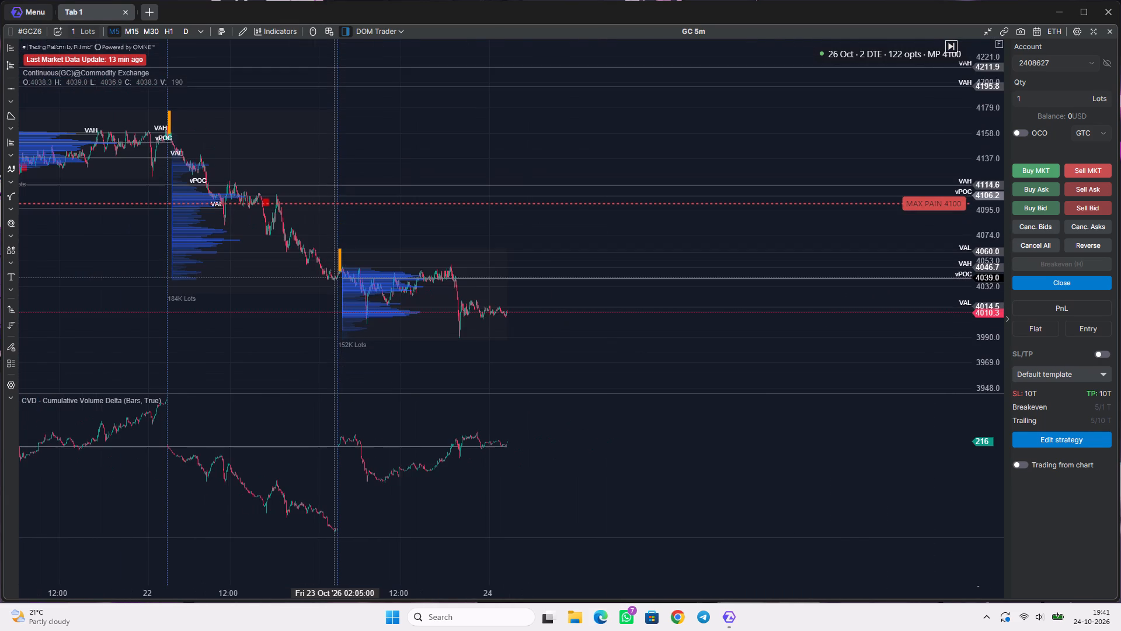
pyautogui.scroll(-9, 334, 278)
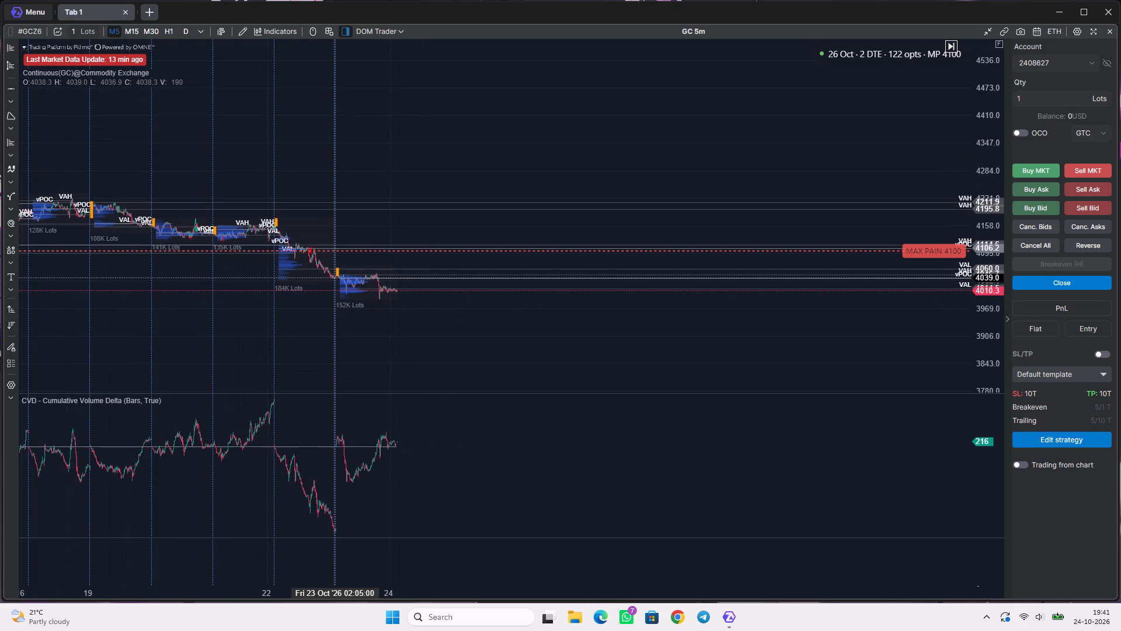
pyautogui.scroll(-8, 334, 278)
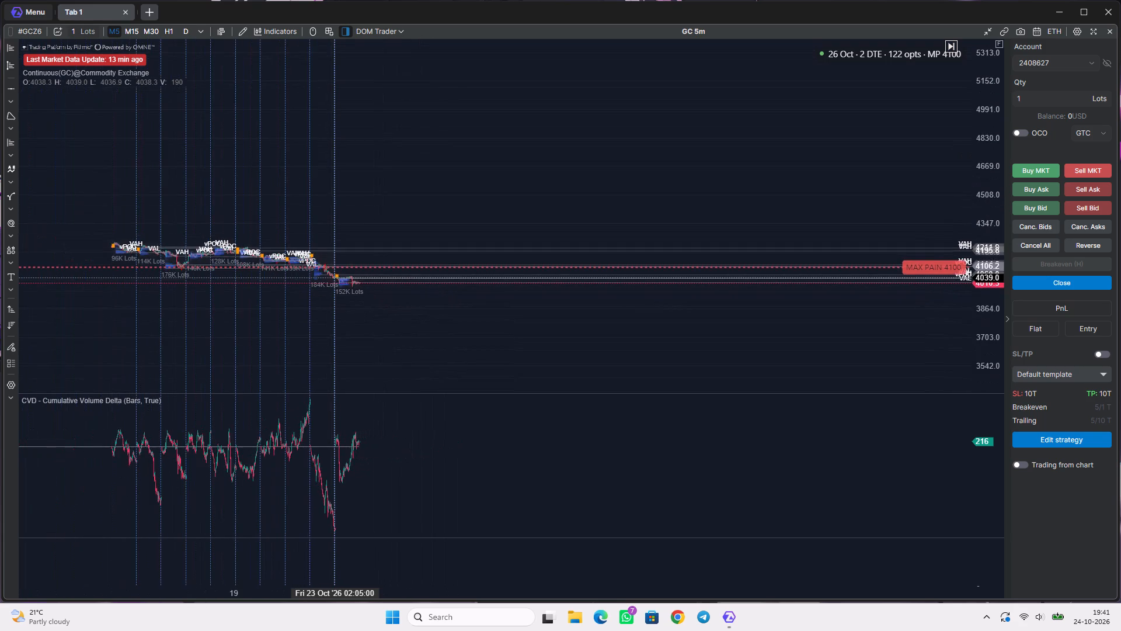
pyautogui.scroll(-4, 334, 278)
# Examine the 22 and 23 October sessions against their VAH, vPOC and VAL levels and the CVD.
pyautogui.scroll(20, 334, 278)
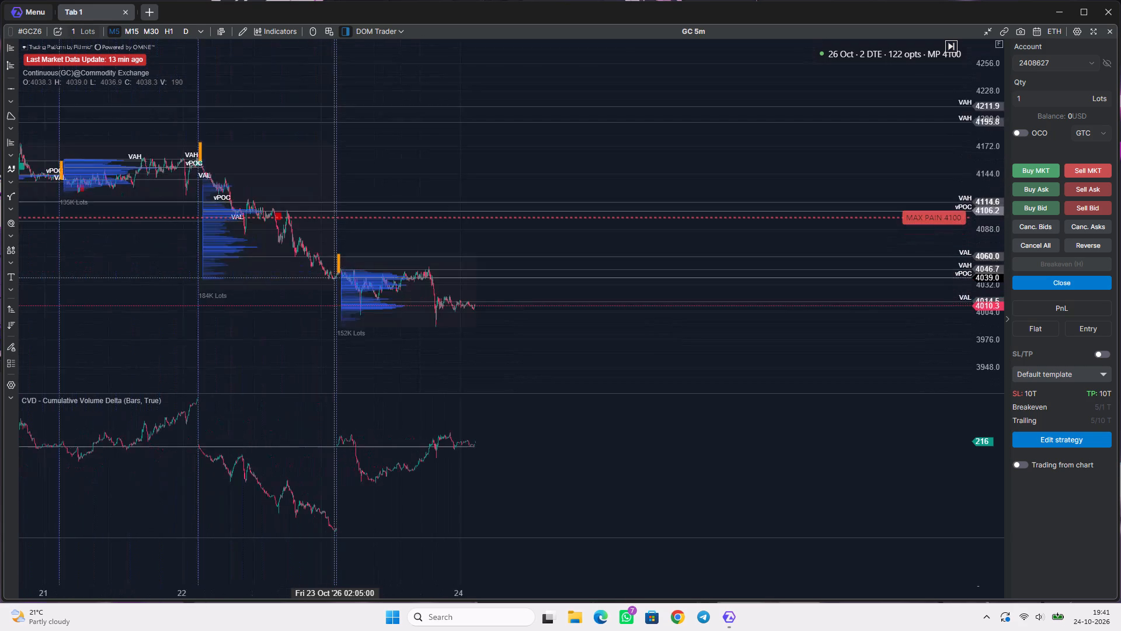
pyautogui.scroll(6, 334, 278)
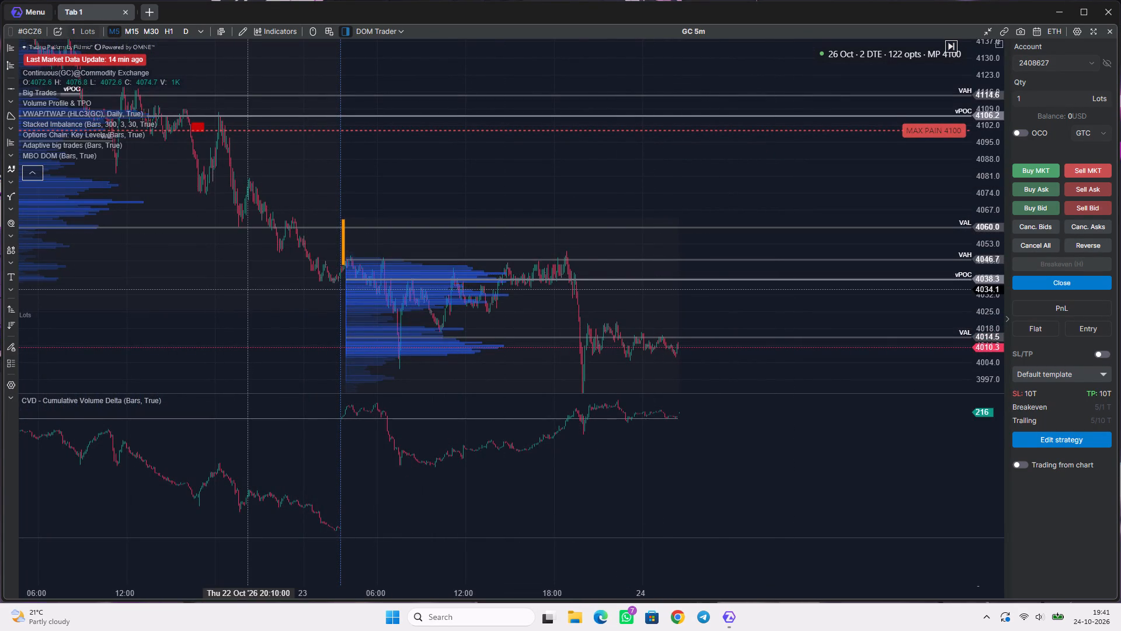
pyautogui.moveTo(246, 289); pyautogui.dragTo(286, 300)
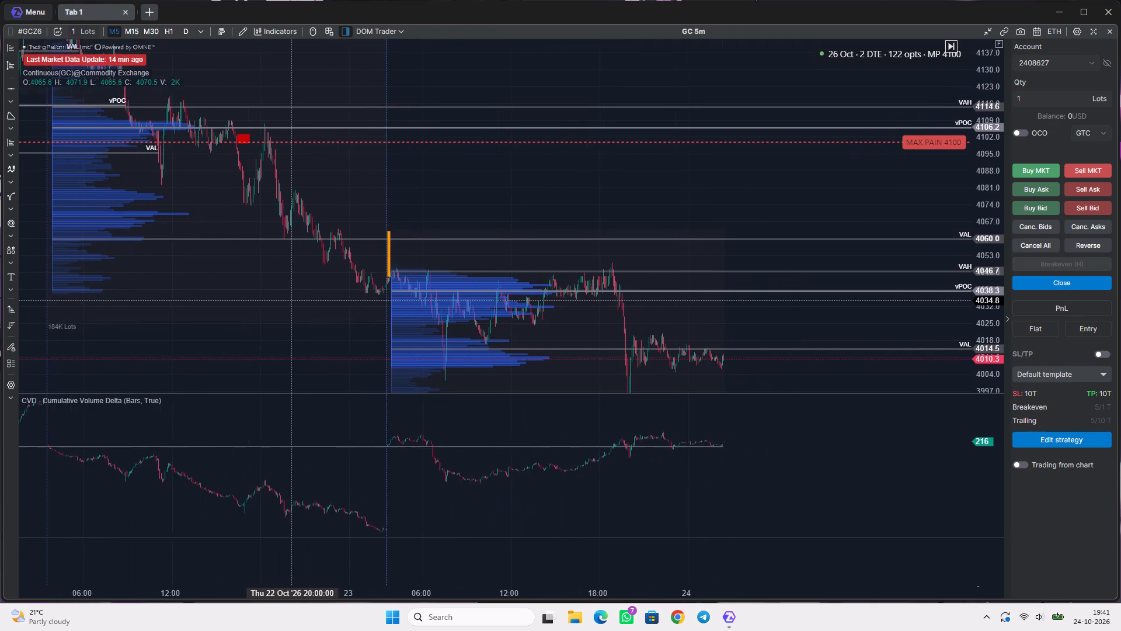
pyautogui.moveTo(286, 300); pyautogui.dragTo(262, 310)
pyautogui.scroll(-3, 286, 297)
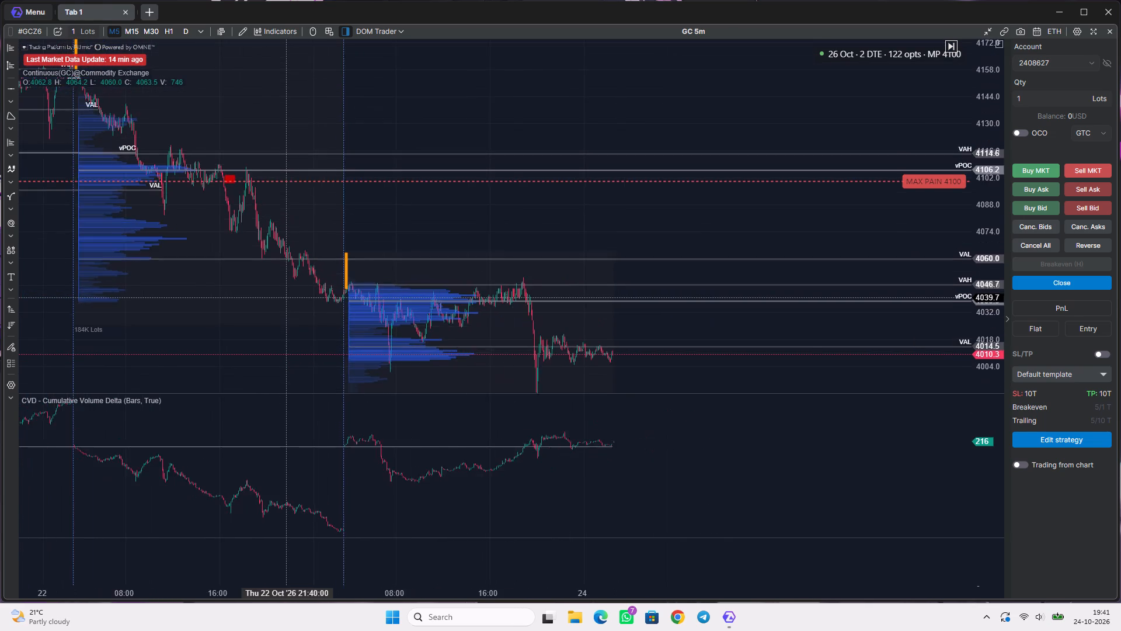
pyautogui.scroll(-2, 286, 297)
pyautogui.scroll(2, 316, 277)
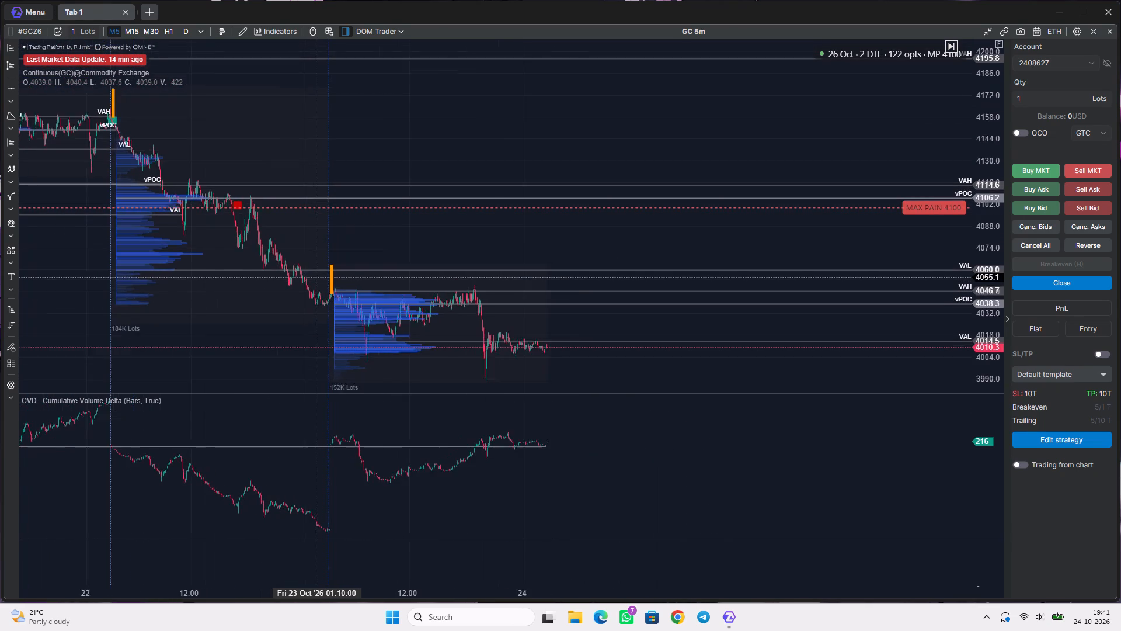
pyautogui.scroll(1, 316, 277)
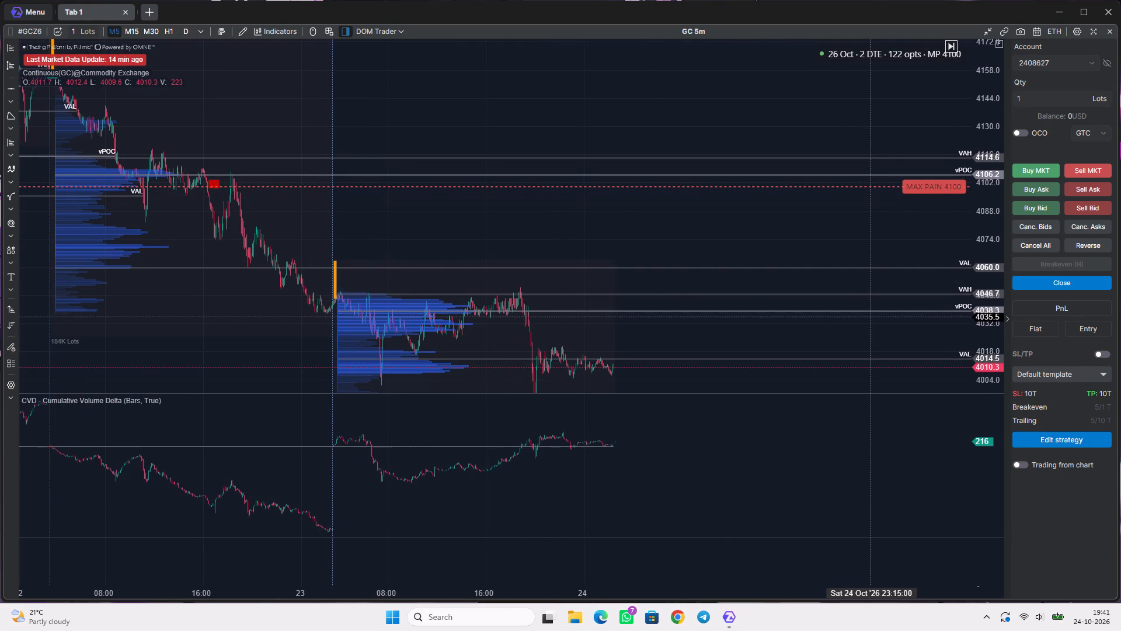
pyautogui.scroll(6, 983, 331)
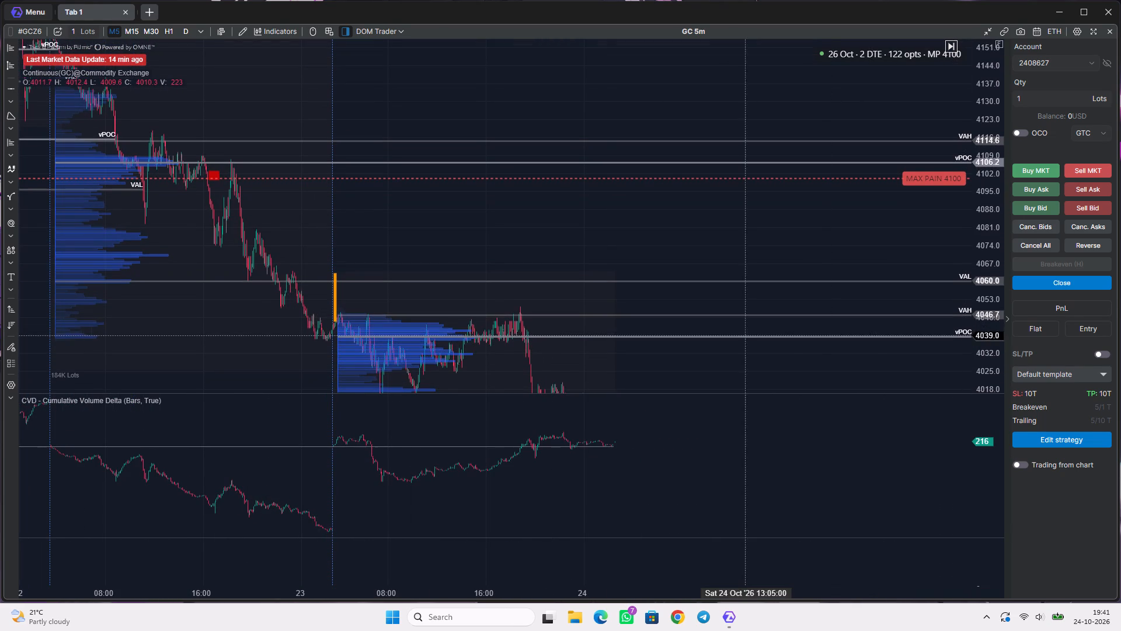
pyautogui.moveTo(612, 305); pyautogui.dragTo(685, 227)
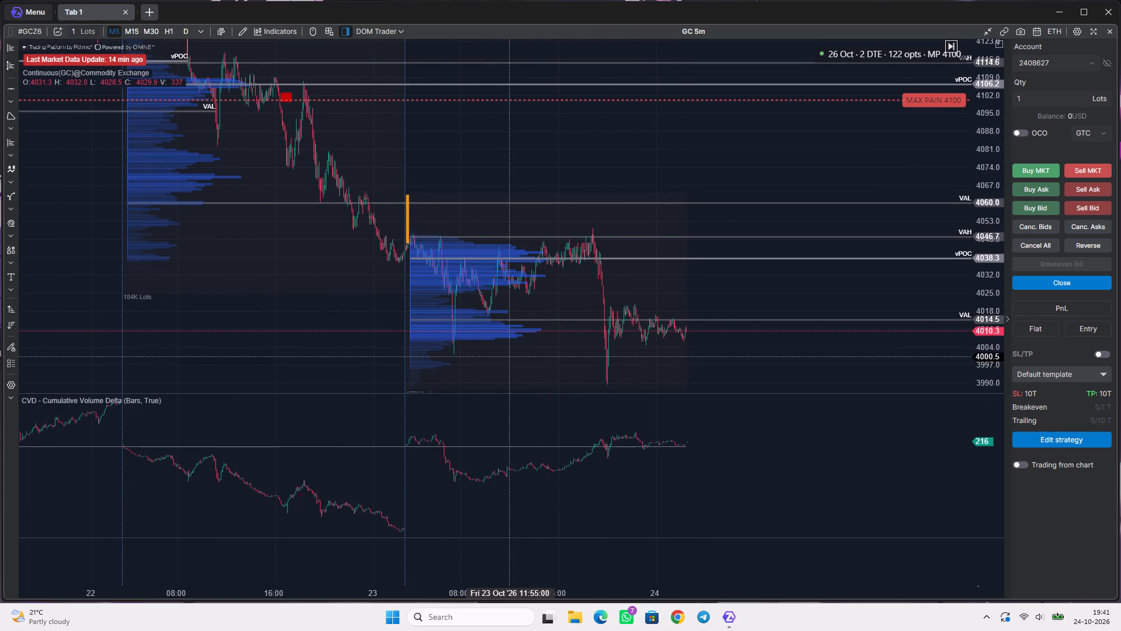
pyautogui.moveTo(509, 356); pyautogui.dragTo(587, 266)
# Draw a trend line in the CVD pane joining the two early 23 October peaks, from about 04:05 to 06:00.
pyautogui.scroll(6, 522, 504)
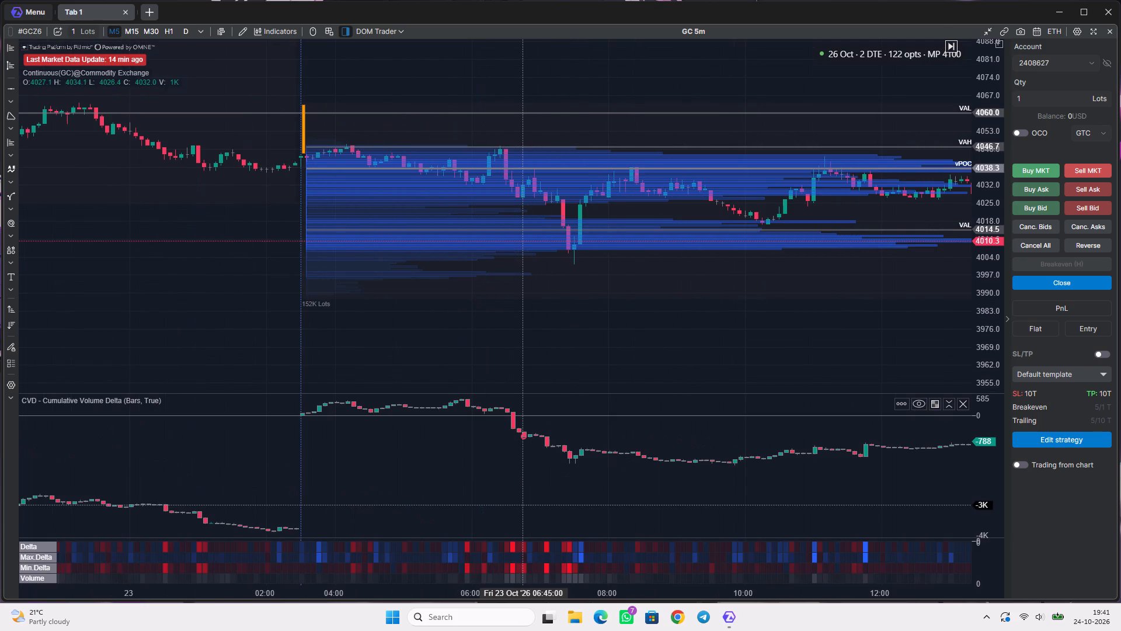
pyautogui.scroll(-3, 522, 504)
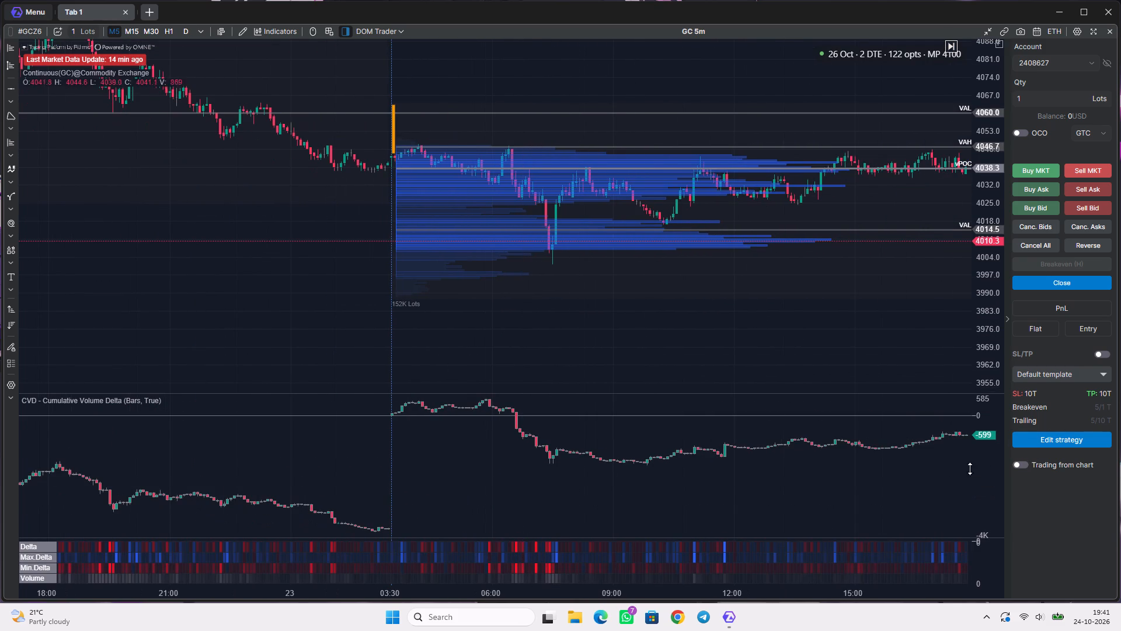
pyautogui.scroll(9, 981, 457)
pyautogui.moveTo(562, 428); pyautogui.dragTo(589, 523)
pyautogui.moveTo(557, 411); pyautogui.dragTo(574, 472)
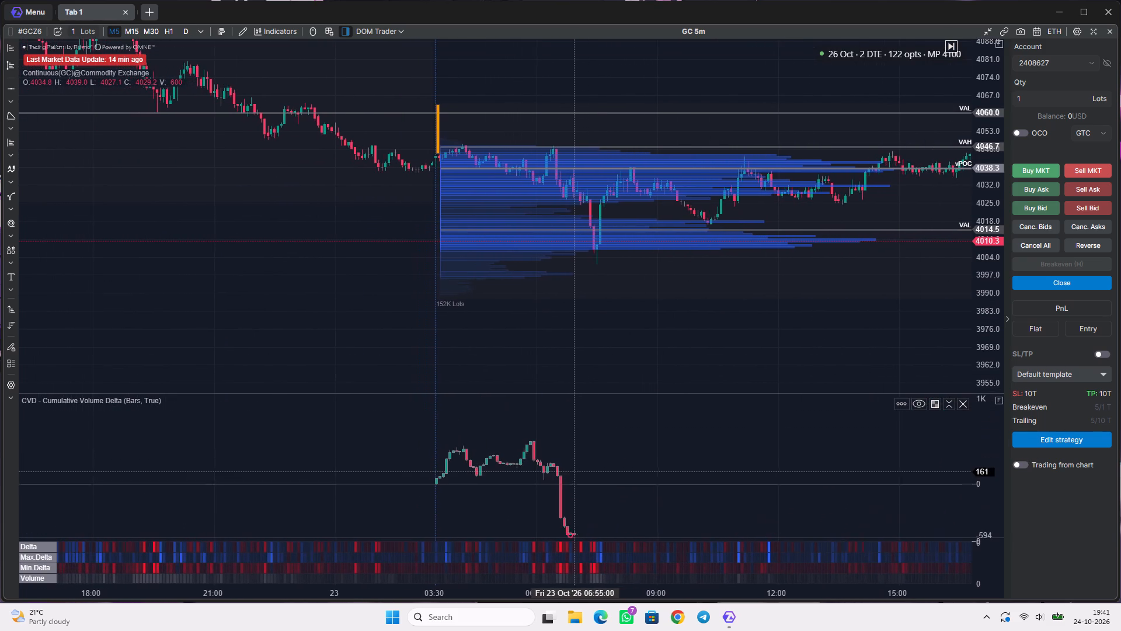
pyautogui.moveTo(574, 472); pyautogui.dragTo(576, 473)
pyautogui.scroll(12, 988, 223)
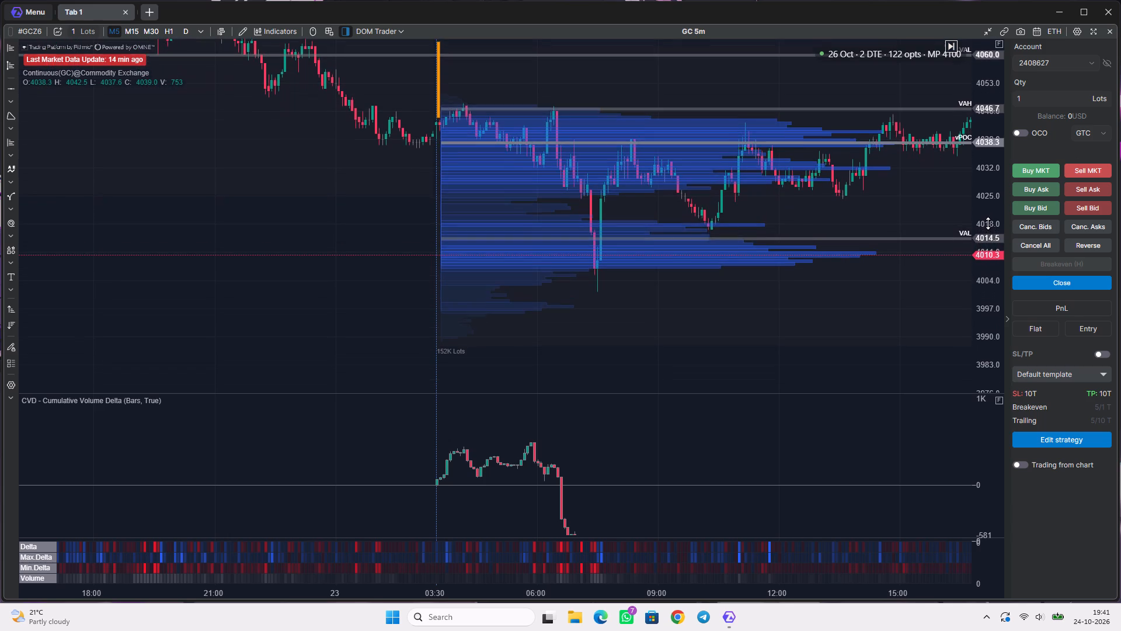
pyautogui.scroll(1, 988, 223)
pyautogui.moveTo(609, 126); pyautogui.dragTo(587, 205)
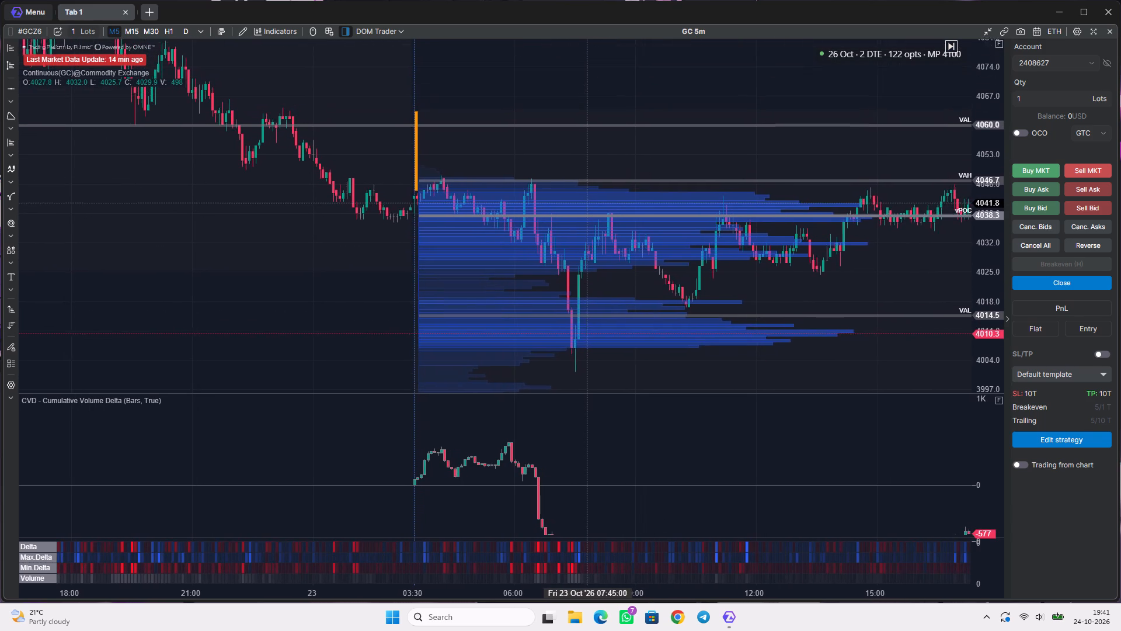
pyautogui.moveTo(587, 205); pyautogui.dragTo(585, 241)
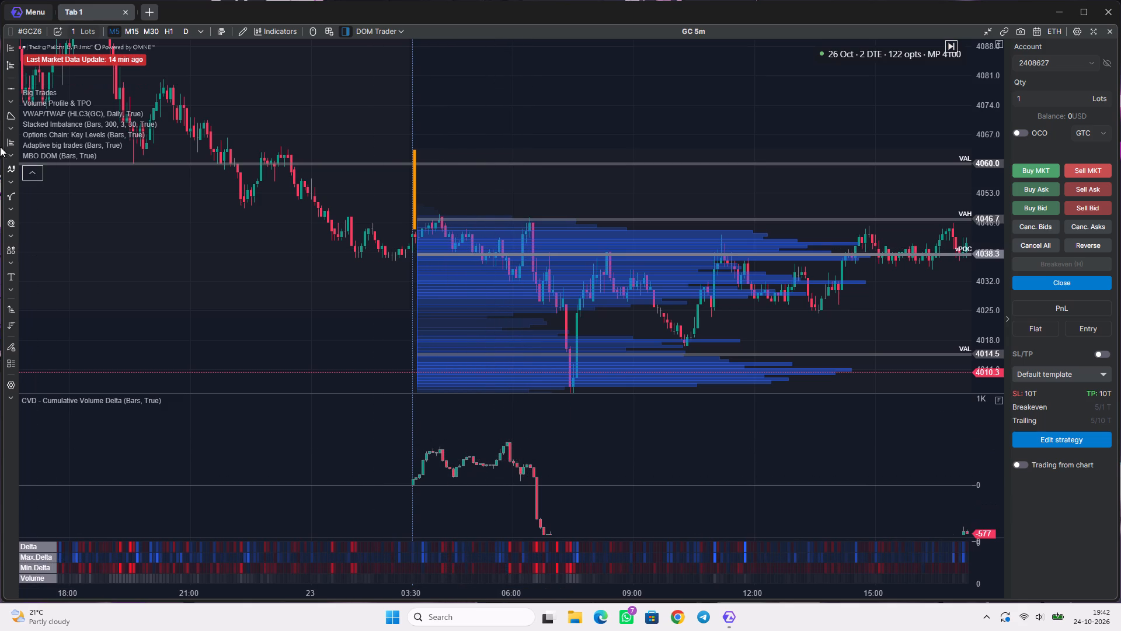
pyautogui.click(13, 99)
pyautogui.click(68, 96)
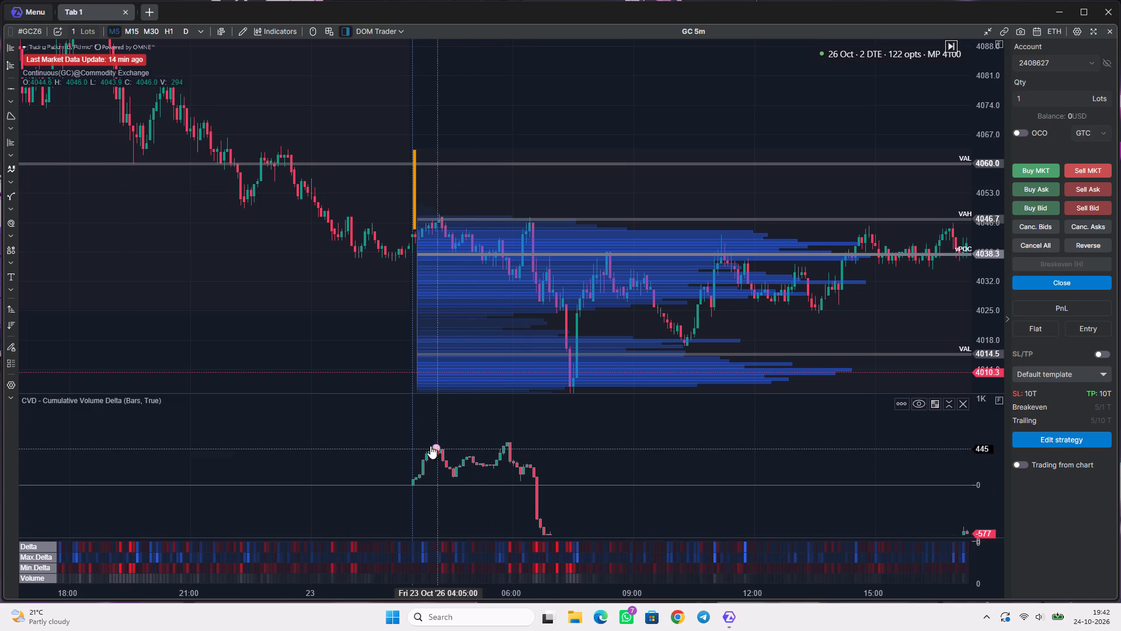
pyautogui.click(439, 448)
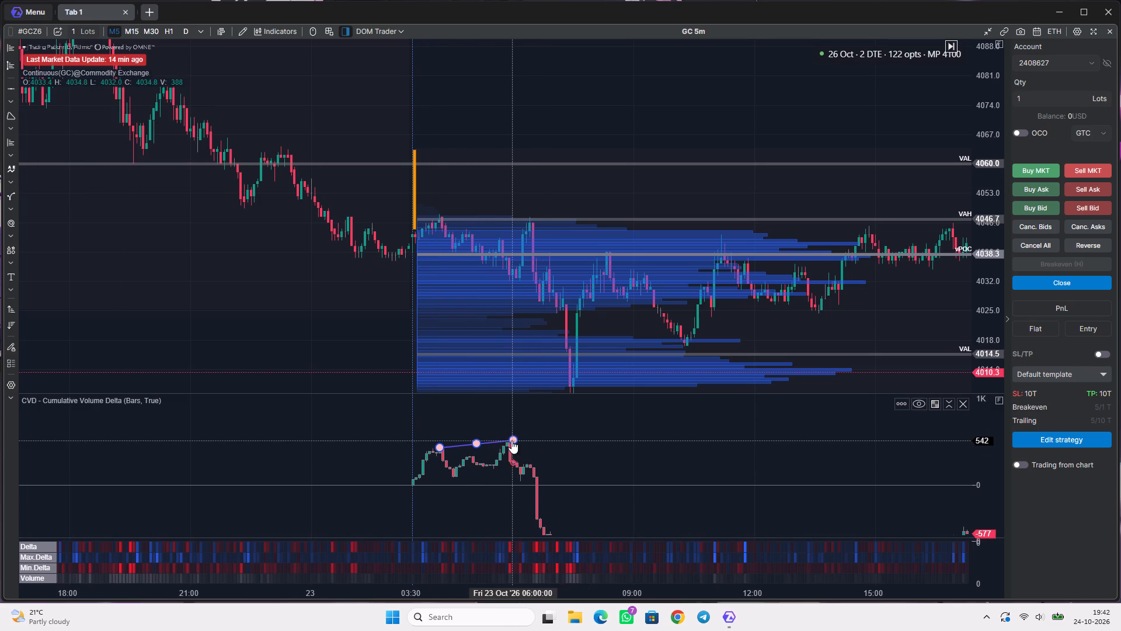
pyautogui.click(511, 441)
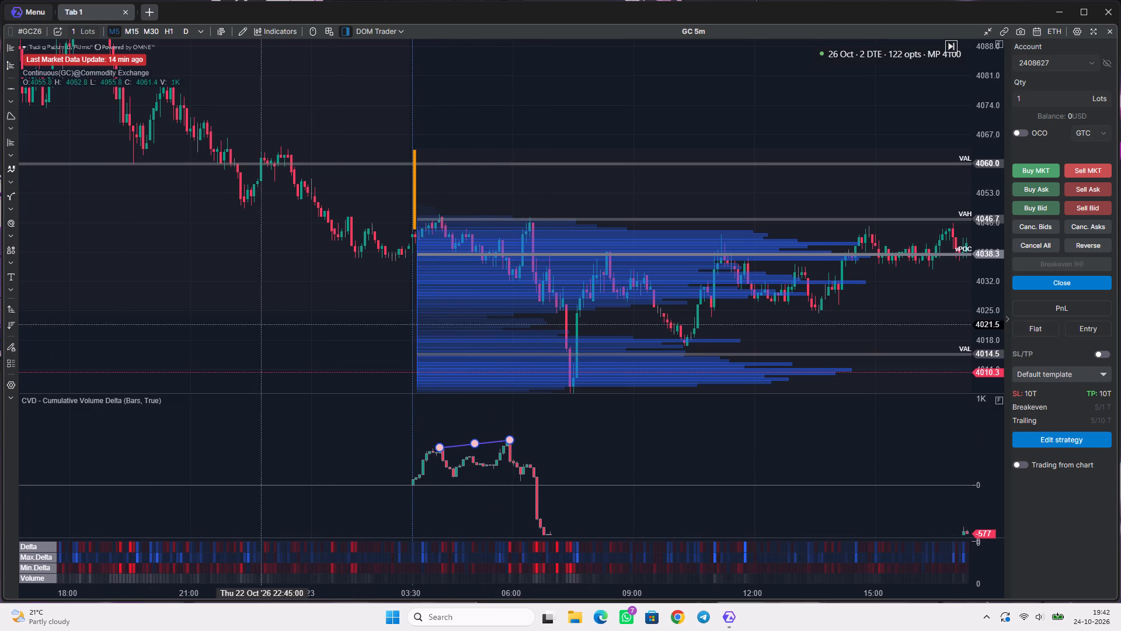
# Draw a trend line on the price chart joining the 23 October highs near the VAH, from about 04:10 to 06:25.
pyautogui.click(9, 98)
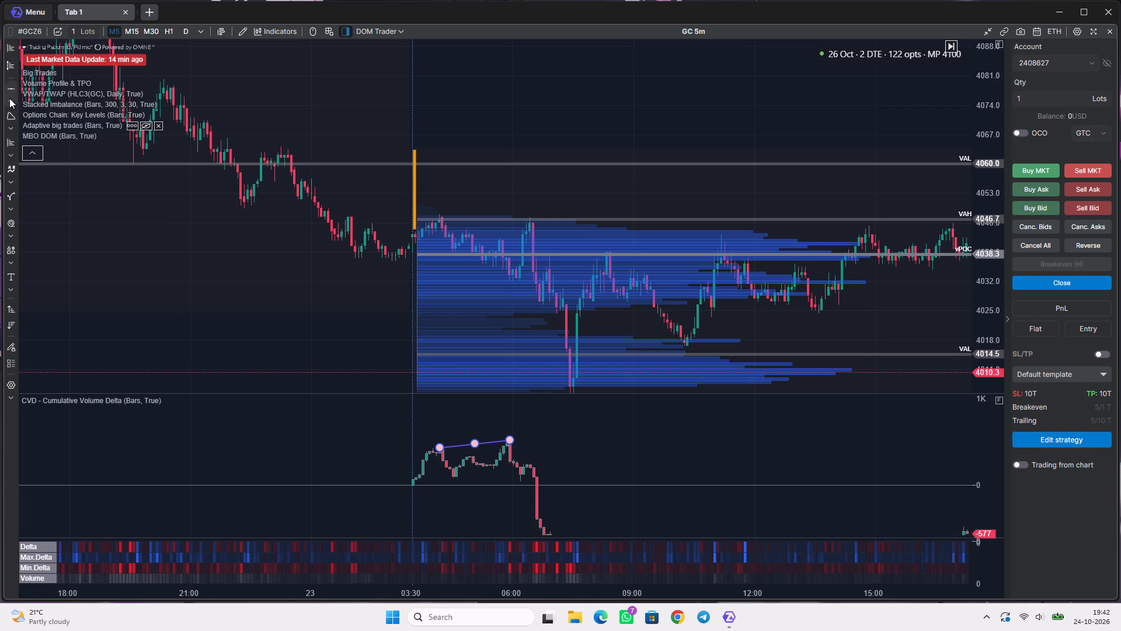
pyautogui.click(9, 103)
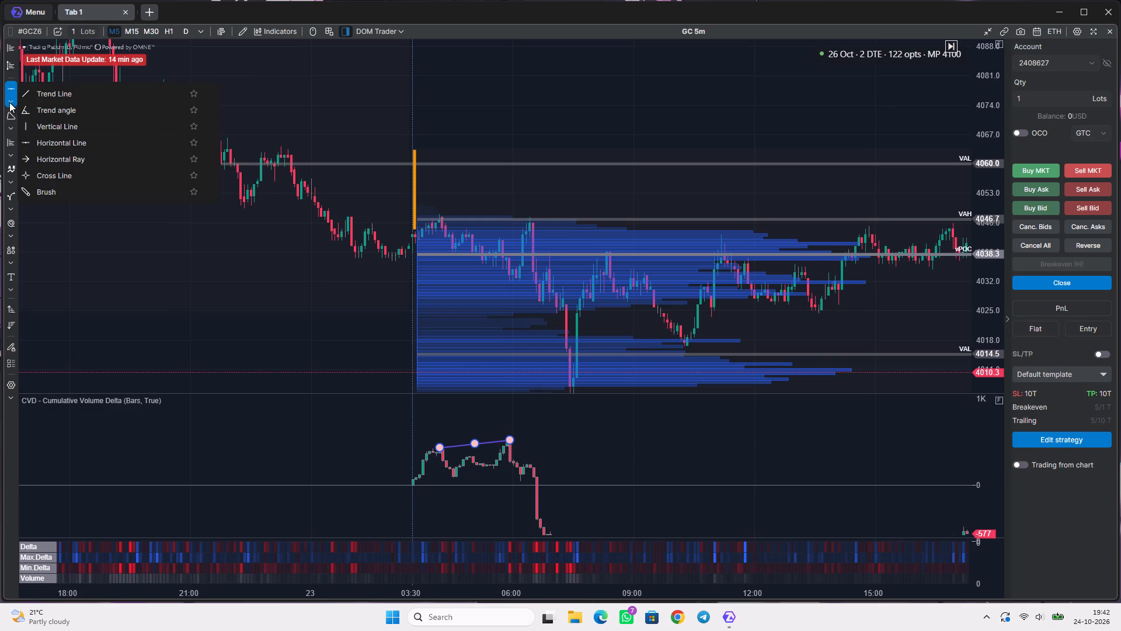
pyautogui.click(44, 88)
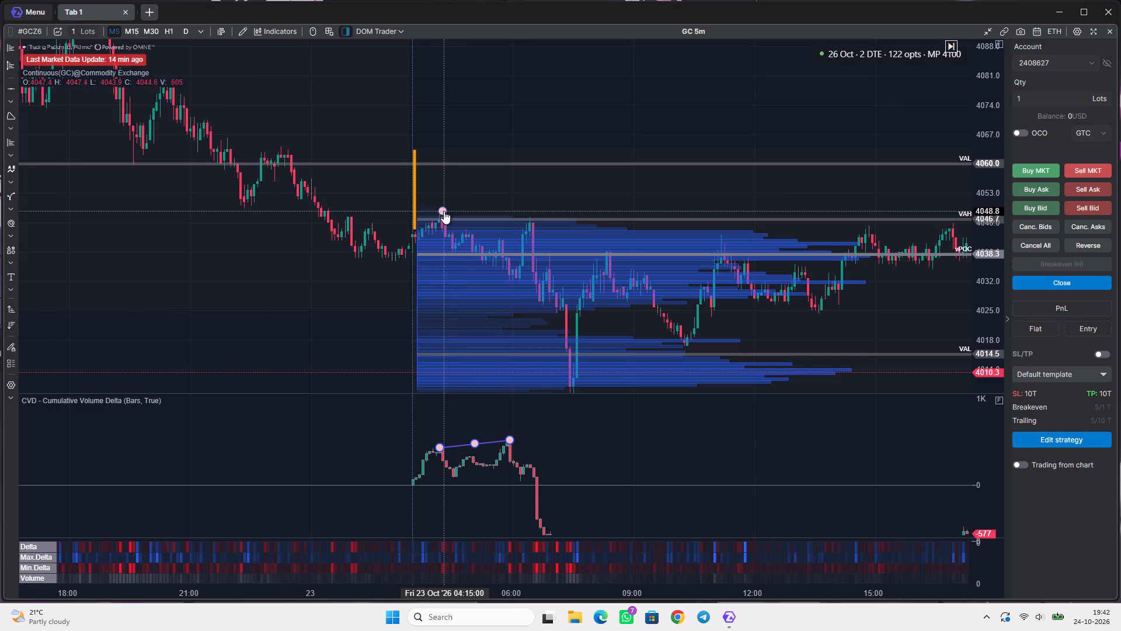
pyautogui.click(438, 213)
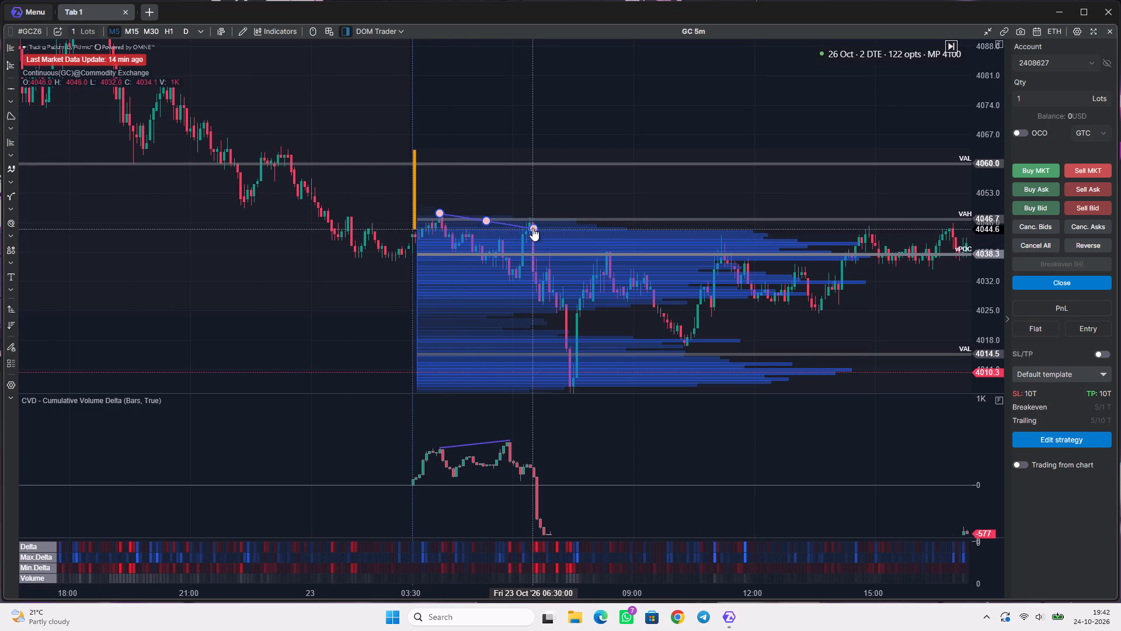
pyautogui.click(529, 218)
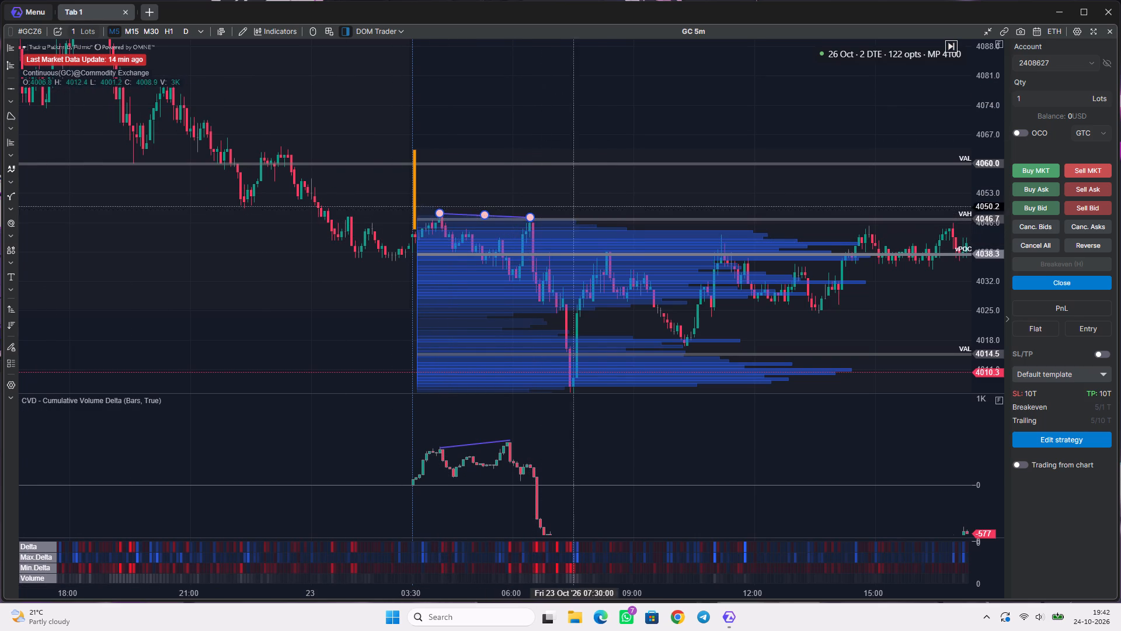
pyautogui.click(614, 189)
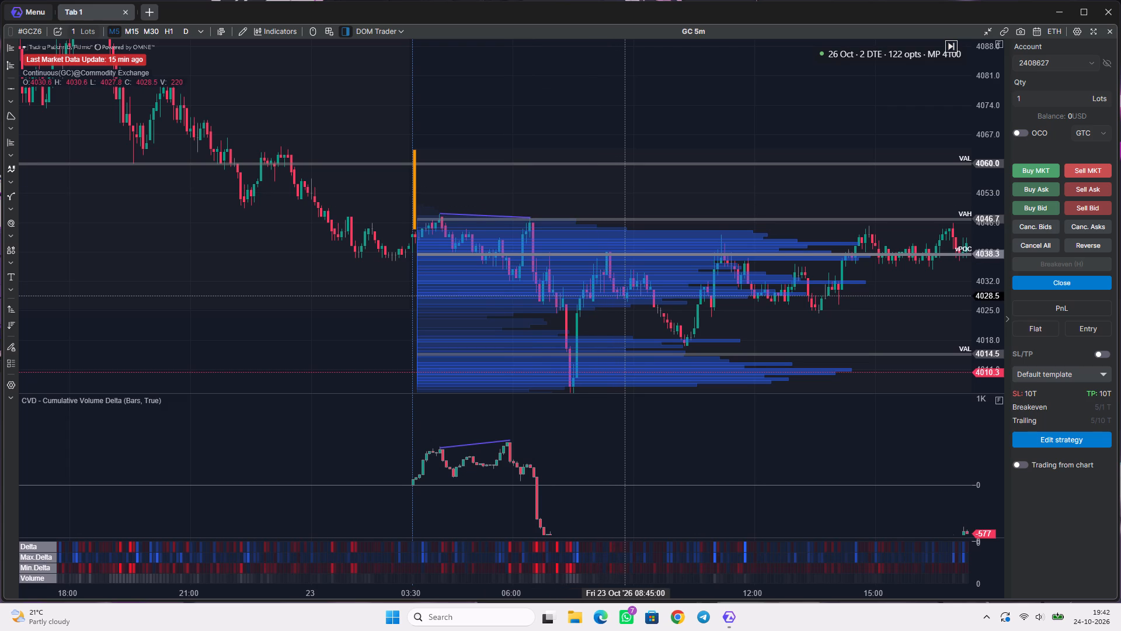
# Examine the rest of the 23 October session against its VAH, vPOC and VAL levels and the CVD.
pyautogui.moveTo(625, 296); pyautogui.dragTo(579, 271)
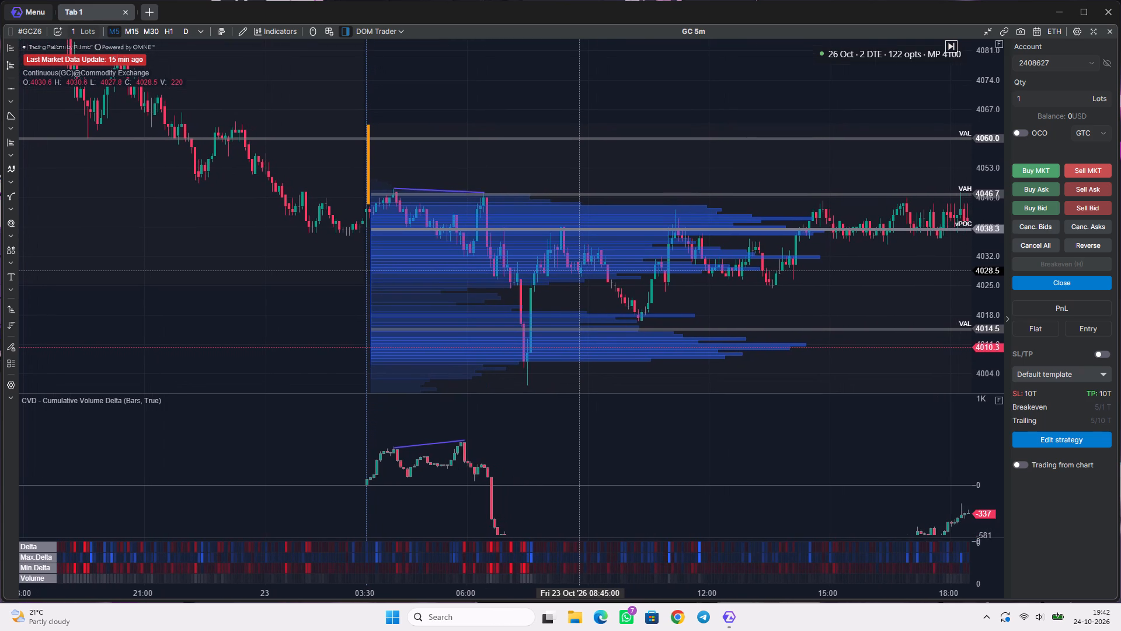
pyautogui.scroll(-2, 579, 271)
pyautogui.moveTo(791, 293); pyautogui.dragTo(554, 291)
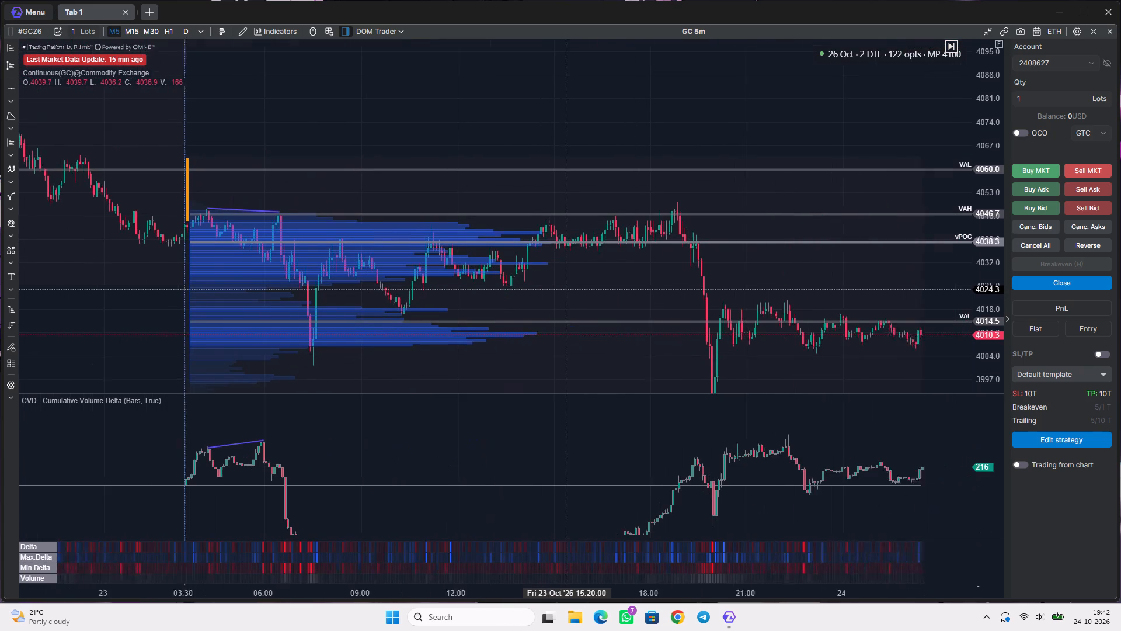
pyautogui.moveTo(554, 291); pyautogui.dragTo(588, 275)
pyautogui.scroll(-3, 590, 274)
pyautogui.moveTo(563, 468); pyautogui.dragTo(563, 464)
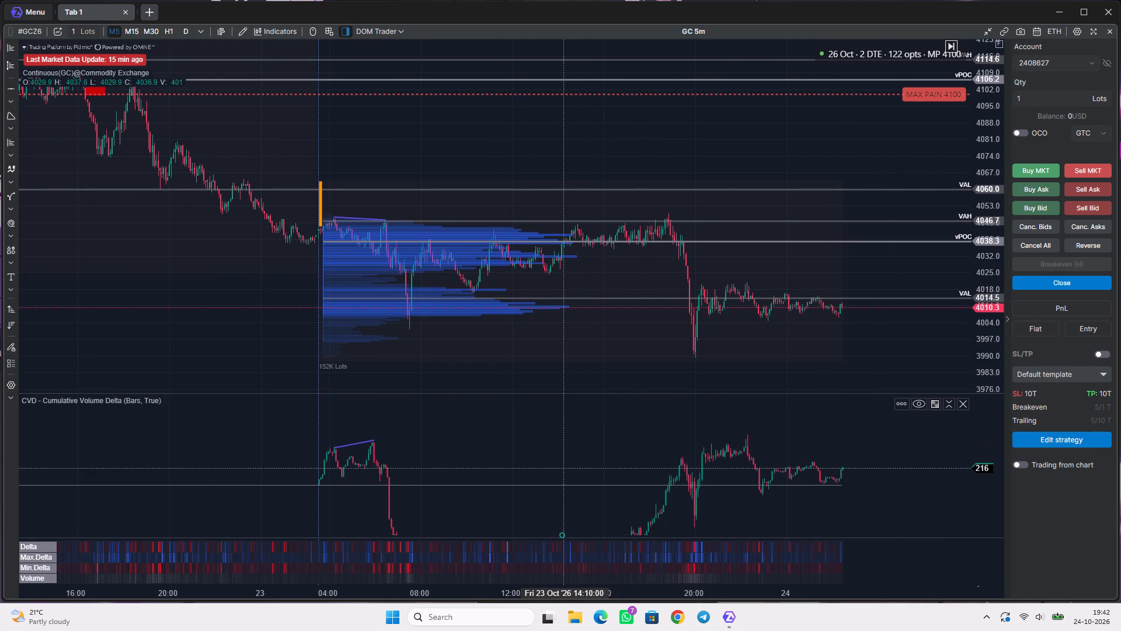
pyautogui.moveTo(563, 464); pyautogui.dragTo(593, 414)
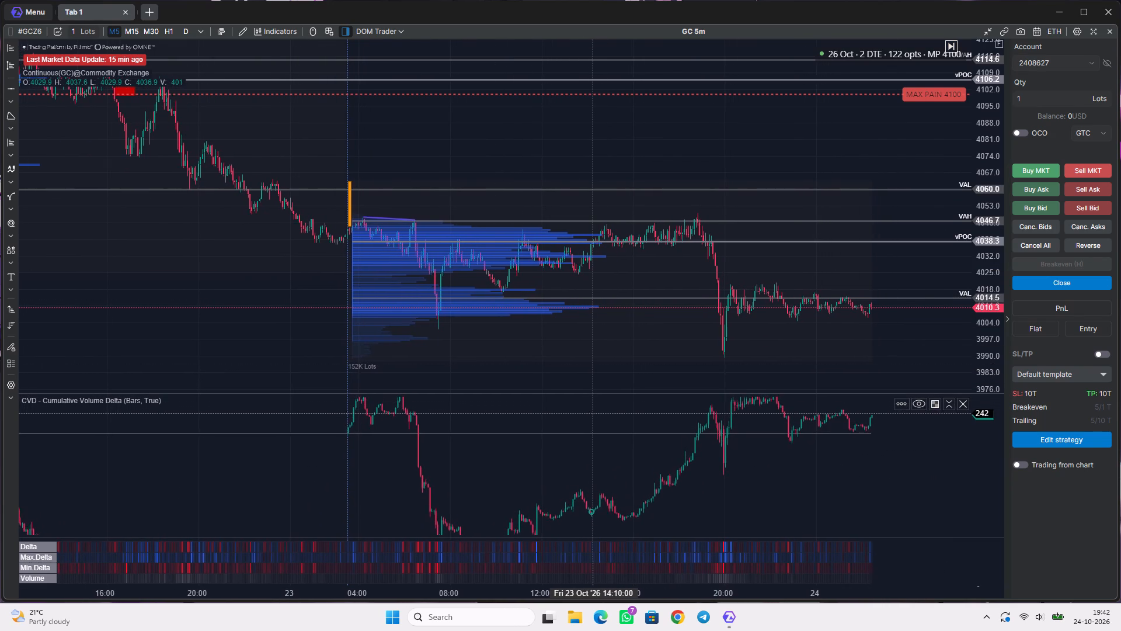
pyautogui.moveTo(593, 414); pyautogui.dragTo(592, 423)
pyautogui.click(241, 197)
pyautogui.moveTo(256, 226); pyautogui.dragTo(286, 256)
pyautogui.moveTo(826, 308); pyautogui.dragTo(750, 290)
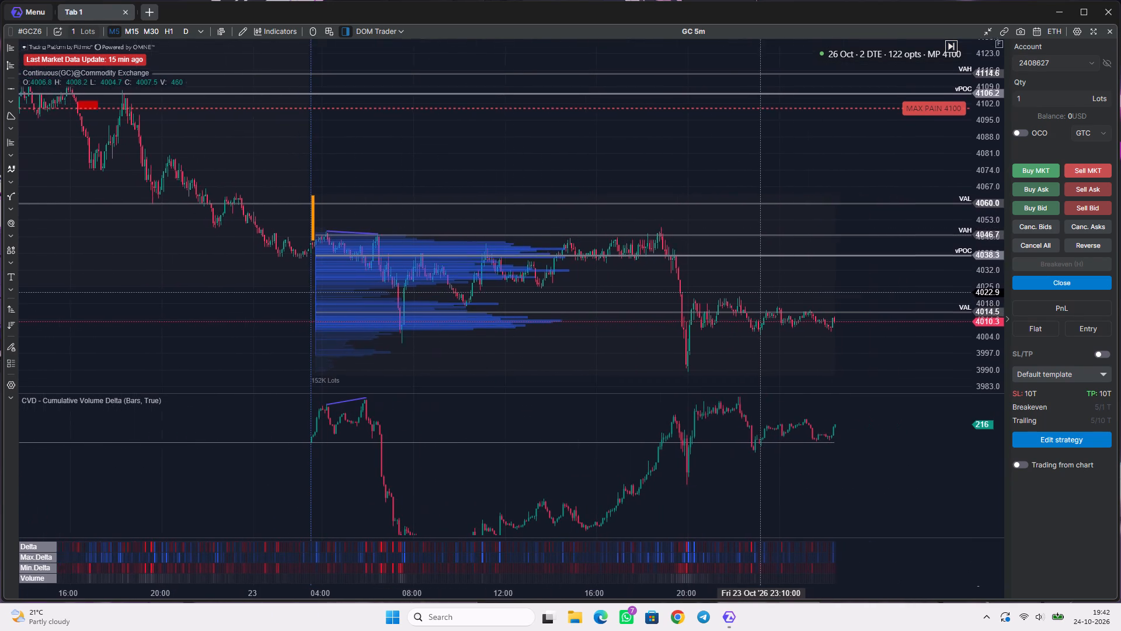
pyautogui.moveTo(750, 290); pyautogui.dragTo(719, 273)
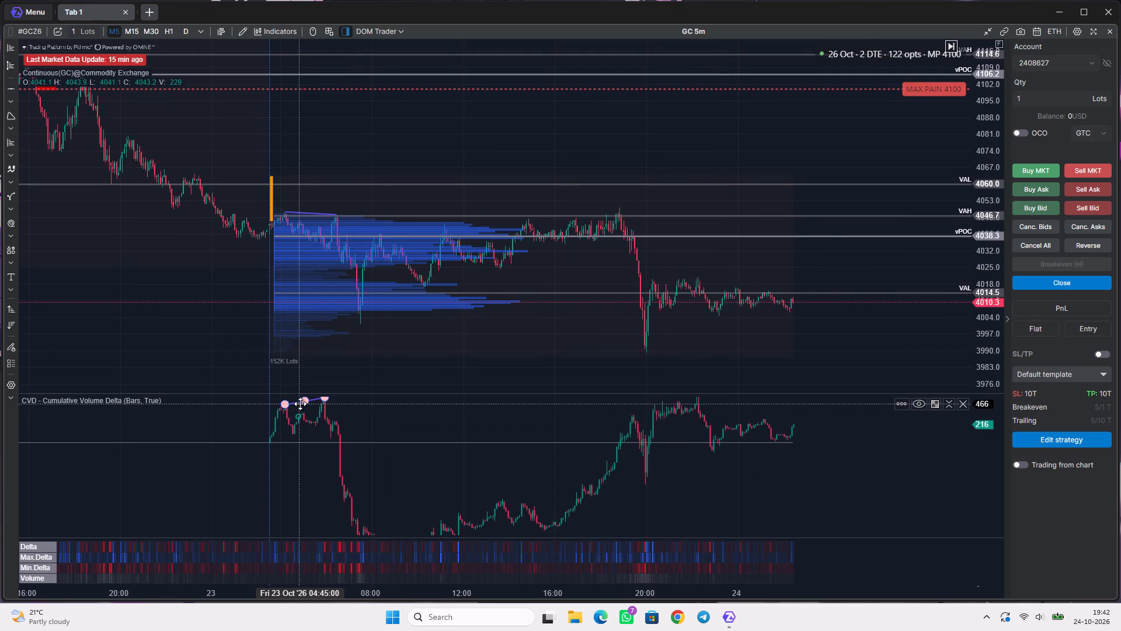
# Delete the trend line from the CVD pane.
pyautogui.moveTo(302, 401); pyautogui.dragTo(393, 351)
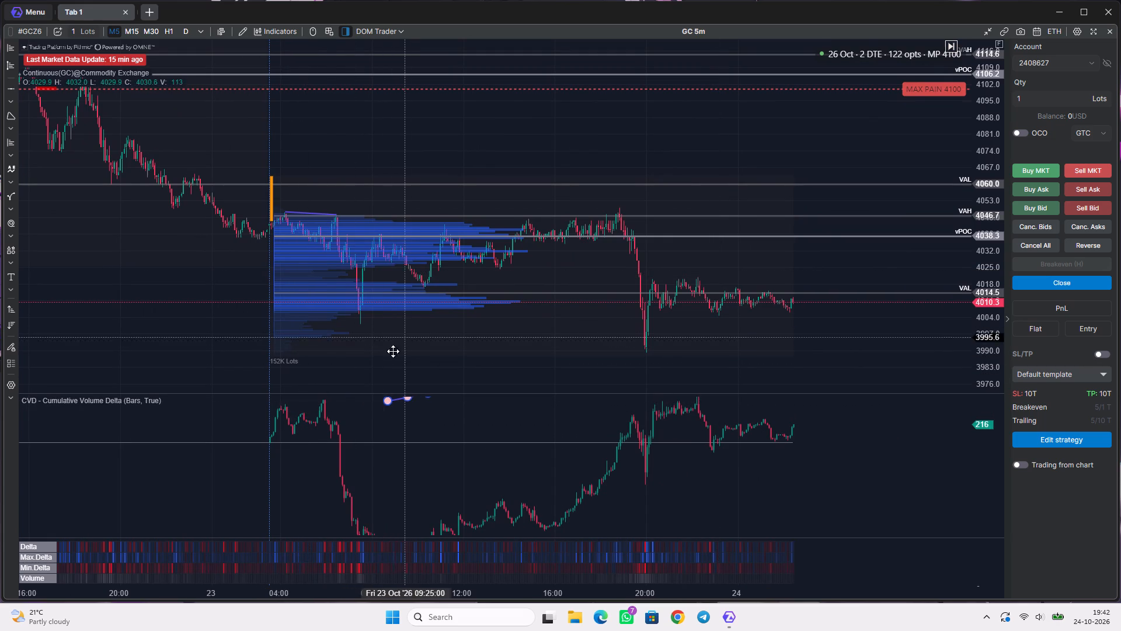
pyautogui.moveTo(393, 351); pyautogui.dragTo(349, 438)
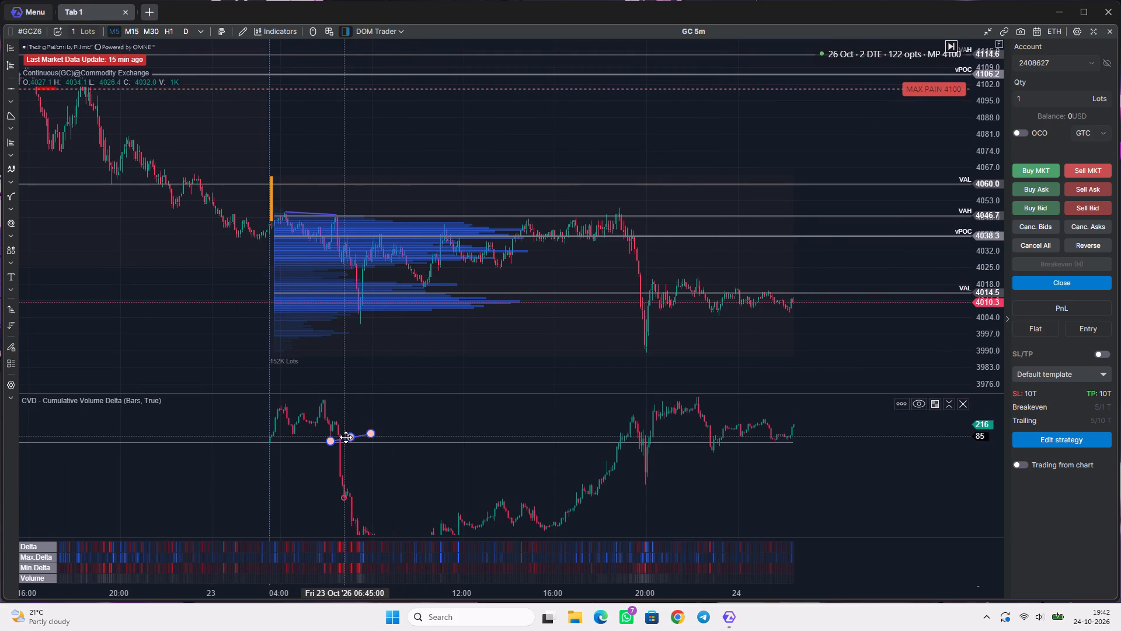
pyautogui.rightClick(351, 441)
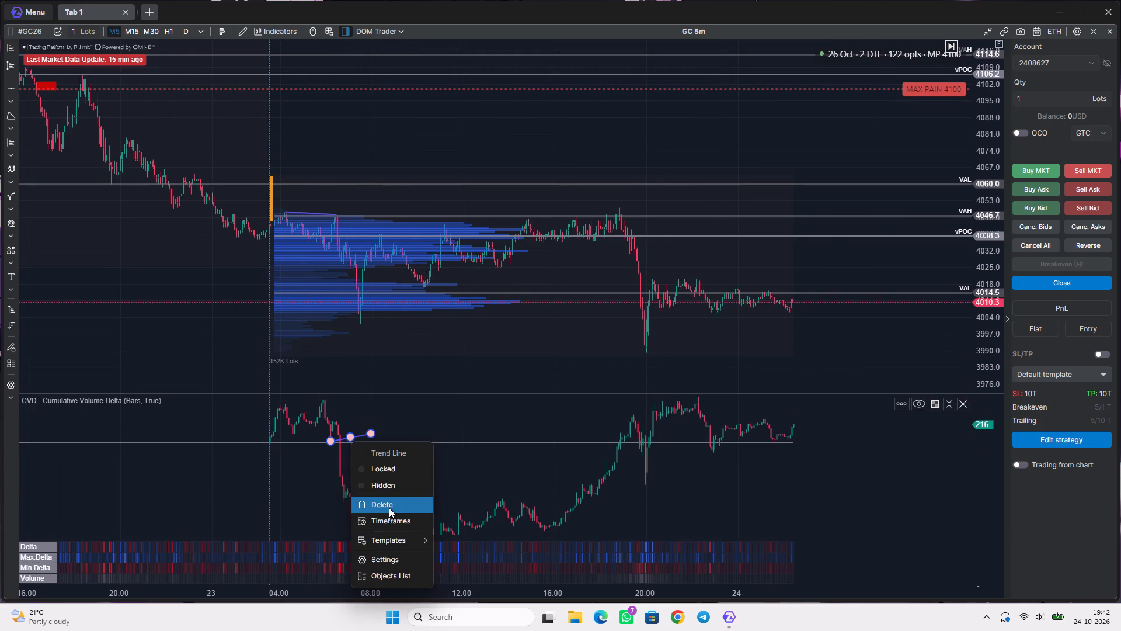
pyautogui.click(389, 508)
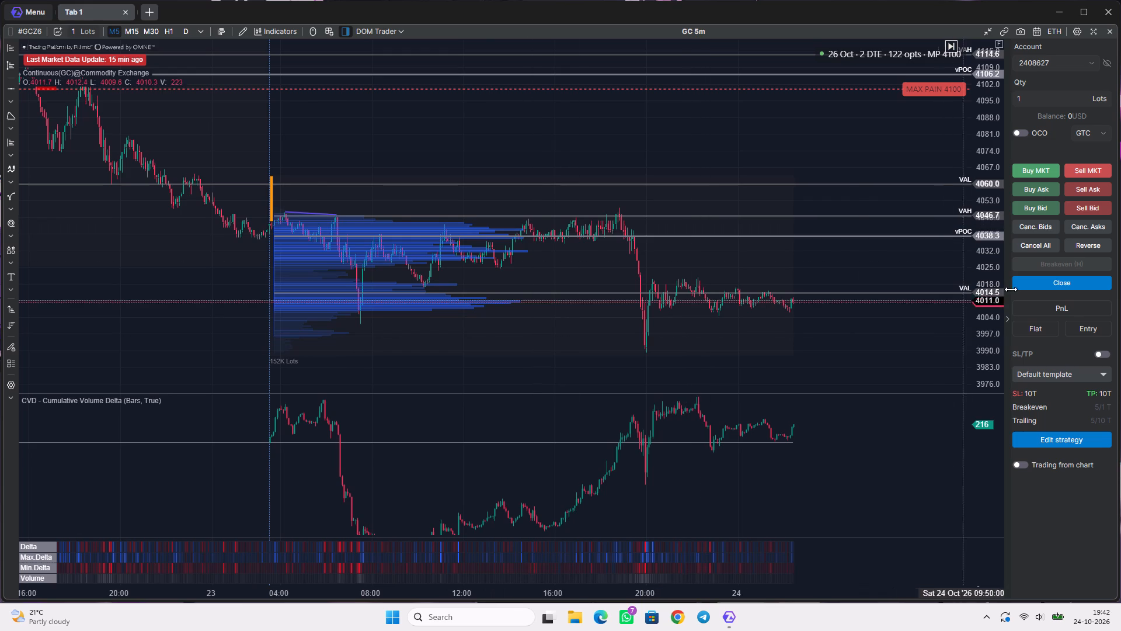
# Draw a thin rectangle just below the 23 October VAL, about 4014 to 4012, extending past the last candle.
pyautogui.scroll(8, 983, 303)
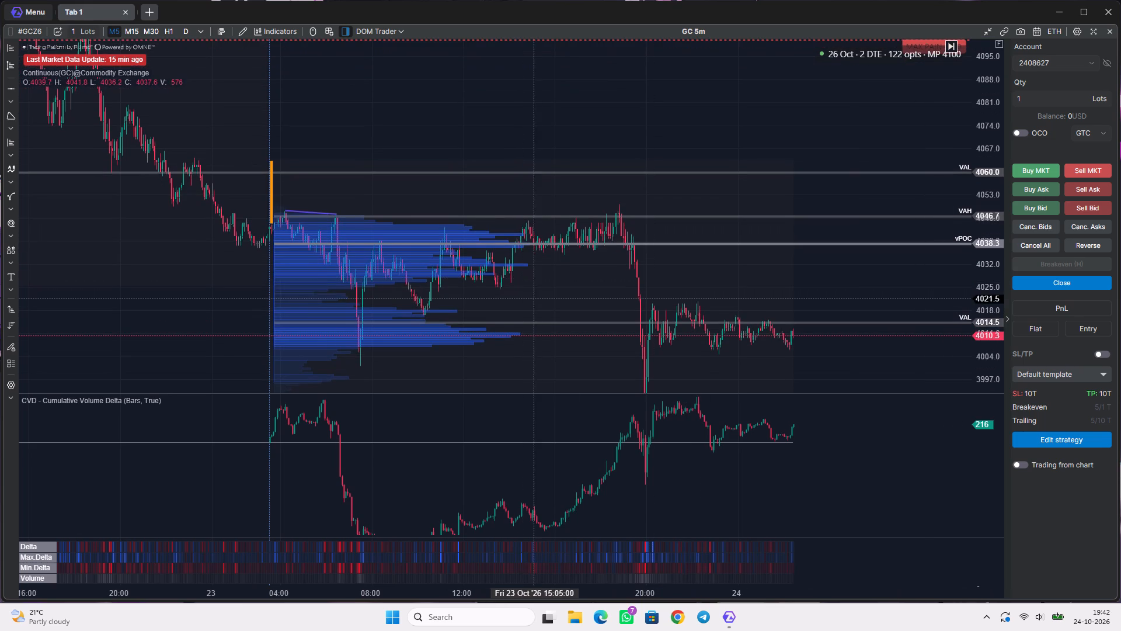
pyautogui.moveTo(534, 299); pyautogui.dragTo(558, 253)
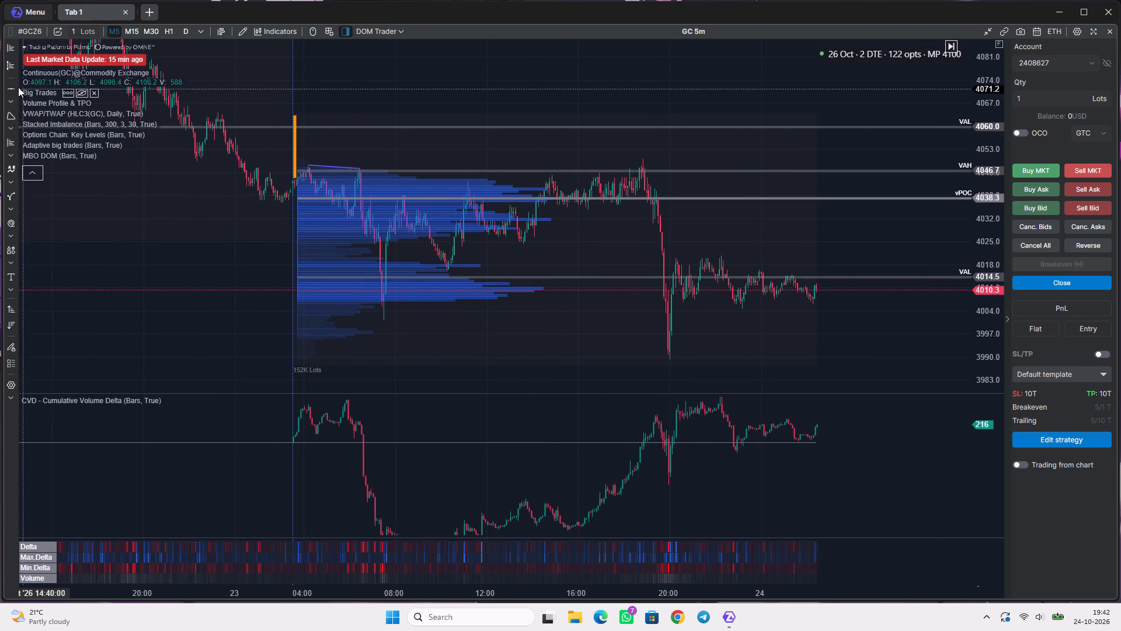
pyautogui.moveTo(650, 258); pyautogui.dragTo(583, 265)
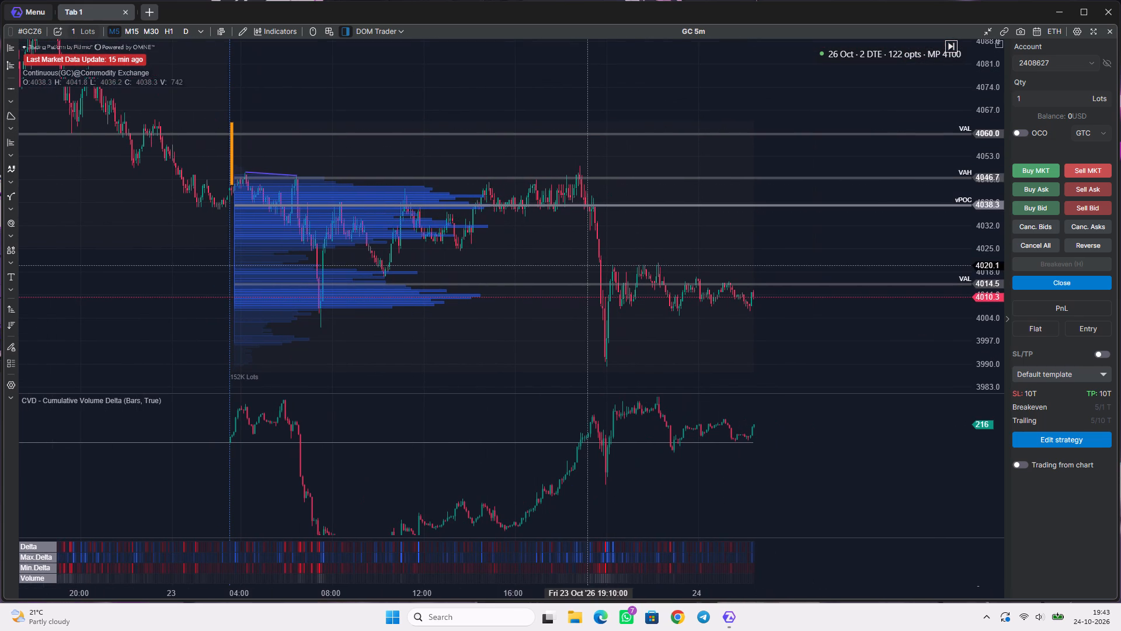
pyautogui.moveTo(583, 265); pyautogui.dragTo(582, 265)
pyautogui.click(15, 126)
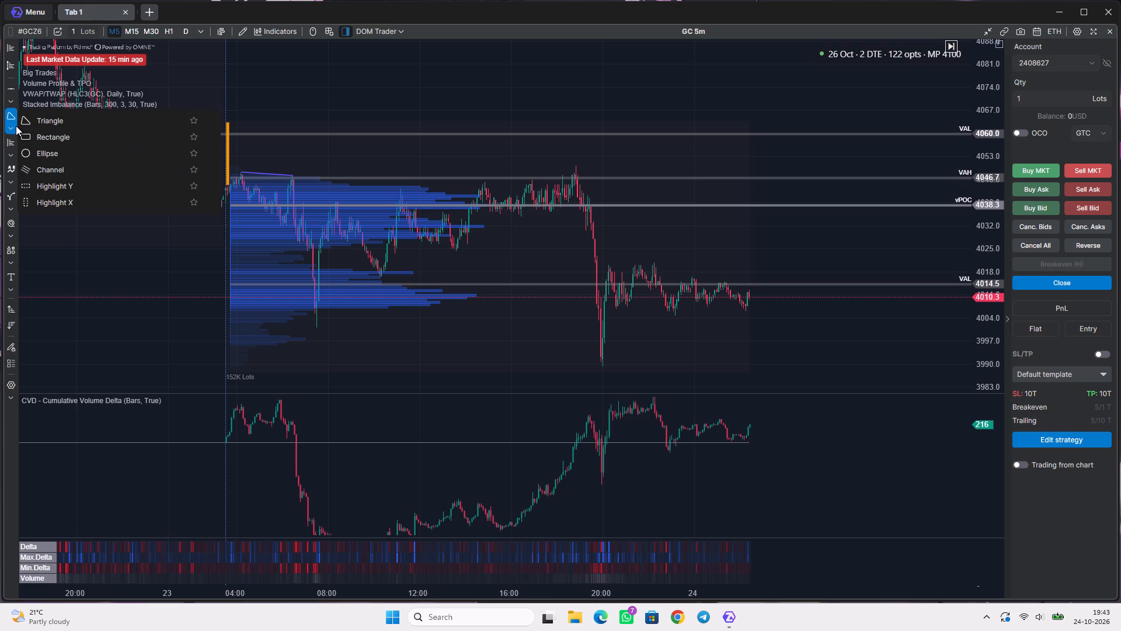
pyautogui.click(47, 140)
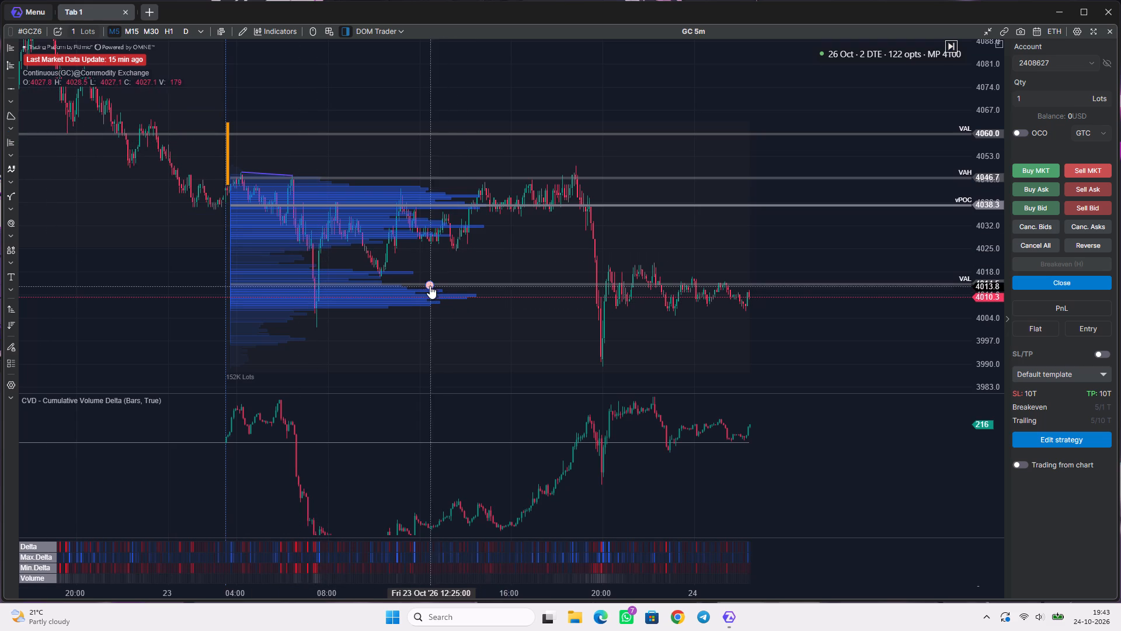
pyautogui.click(423, 283)
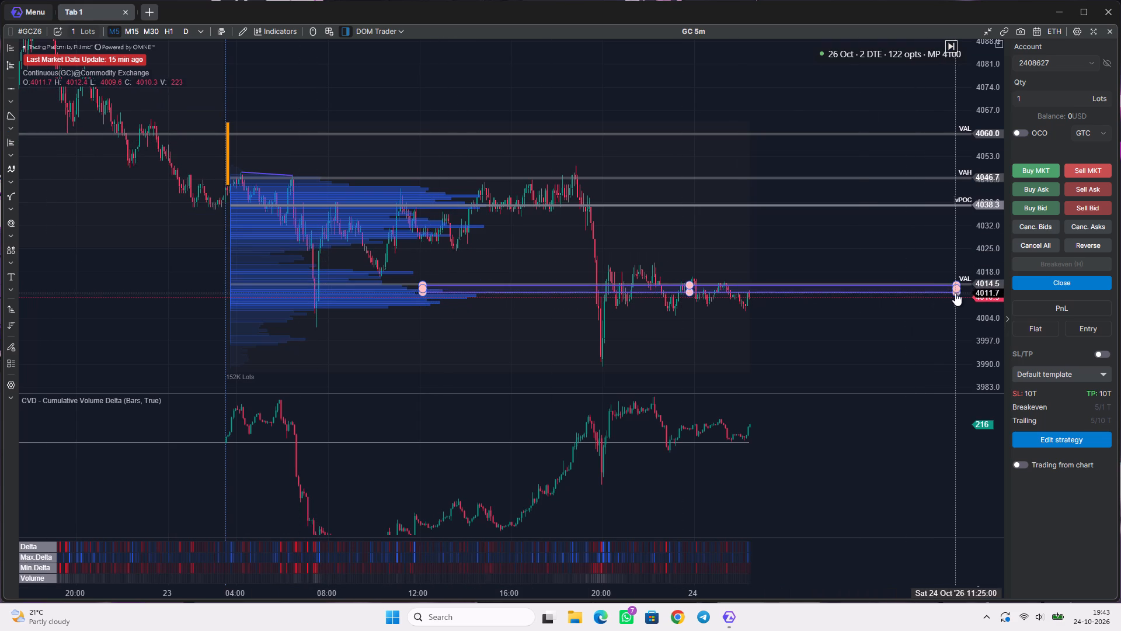
pyautogui.click(964, 290)
pyautogui.click(685, 347)
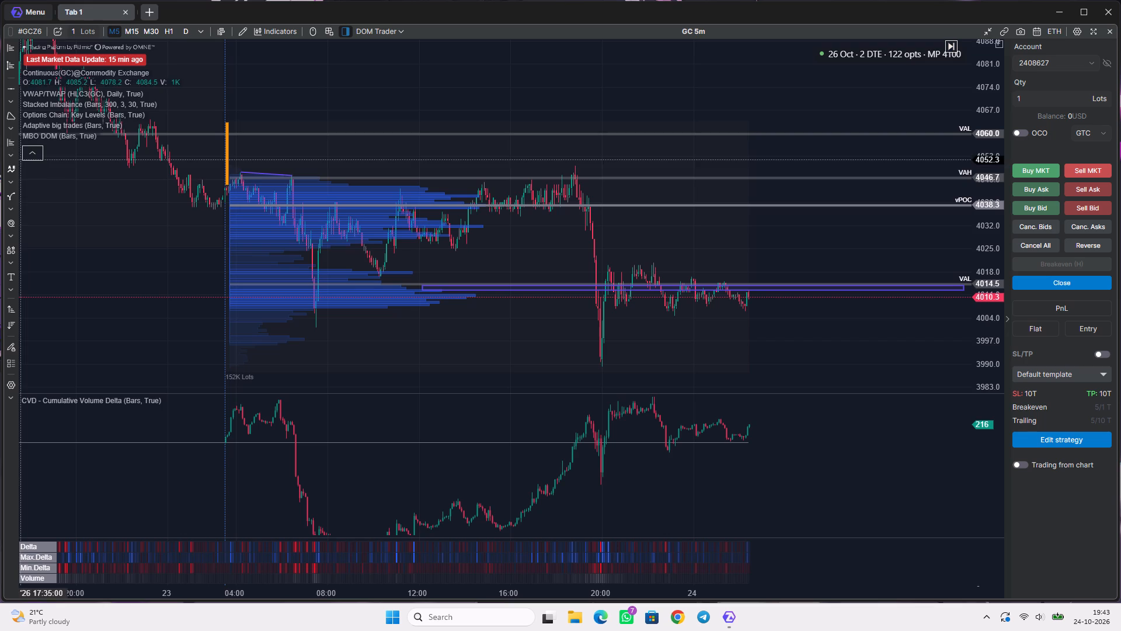
# Mark the Rectangle drawing tool as a favourite.
pyautogui.click(9, 126)
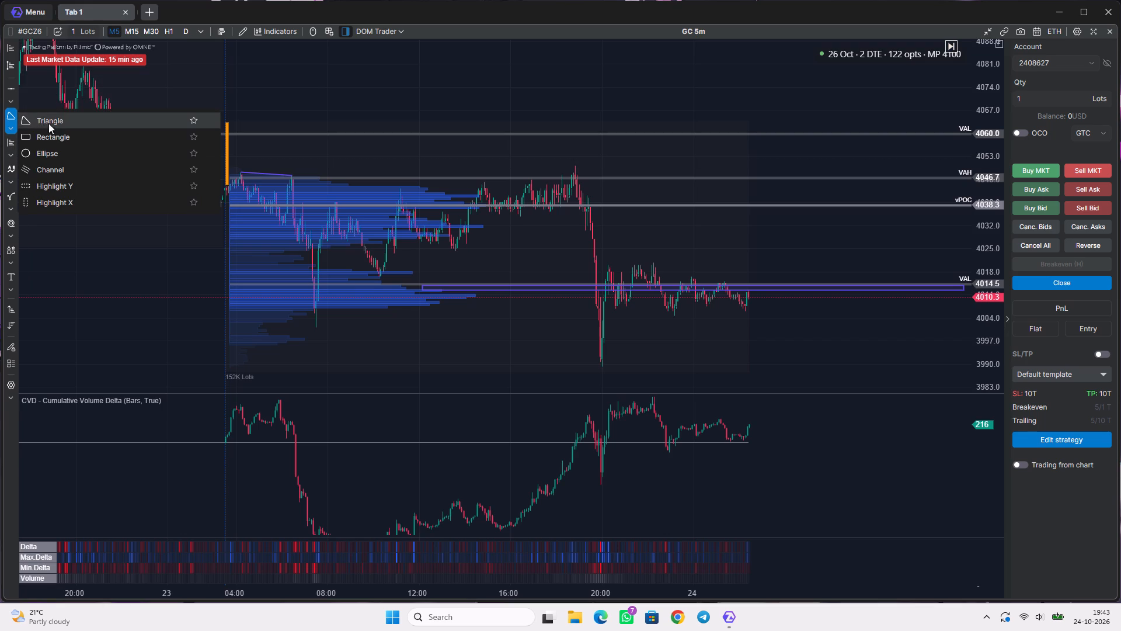
pyautogui.click(195, 139)
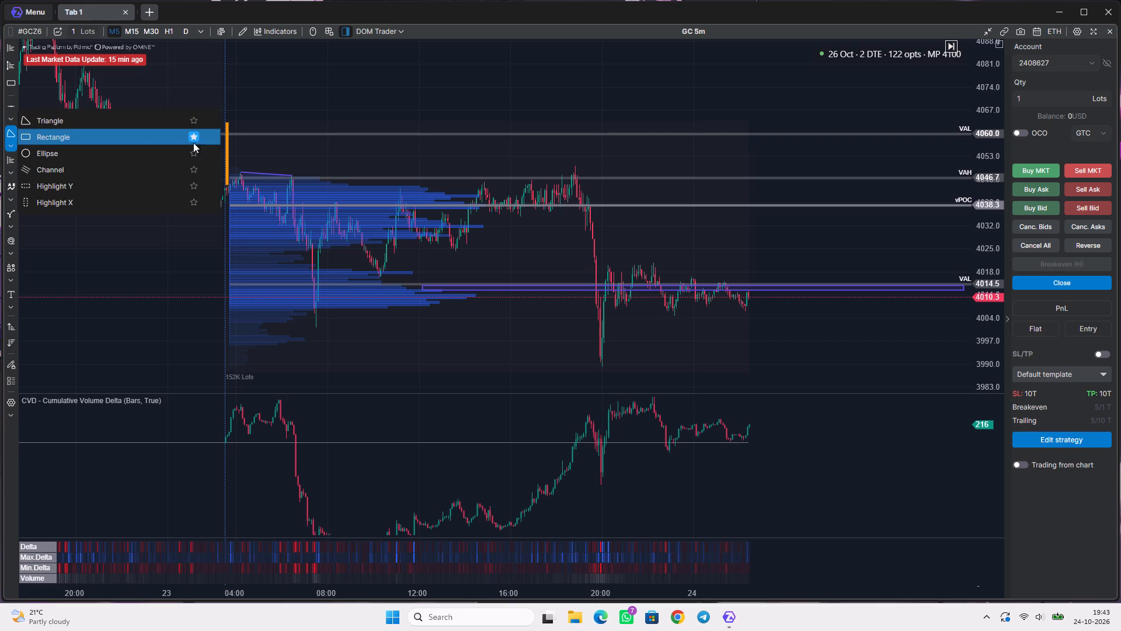
pyautogui.click(412, 85)
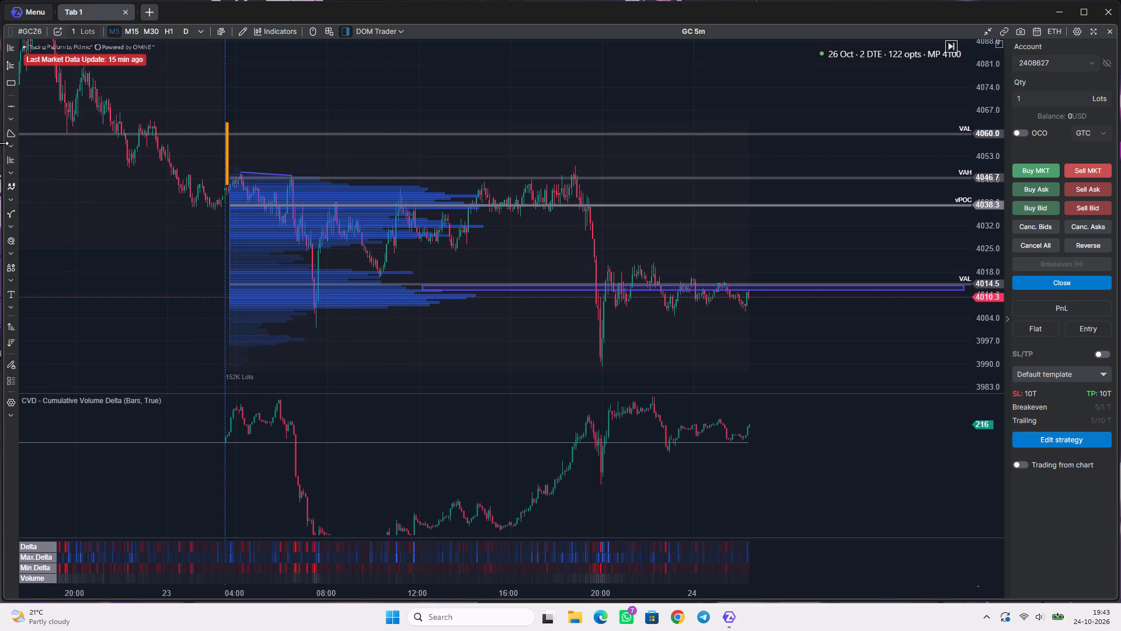
# Draw a rectangle just below the vPOC, about 4037.6 to 4034.8, from about 14:35 on 23 October past the last candle.
pyautogui.click(12, 147)
pyautogui.click(41, 152)
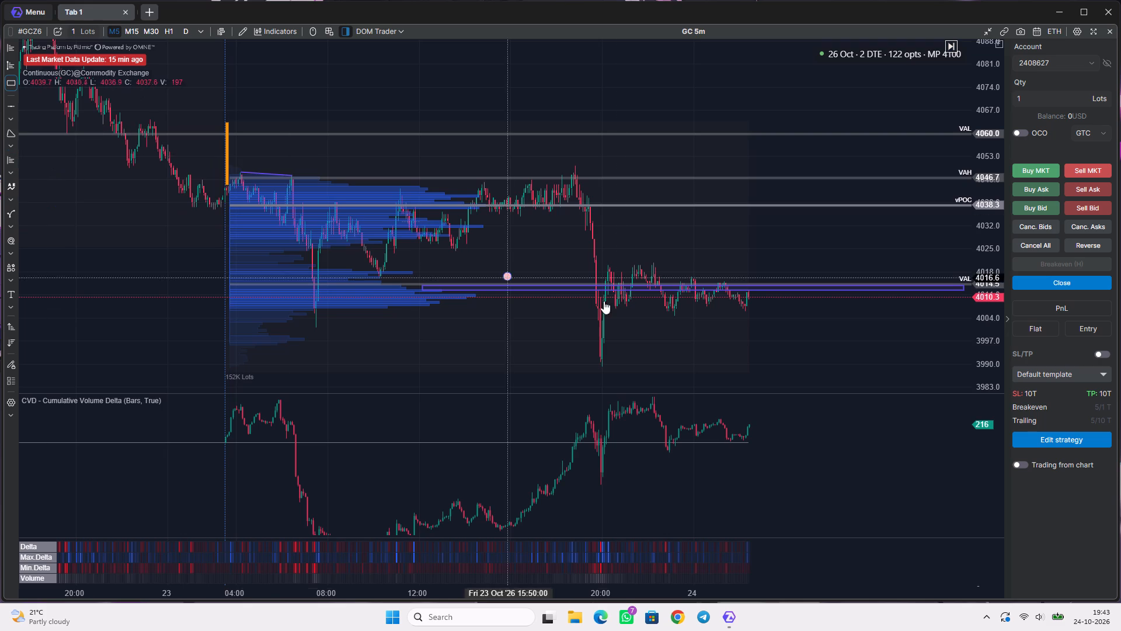
pyautogui.click(479, 207)
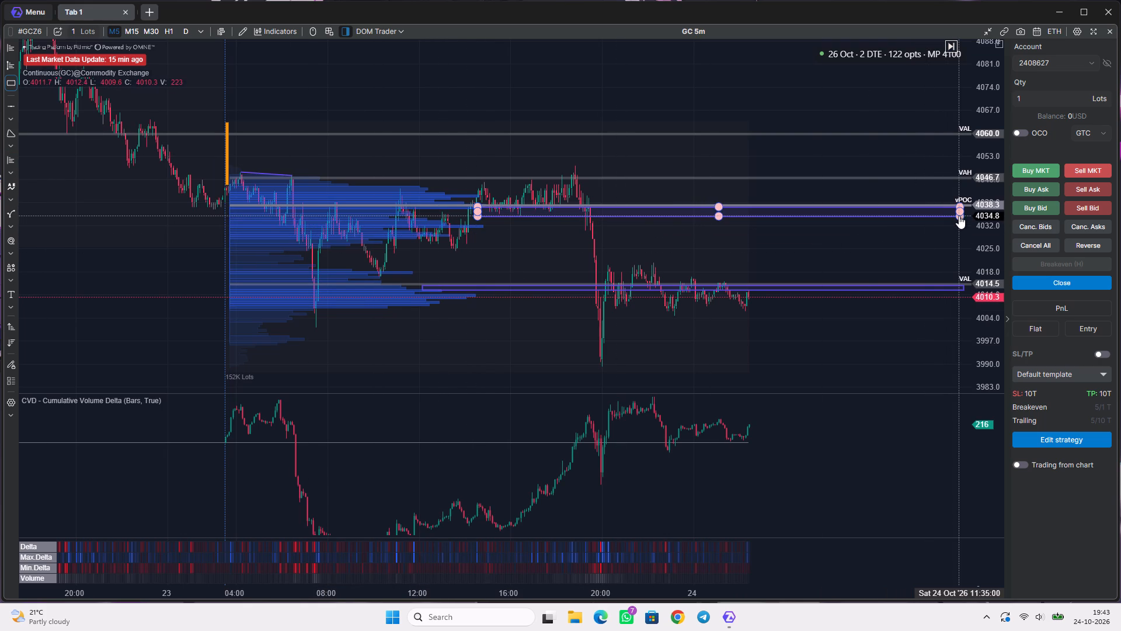
pyautogui.click(962, 216)
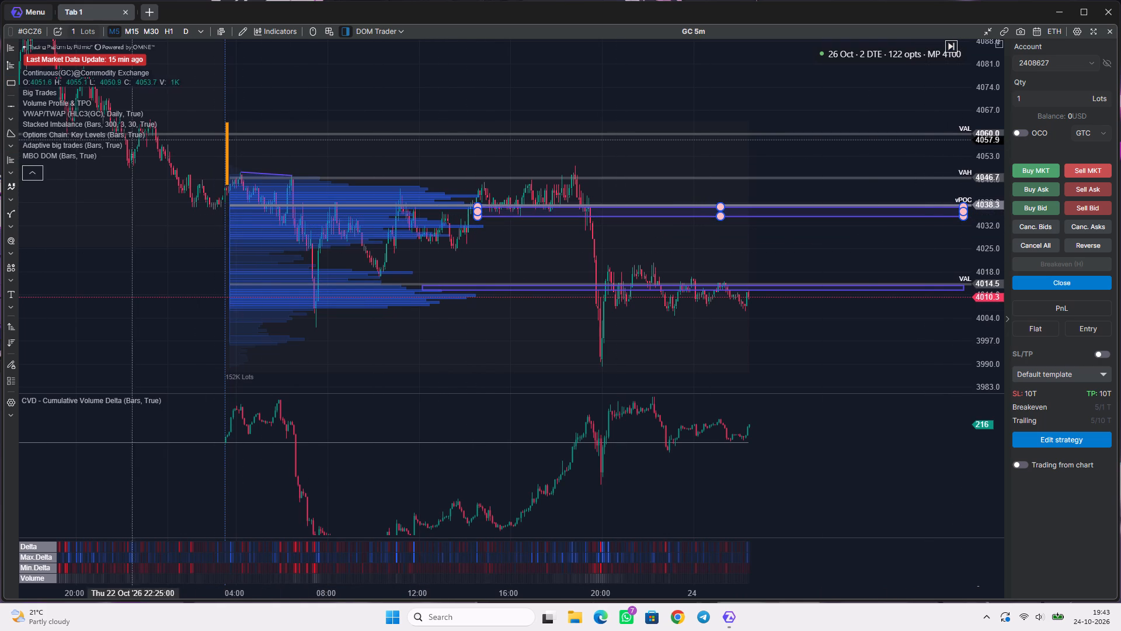
# Draw a thin rectangle just below the 23 October VAH, from 4046.7 down to about 4044.5, extending past the last candle.
pyautogui.click(9, 82)
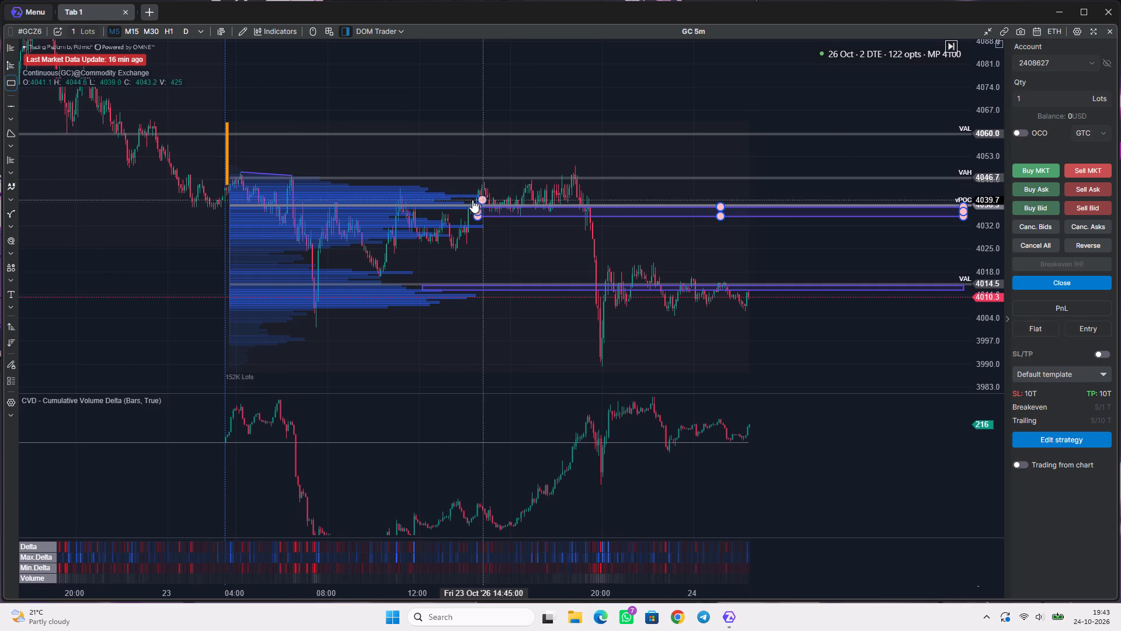
pyautogui.click(439, 178)
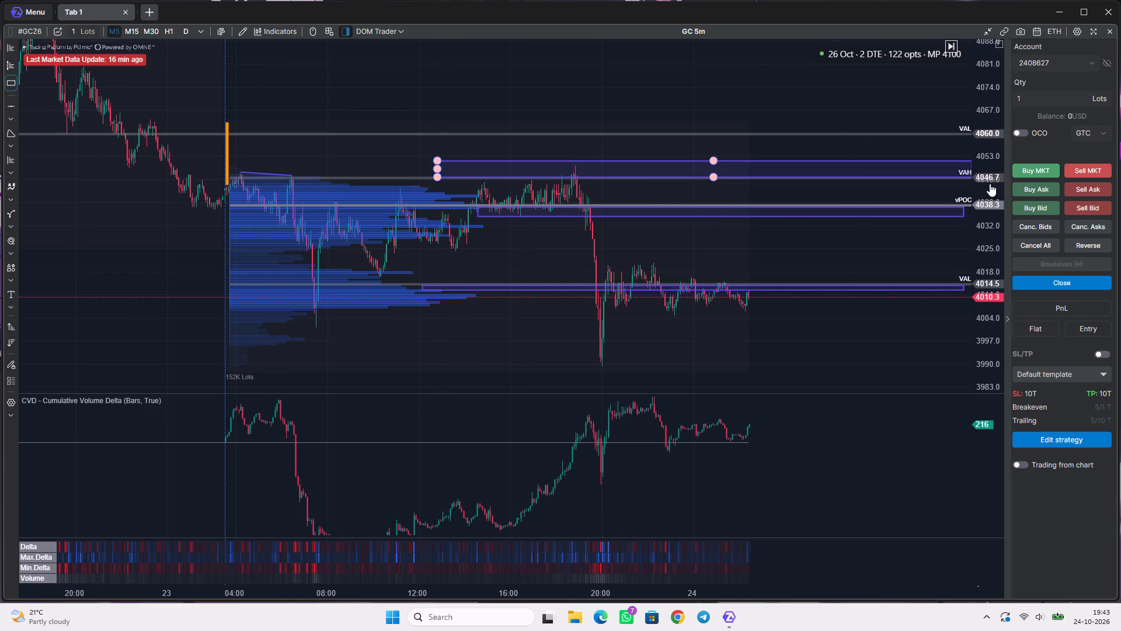
pyautogui.click(959, 184)
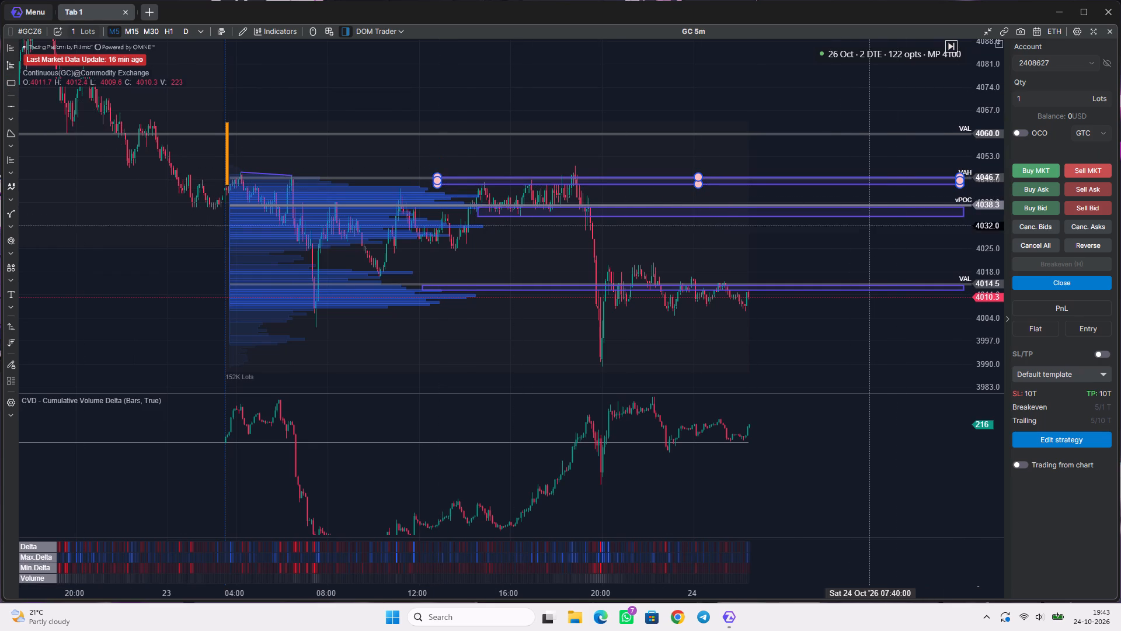
pyautogui.click(816, 250)
# Set the Volume Profile & TPO indicator's mode to TPO and apply it.
pyautogui.moveTo(815, 251); pyautogui.dragTo(764, 250)
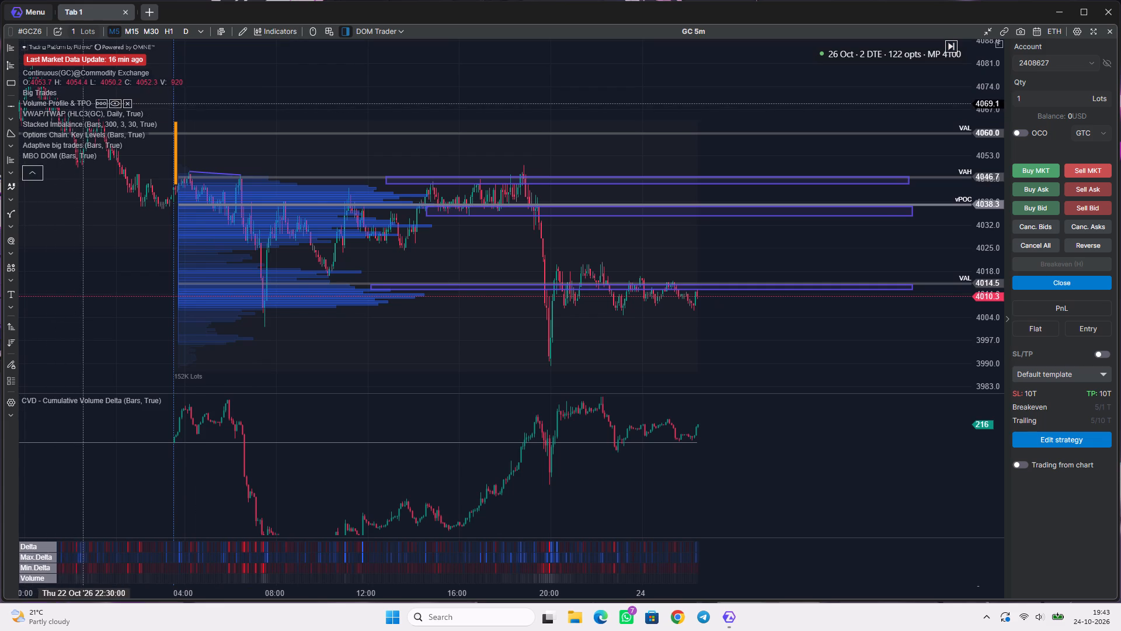
pyautogui.click(98, 101)
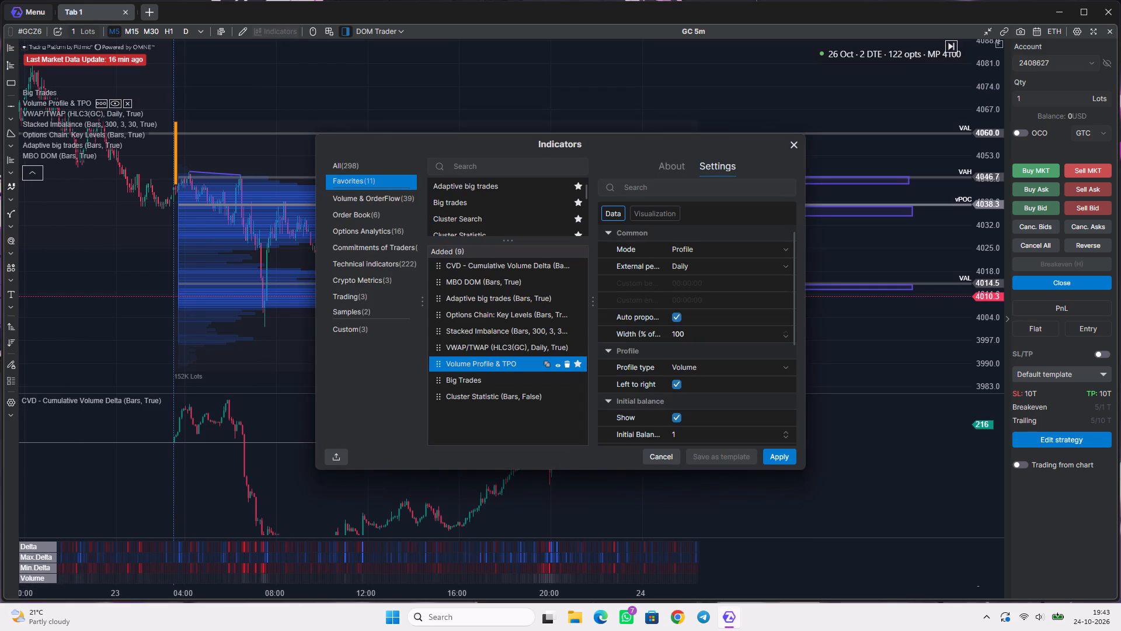
pyautogui.click(692, 249)
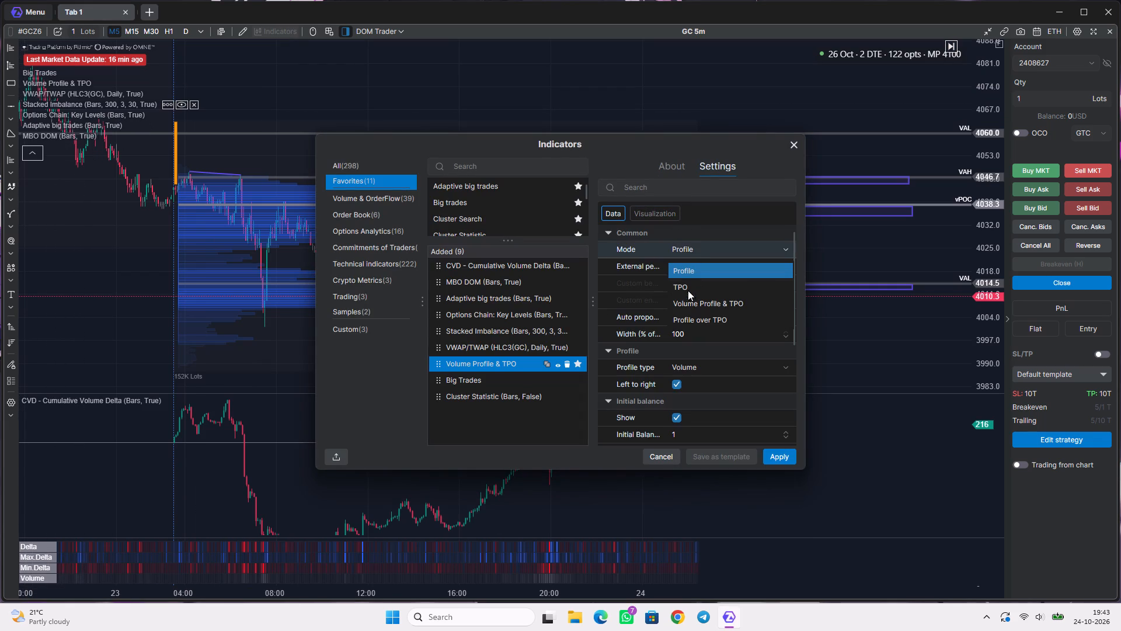
pyautogui.click(687, 289)
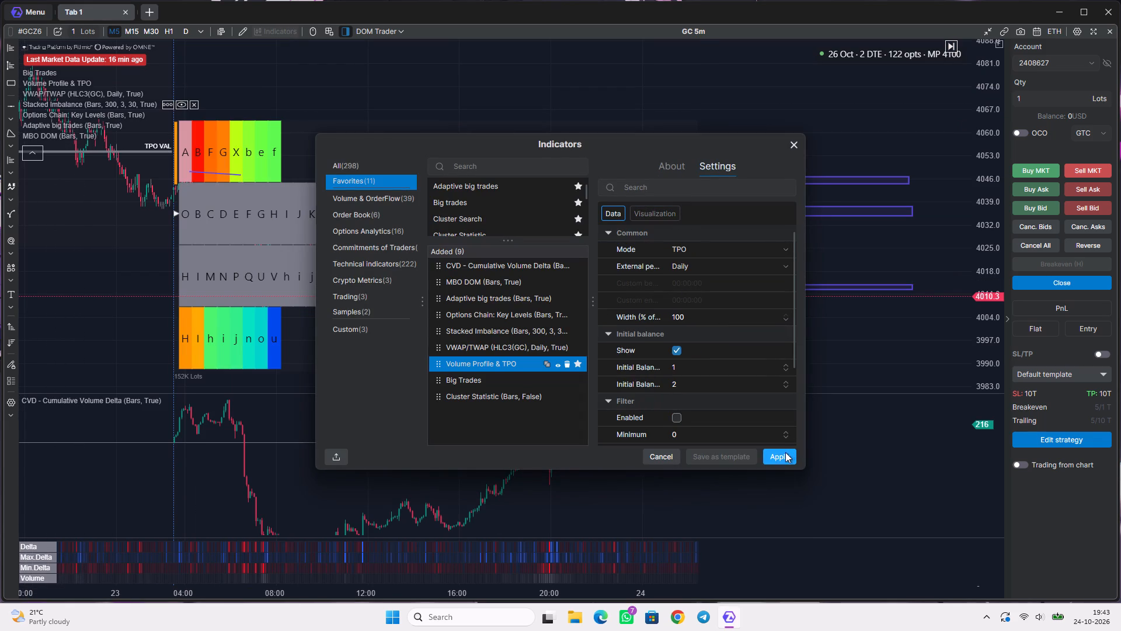
pyautogui.click(784, 453)
# Examine the daily TPO profiles across the October sessions, then compare those of 22 and 23 October with the drawn zones.
pyautogui.scroll(-1, 450, 231)
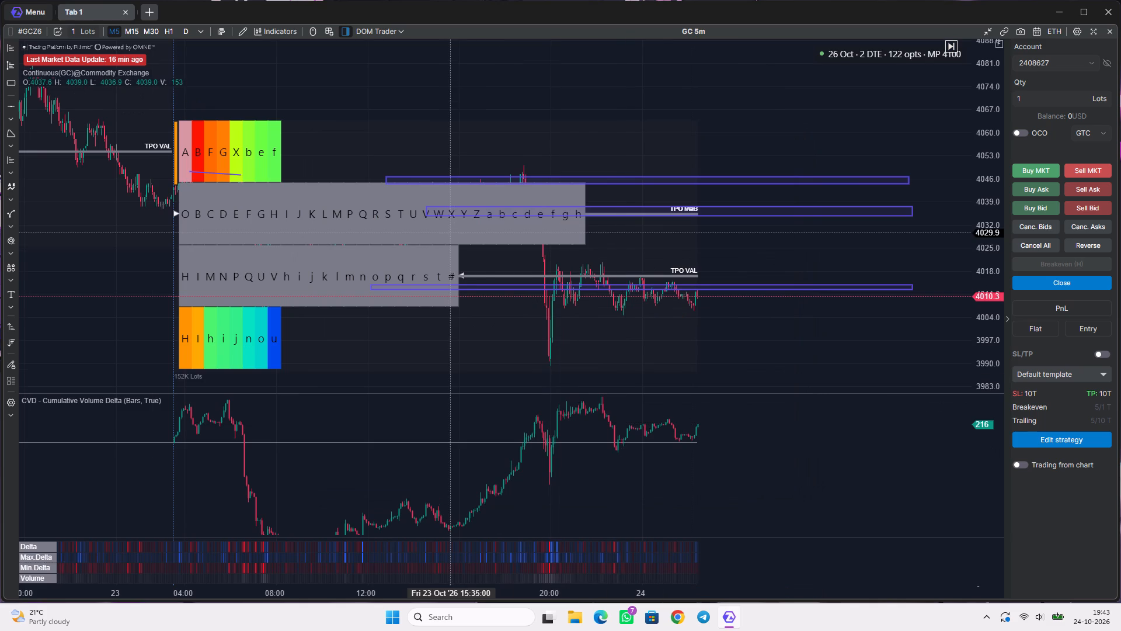
pyautogui.scroll(-11, 450, 231)
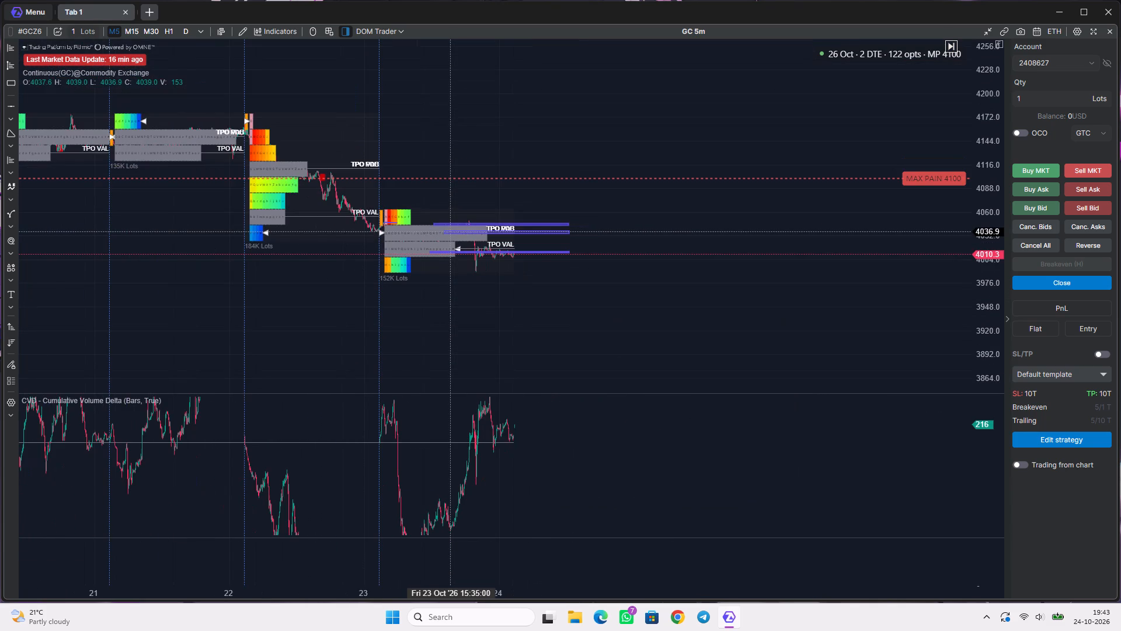
pyautogui.moveTo(178, 207); pyautogui.dragTo(531, 288)
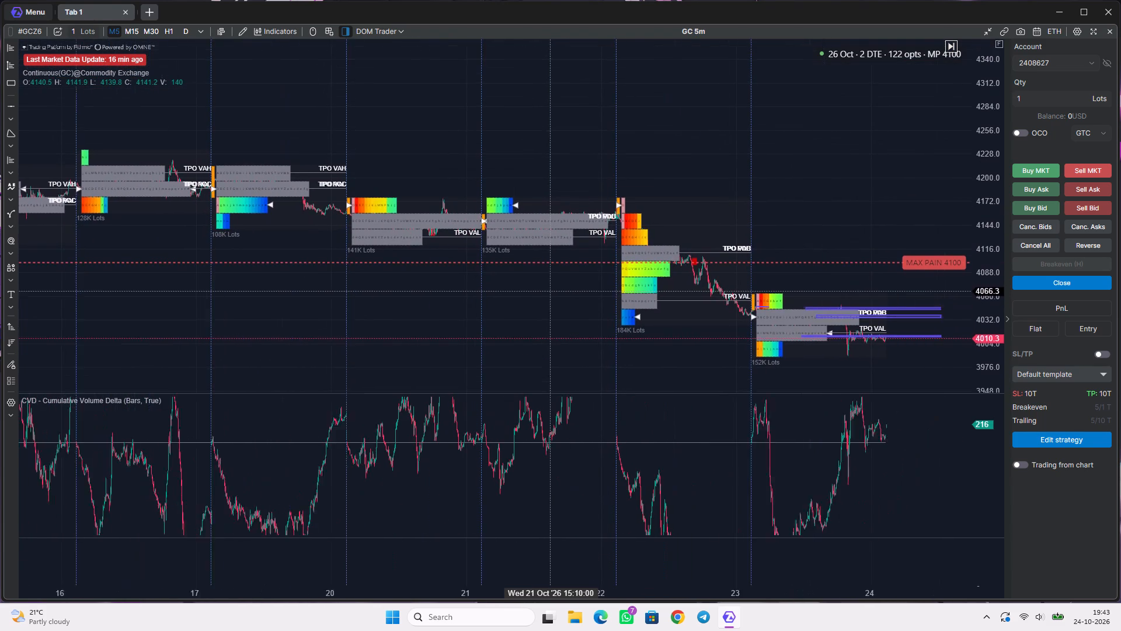
pyautogui.moveTo(531, 288); pyautogui.dragTo(405, 275)
pyautogui.scroll(9, 650, 333)
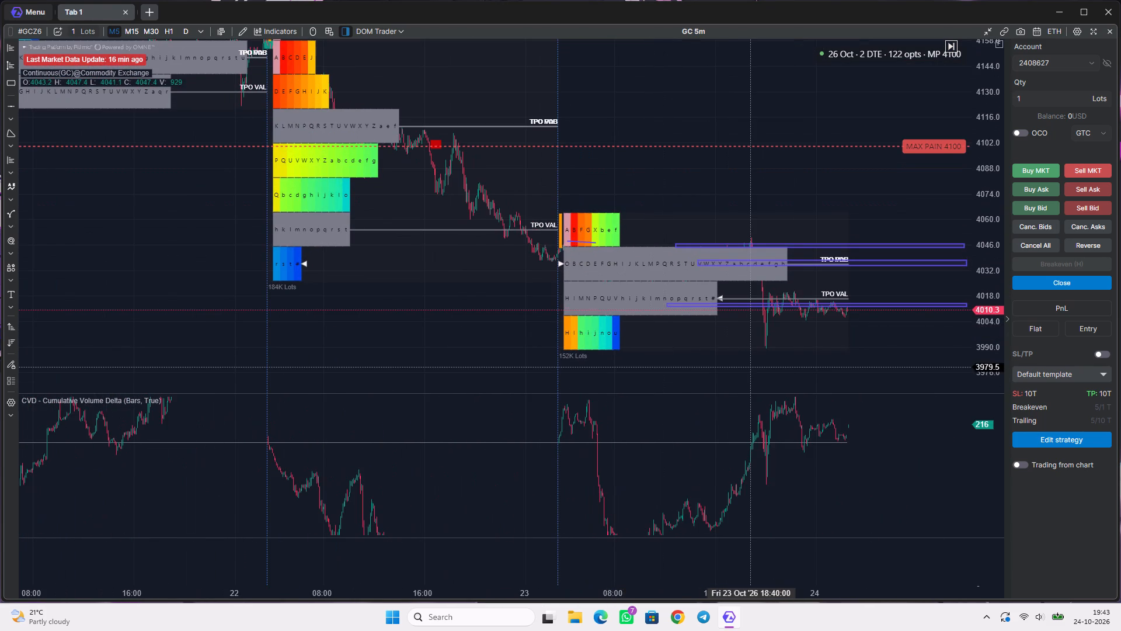
pyautogui.moveTo(751, 368); pyautogui.dragTo(646, 334)
pyautogui.scroll(8, 987, 299)
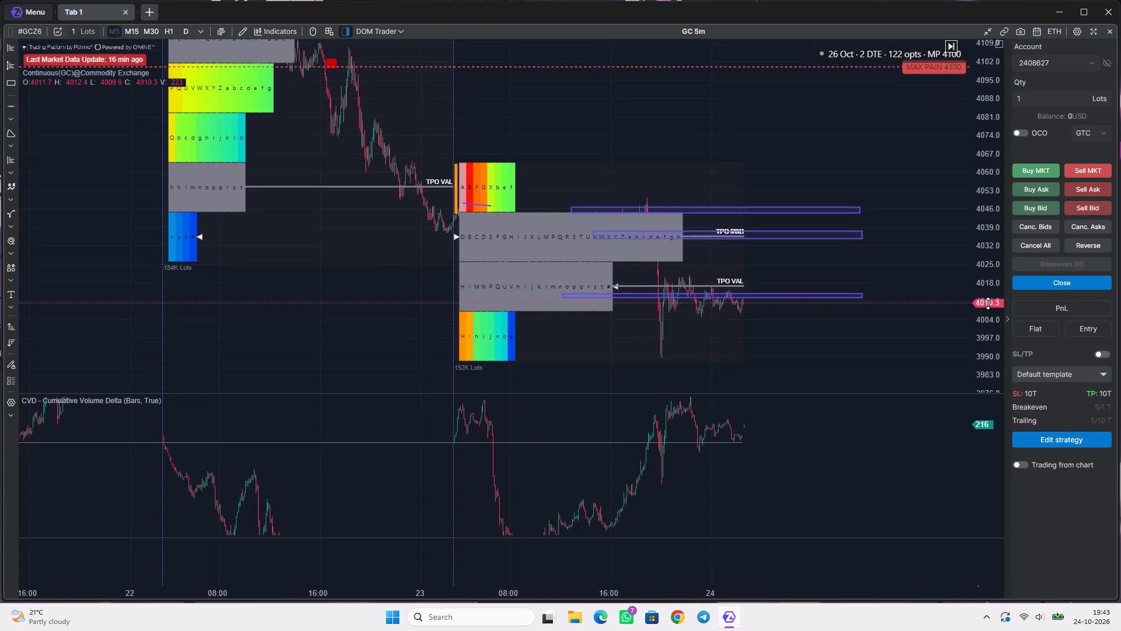
# Open the Volume Profile & TPO indicator's settings, move the window clear of the 23 October profile and review the data options.
pyautogui.scroll(5, 988, 303)
pyautogui.moveTo(811, 276); pyautogui.dragTo(855, 241)
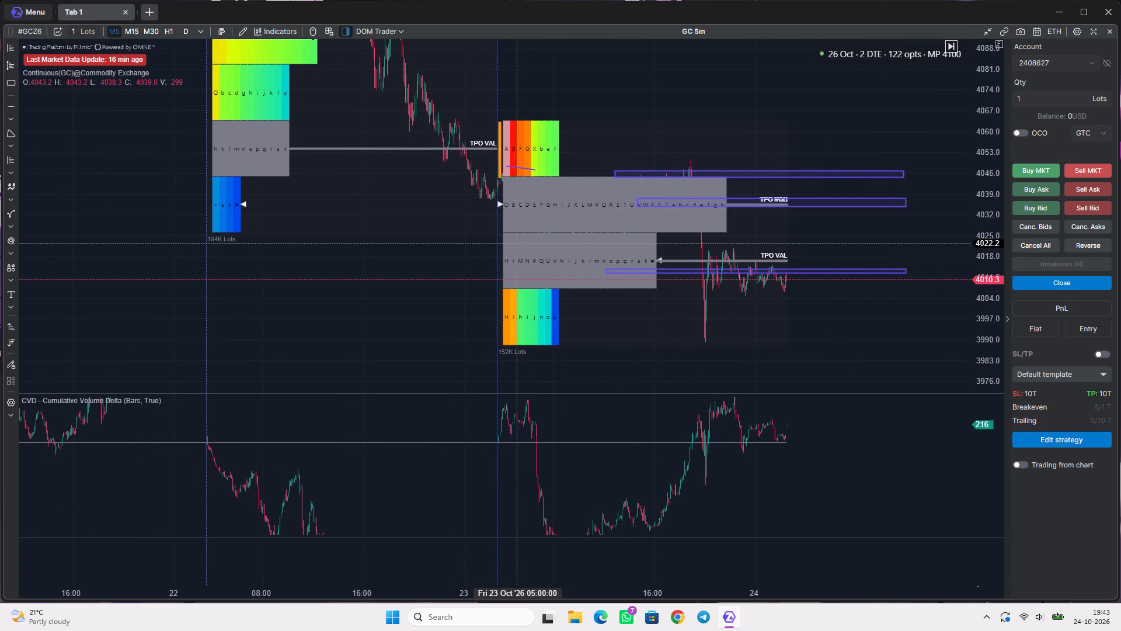
pyautogui.scroll(2, 516, 246)
pyautogui.scroll(-4, 516, 246)
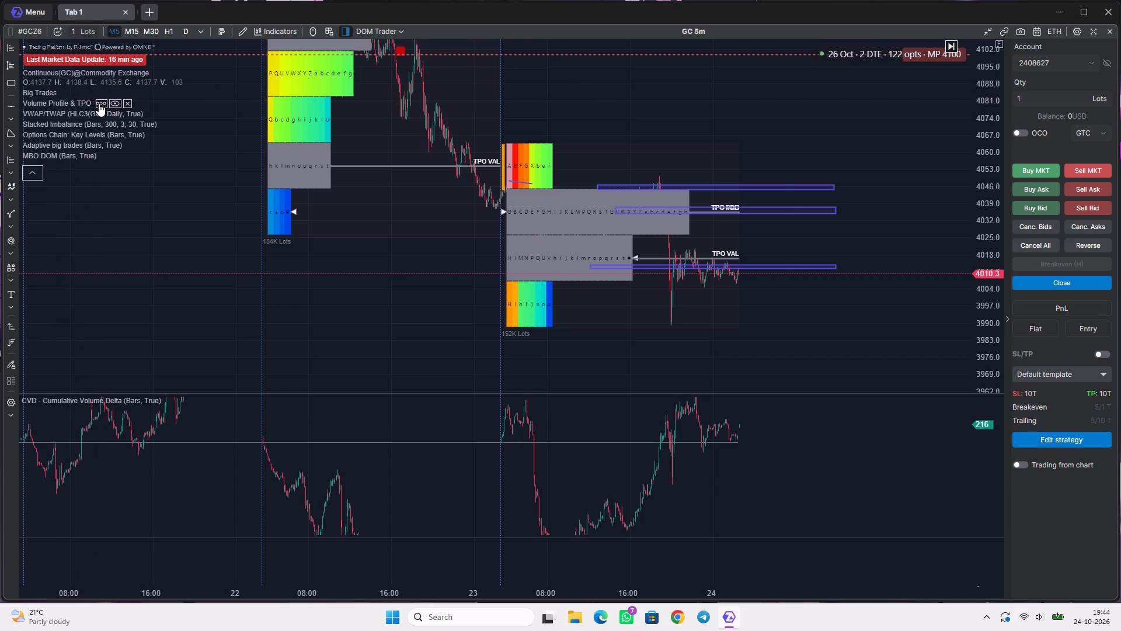
pyautogui.click(99, 103)
pyautogui.moveTo(563, 140); pyautogui.dragTo(389, 97)
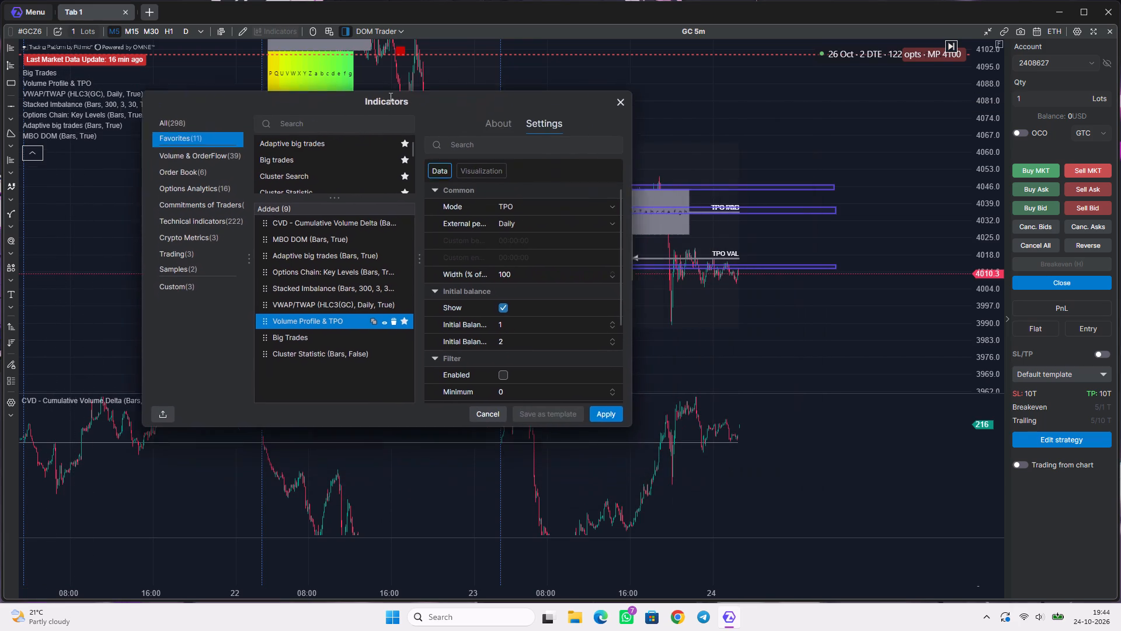
pyautogui.moveTo(389, 97); pyautogui.dragTo(245, 92)
pyautogui.click(377, 267)
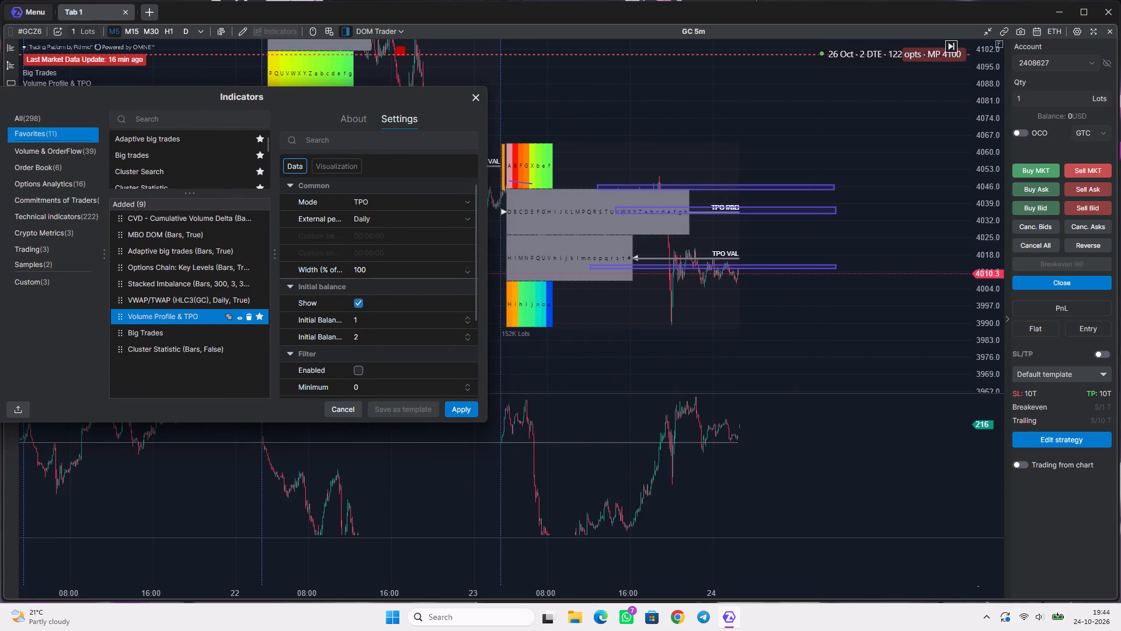
pyautogui.scroll(-9, 377, 267)
pyautogui.scroll(9, 377, 267)
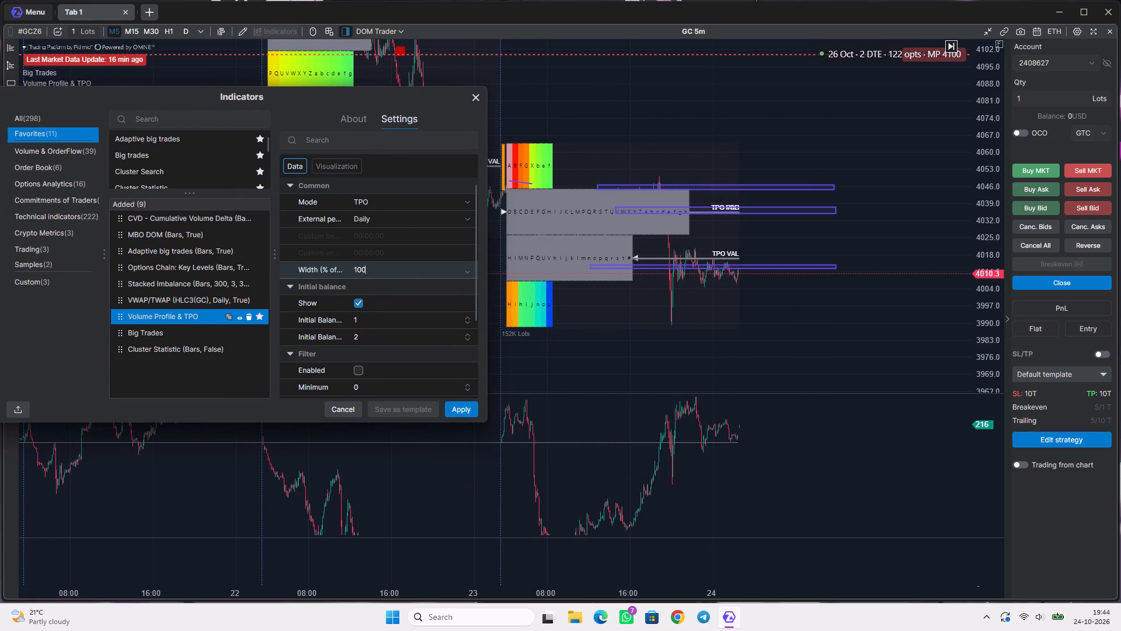
pyautogui.scroll(4, 377, 267)
pyautogui.scroll(-2, 368, 355)
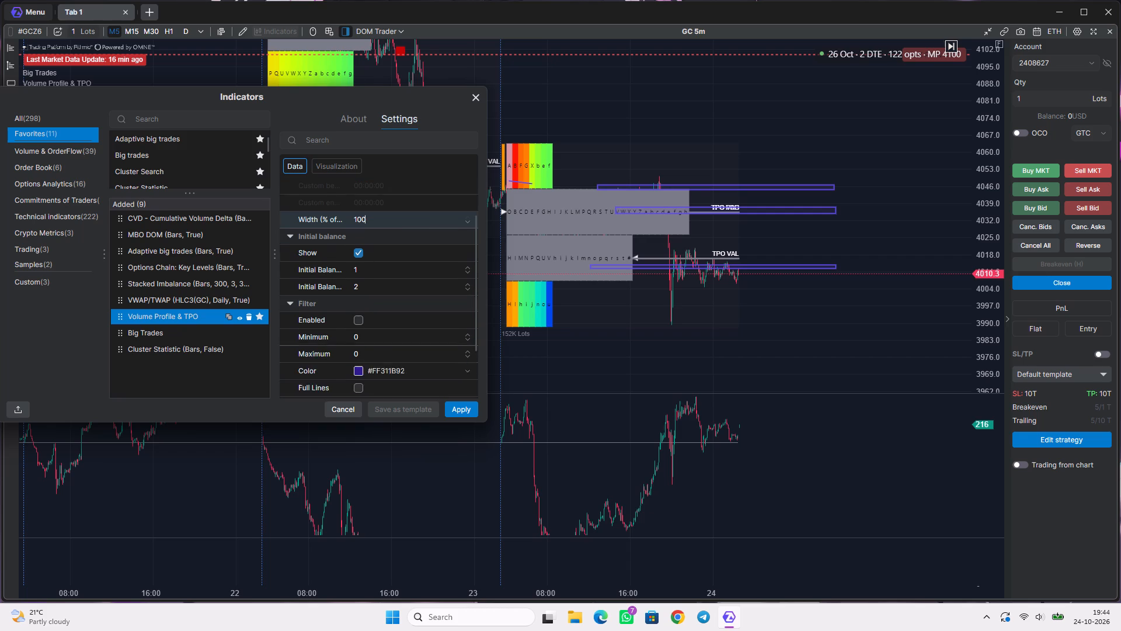
pyautogui.scroll(-12, 368, 355)
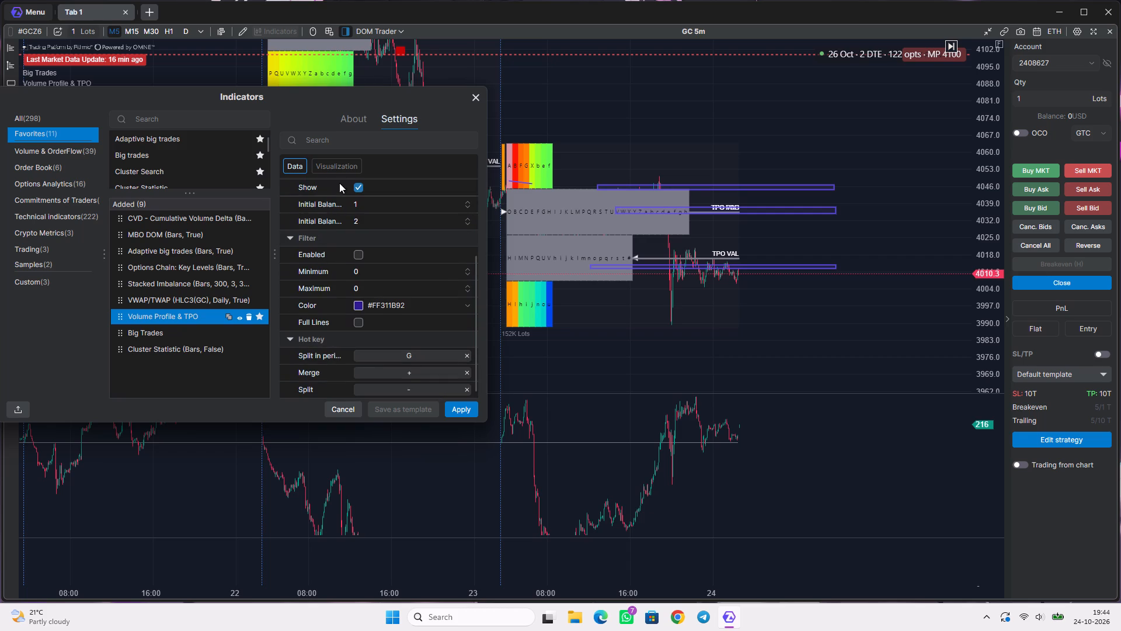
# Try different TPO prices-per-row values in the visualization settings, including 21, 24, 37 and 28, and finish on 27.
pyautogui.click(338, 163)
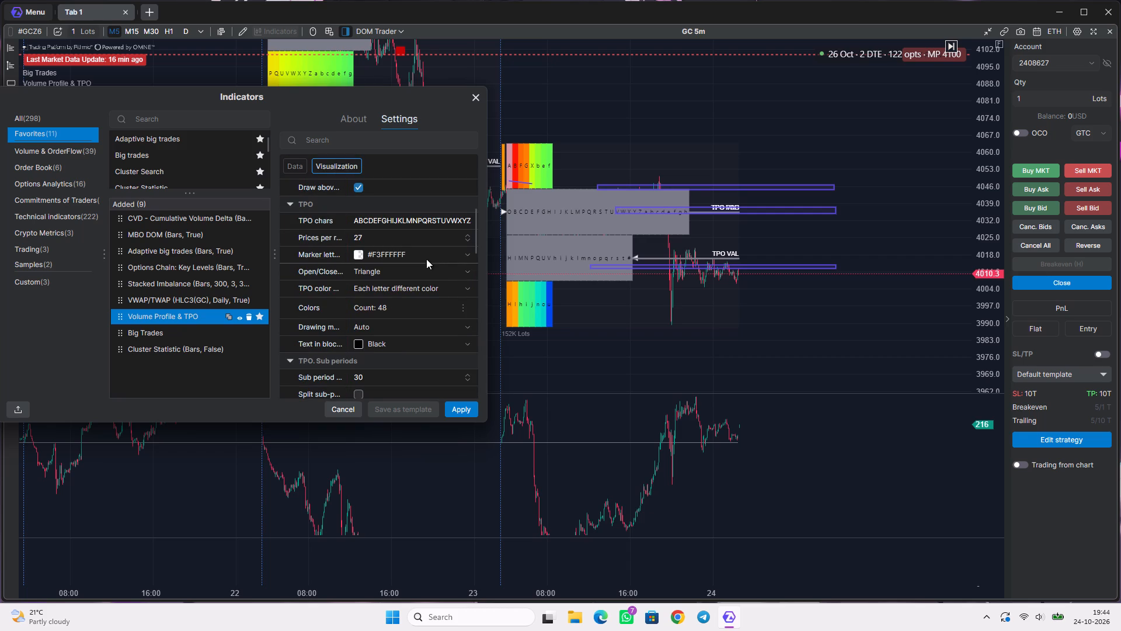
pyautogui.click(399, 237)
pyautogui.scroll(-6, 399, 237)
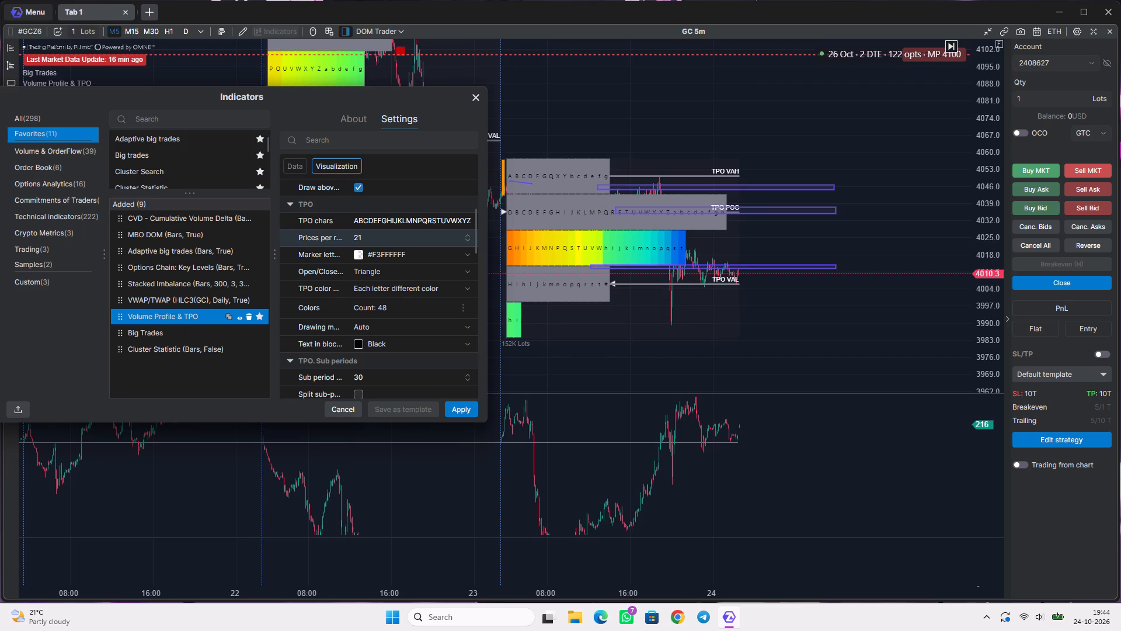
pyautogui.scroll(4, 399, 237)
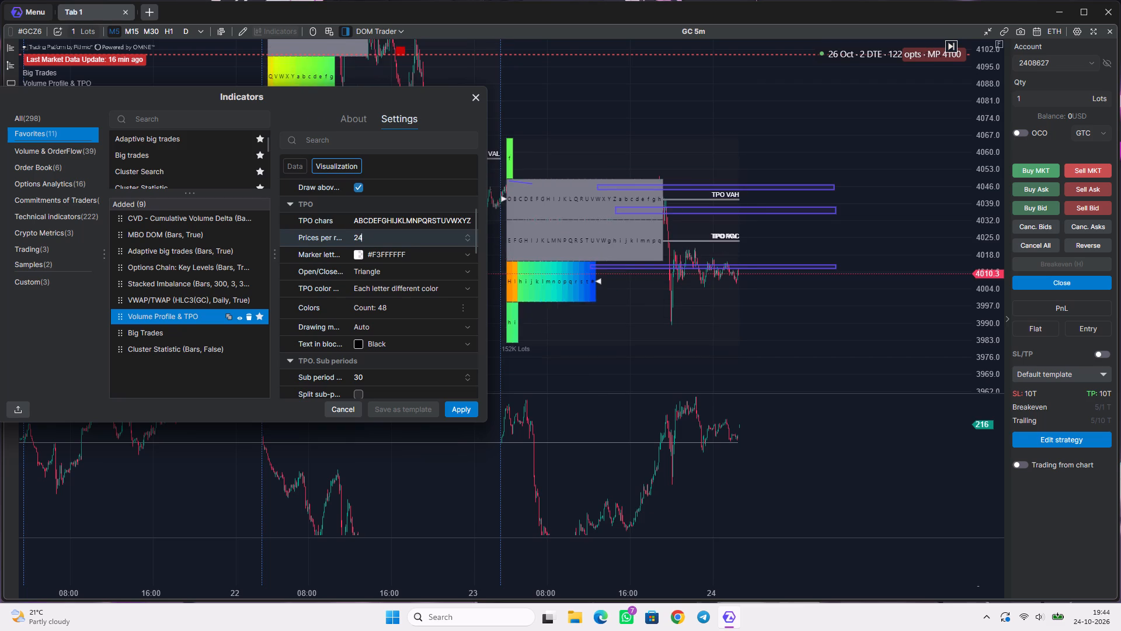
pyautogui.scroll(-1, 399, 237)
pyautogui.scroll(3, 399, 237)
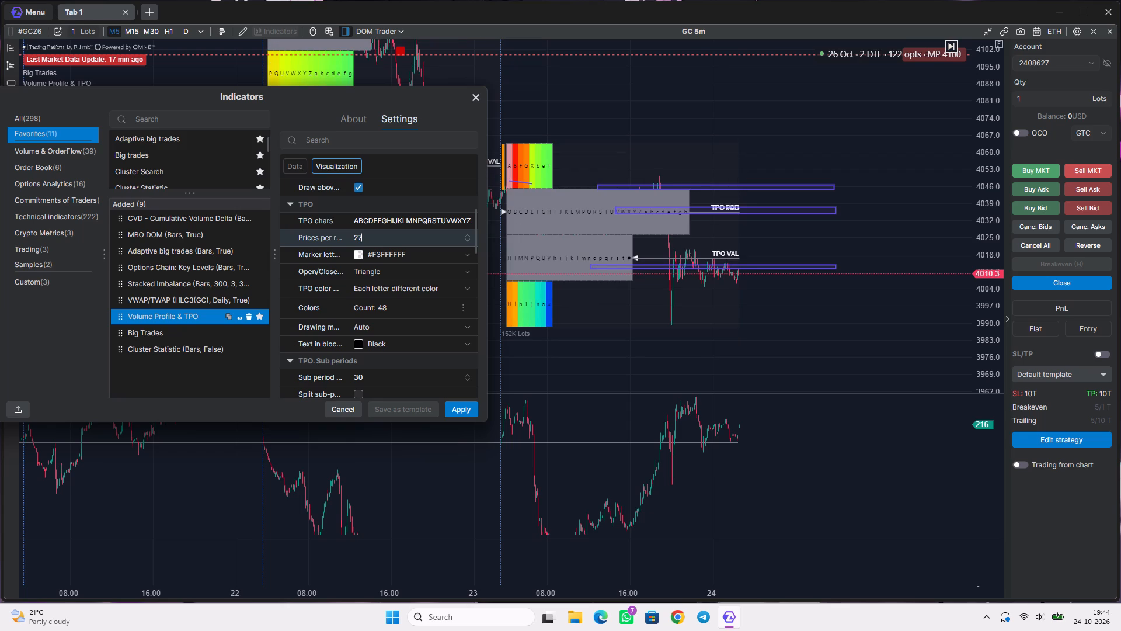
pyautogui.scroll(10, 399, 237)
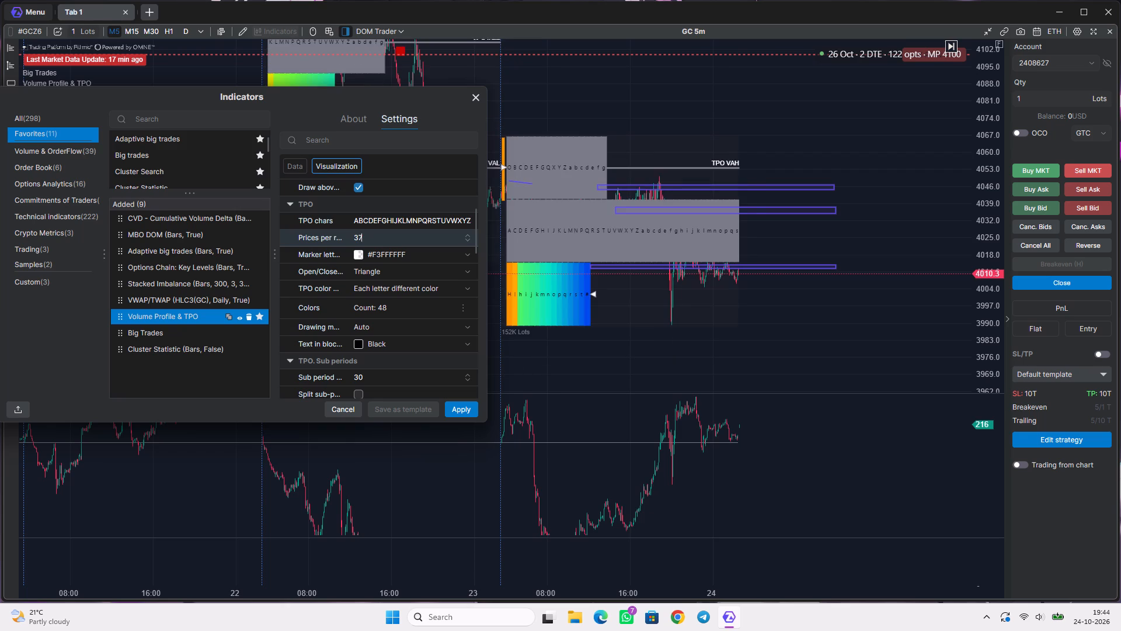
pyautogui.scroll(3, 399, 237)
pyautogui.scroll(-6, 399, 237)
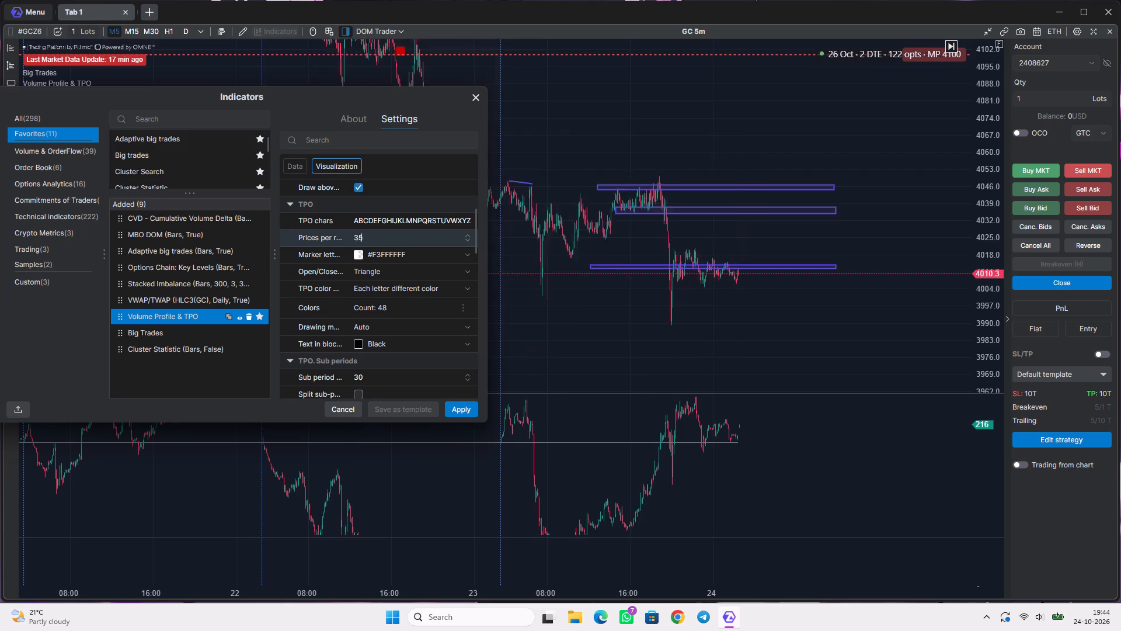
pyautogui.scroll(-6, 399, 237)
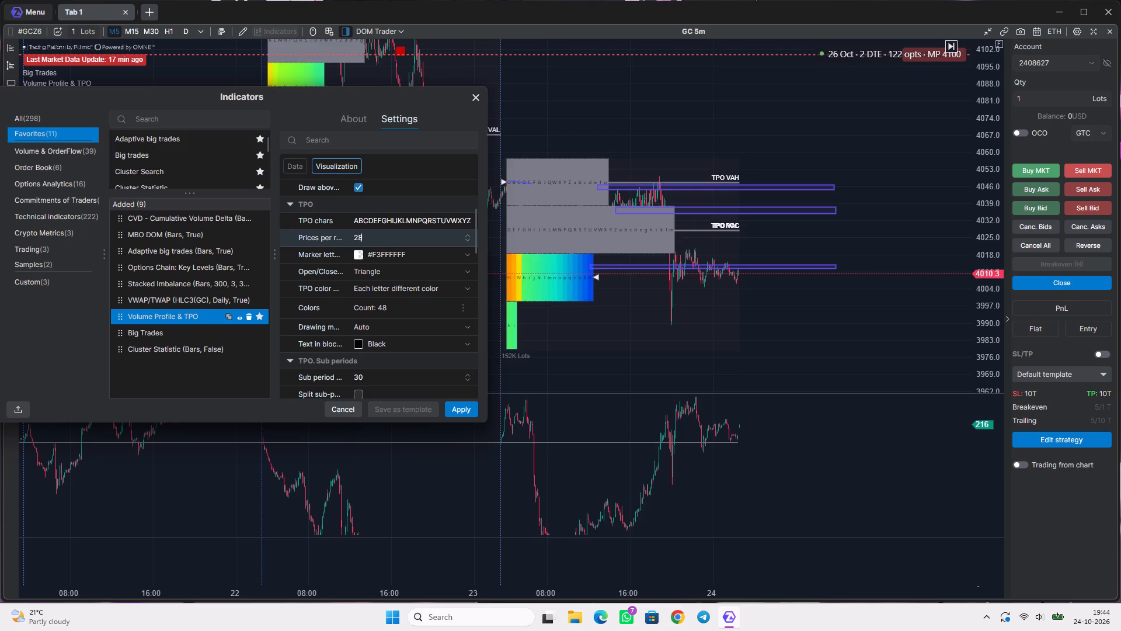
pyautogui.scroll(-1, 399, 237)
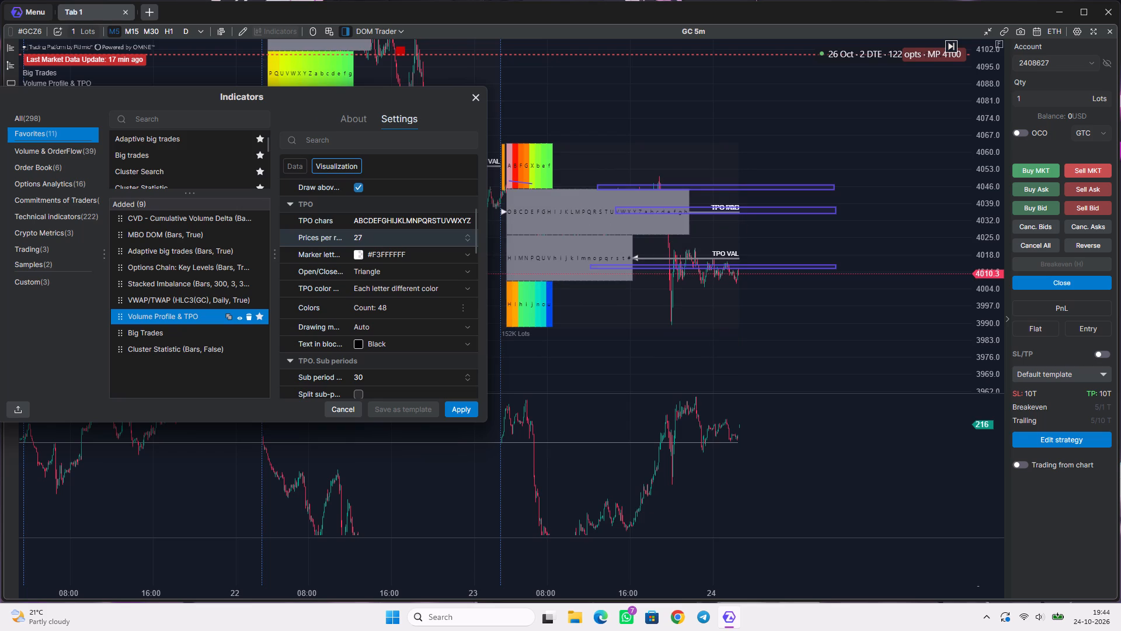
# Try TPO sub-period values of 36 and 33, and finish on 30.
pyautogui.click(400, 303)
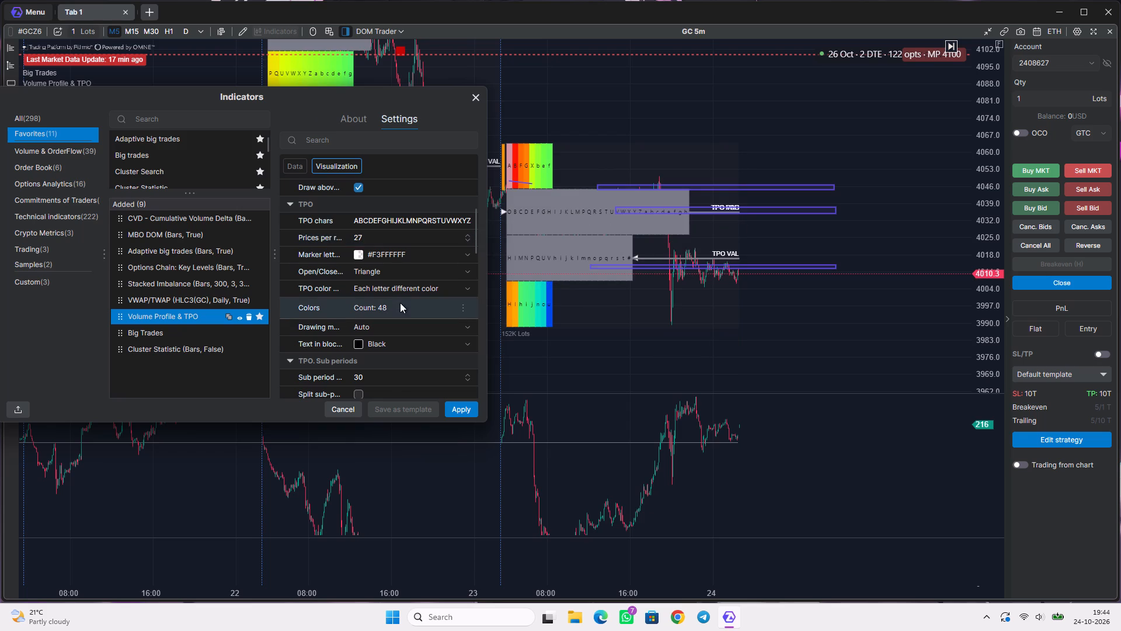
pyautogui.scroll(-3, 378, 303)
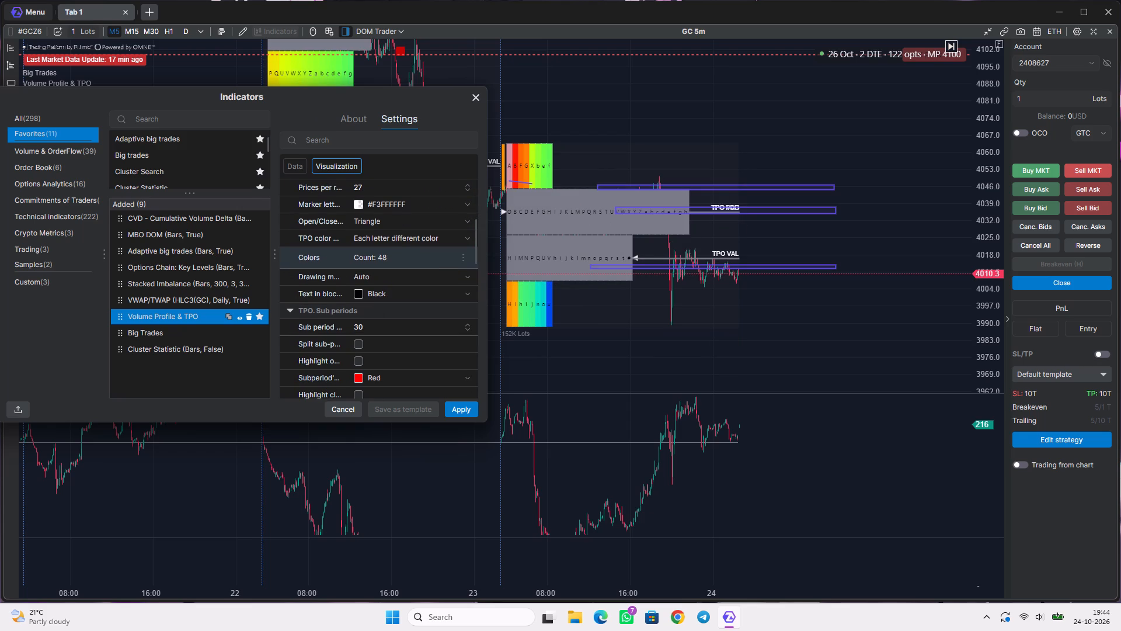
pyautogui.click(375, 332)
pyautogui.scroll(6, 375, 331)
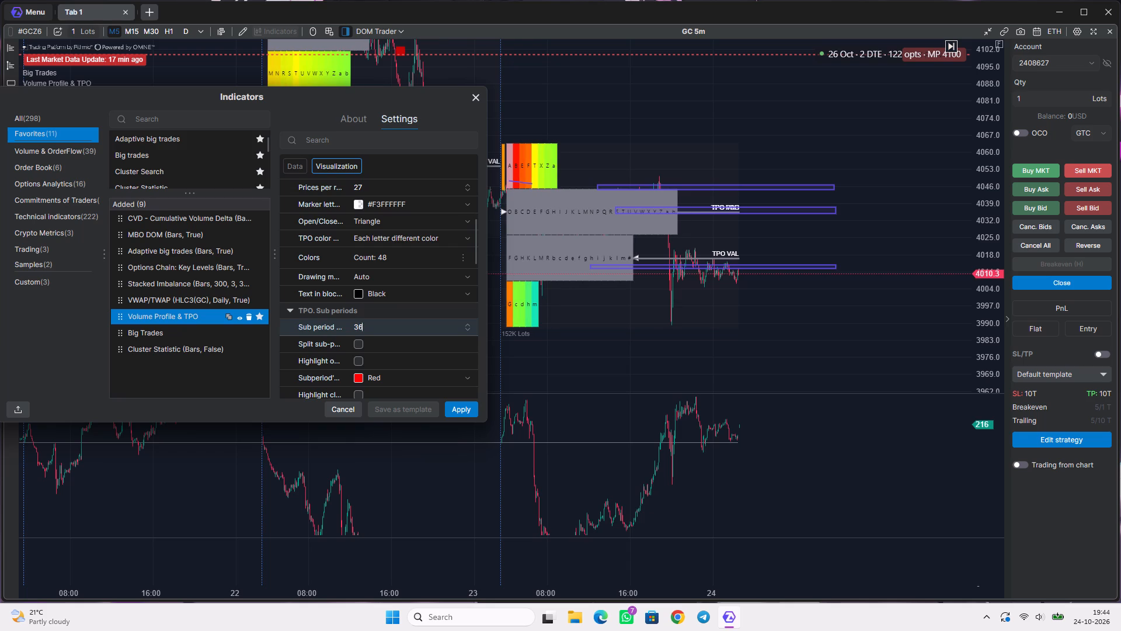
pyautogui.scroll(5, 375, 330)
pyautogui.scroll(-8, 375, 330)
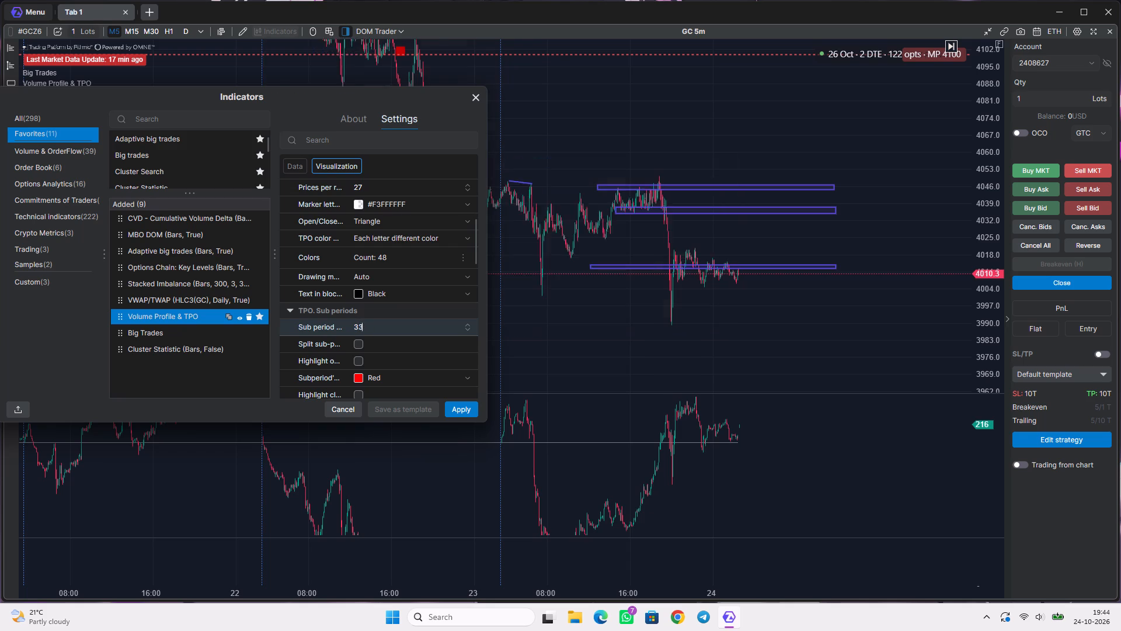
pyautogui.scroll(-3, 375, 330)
# Enable splitting of the sub-periods for the TPO profiles, toggling it to compare and leaving it on.
pyautogui.click(401, 345)
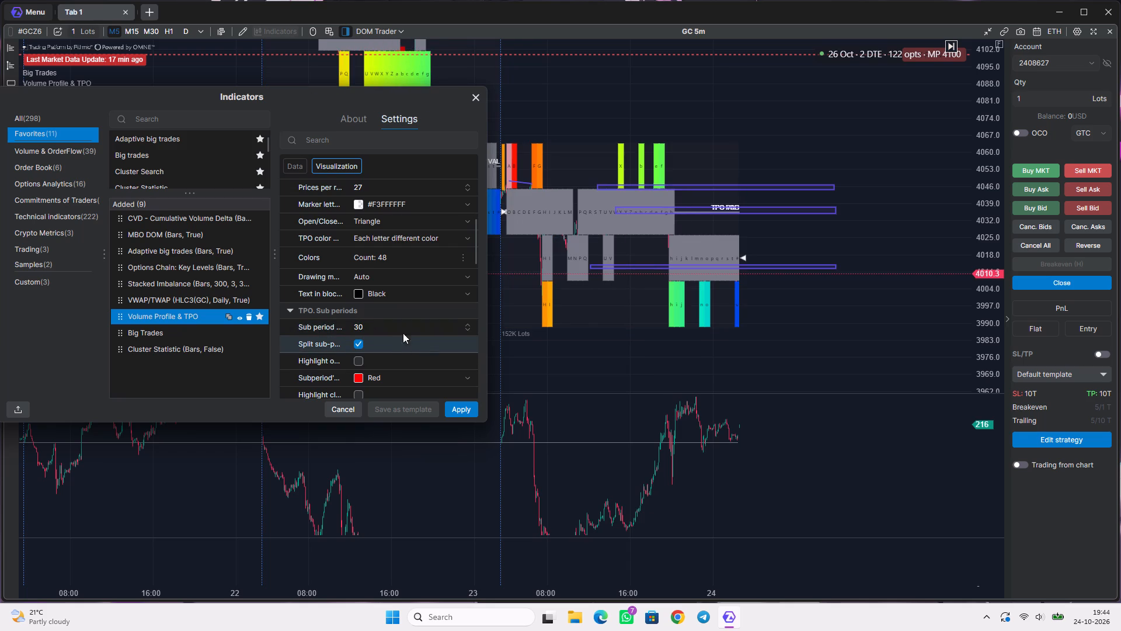
pyautogui.click(394, 348)
pyautogui.click(394, 348)
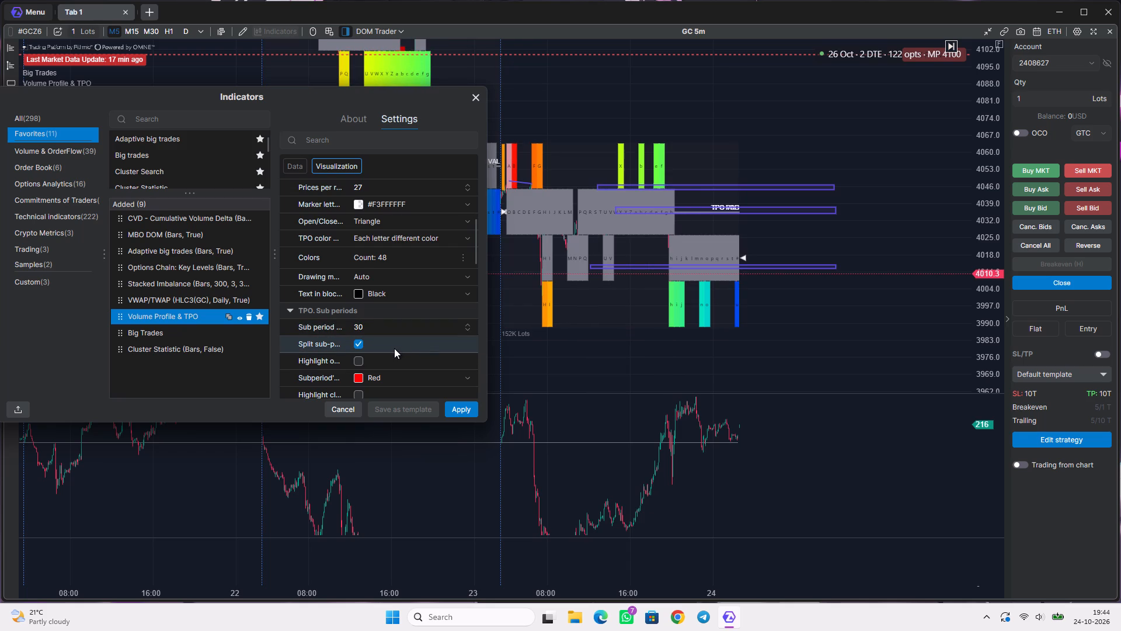
pyautogui.click(394, 348)
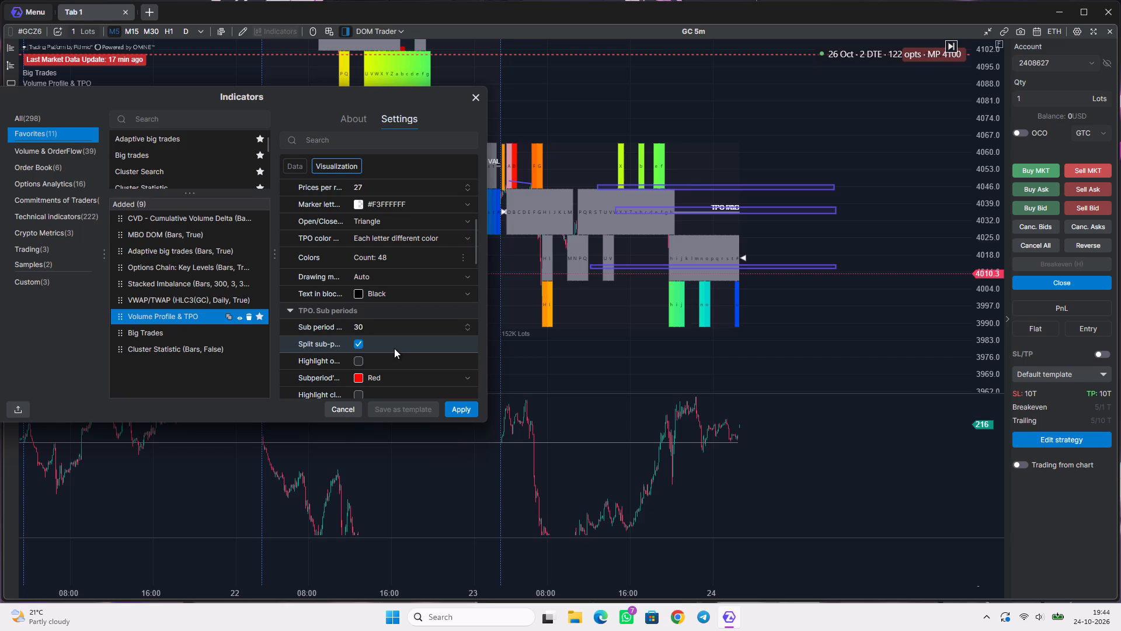
pyautogui.click(394, 348)
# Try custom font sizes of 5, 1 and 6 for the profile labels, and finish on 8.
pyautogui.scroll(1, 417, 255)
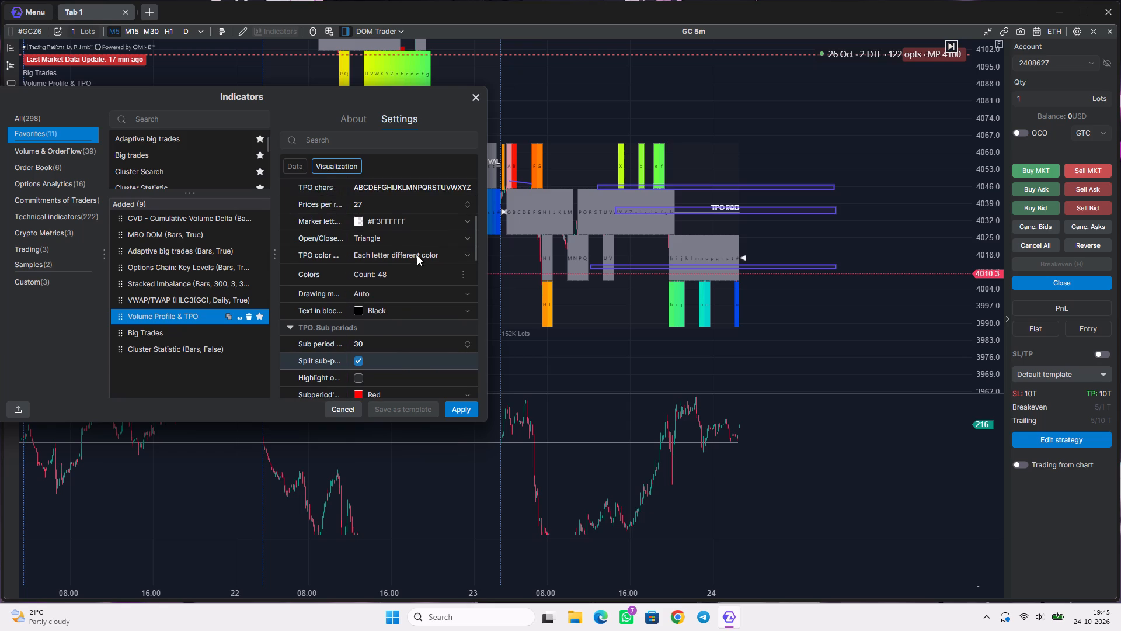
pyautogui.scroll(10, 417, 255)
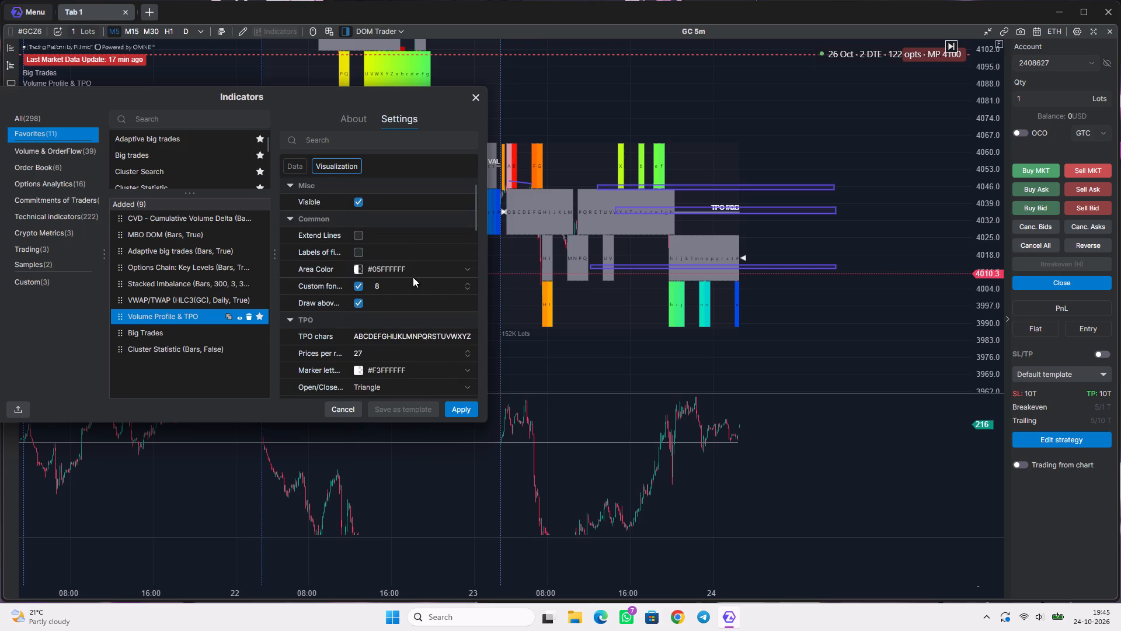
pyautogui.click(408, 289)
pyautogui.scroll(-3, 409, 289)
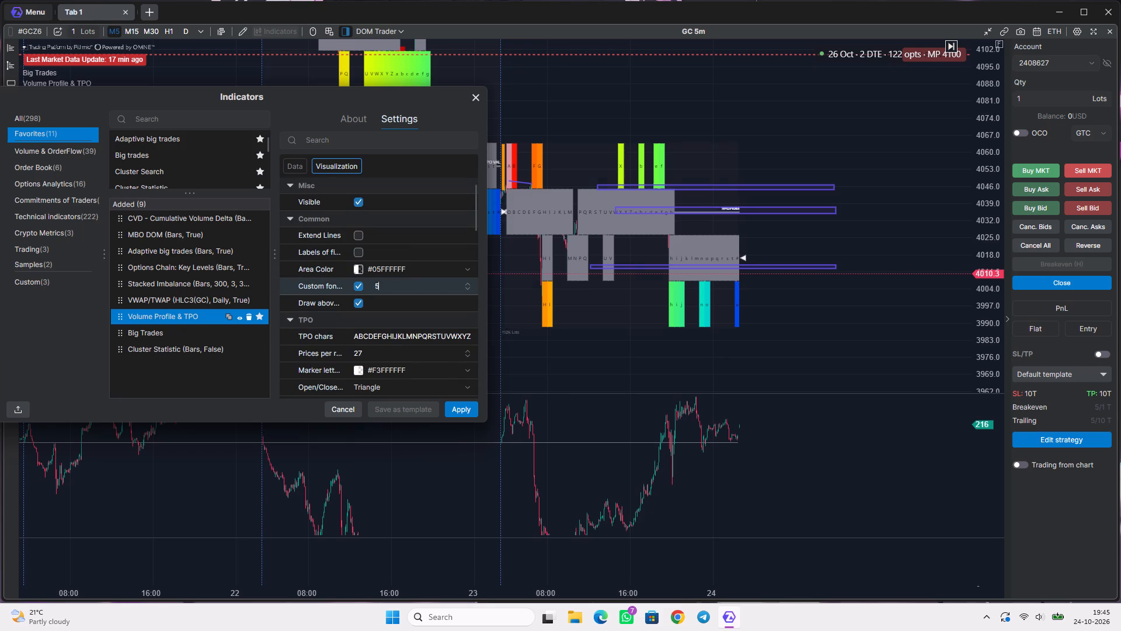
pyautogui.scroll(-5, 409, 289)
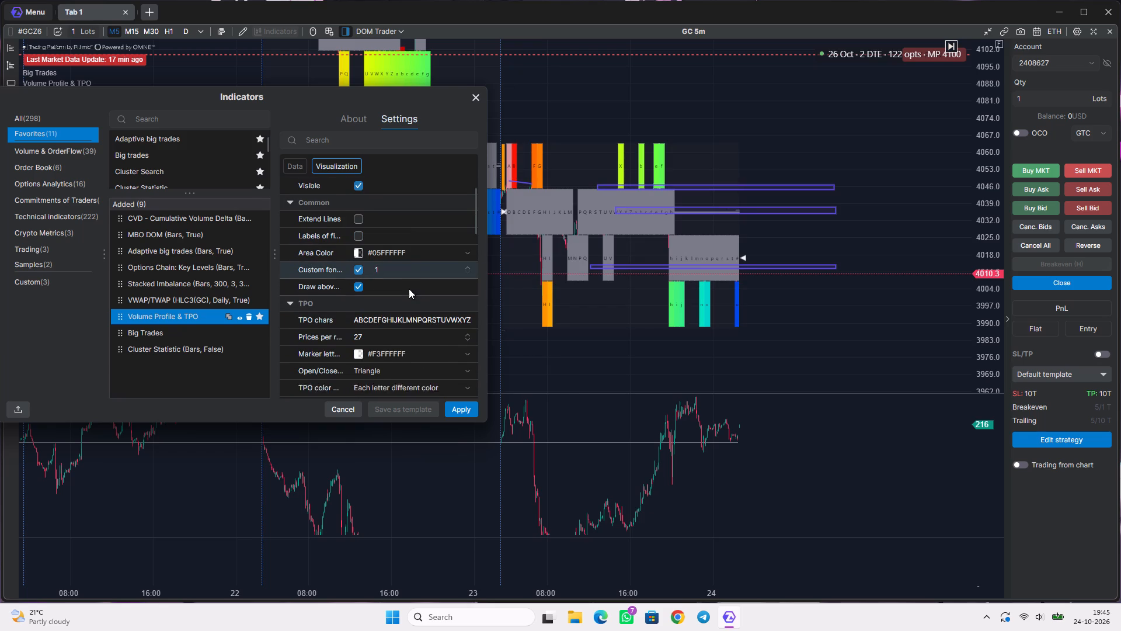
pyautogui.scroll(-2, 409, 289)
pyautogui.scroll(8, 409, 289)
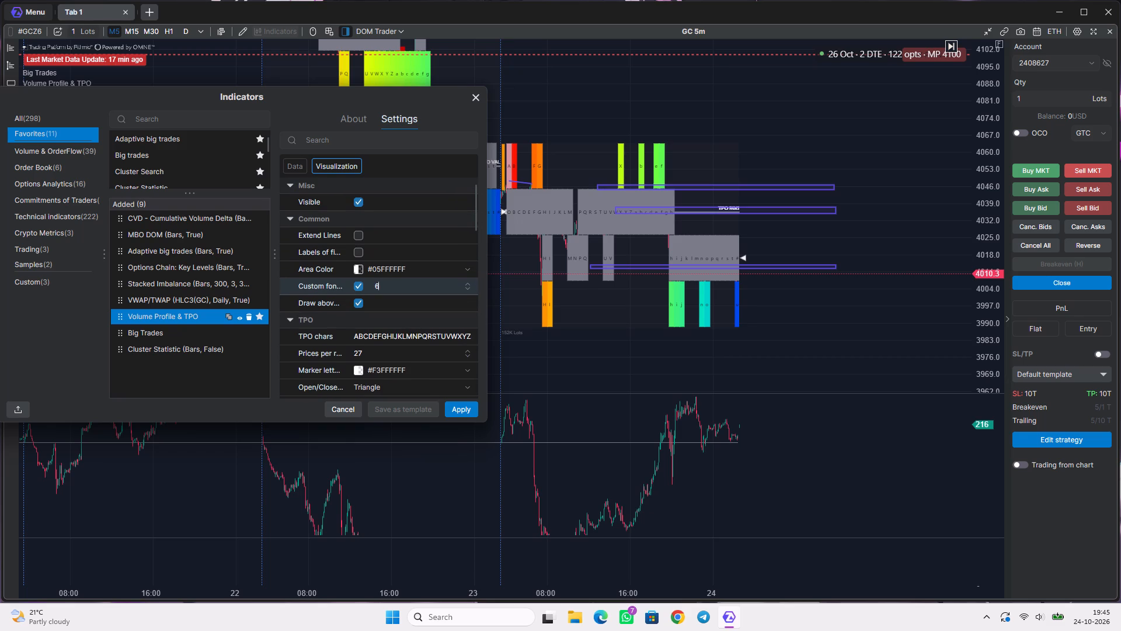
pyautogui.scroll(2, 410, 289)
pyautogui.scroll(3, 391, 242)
# Close the indicator settings and examine the split TPO profiles of the October sessions, focusing on 23 October and the drawn zones.
pyautogui.click(287, 164)
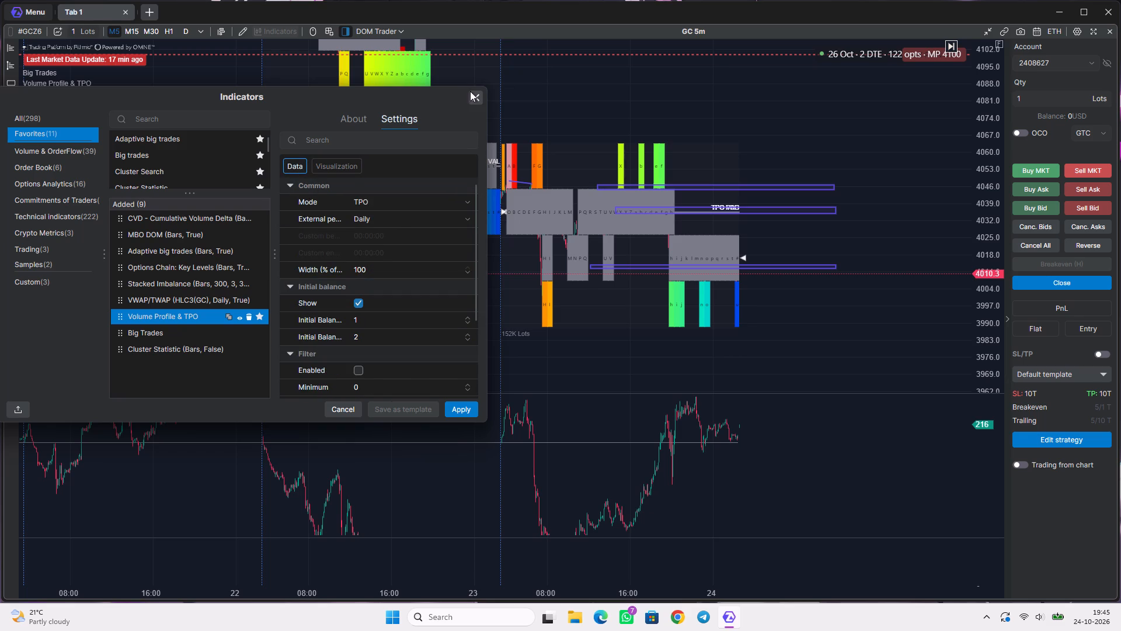
pyautogui.click(470, 91)
pyautogui.scroll(-16, 276, 244)
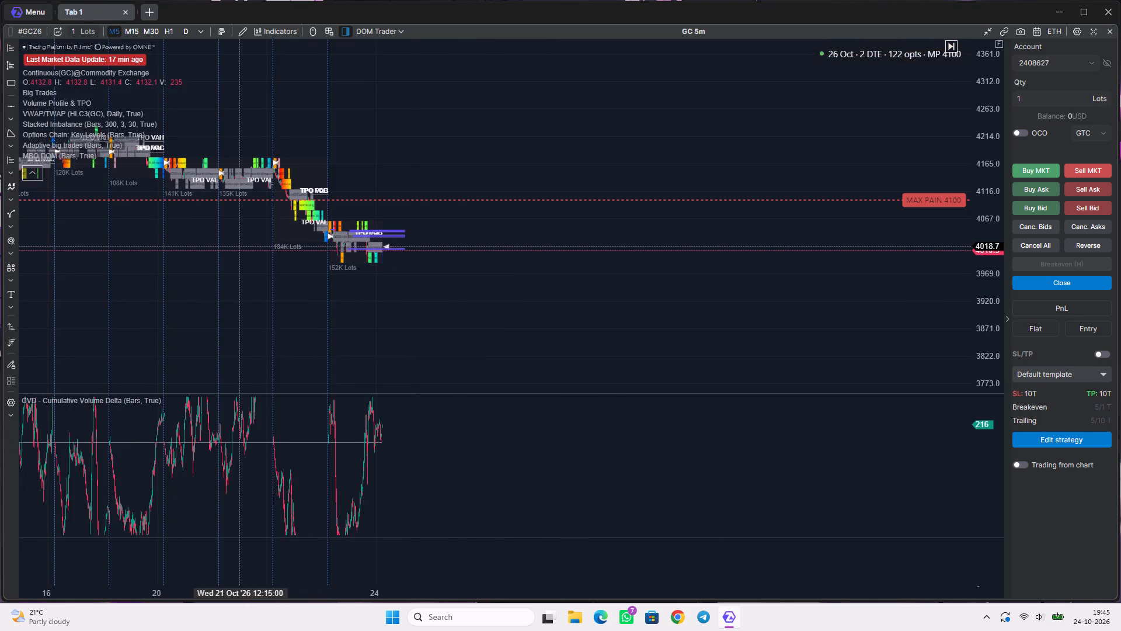
pyautogui.moveTo(238, 245); pyautogui.dragTo(431, 281)
pyautogui.scroll(11, 517, 283)
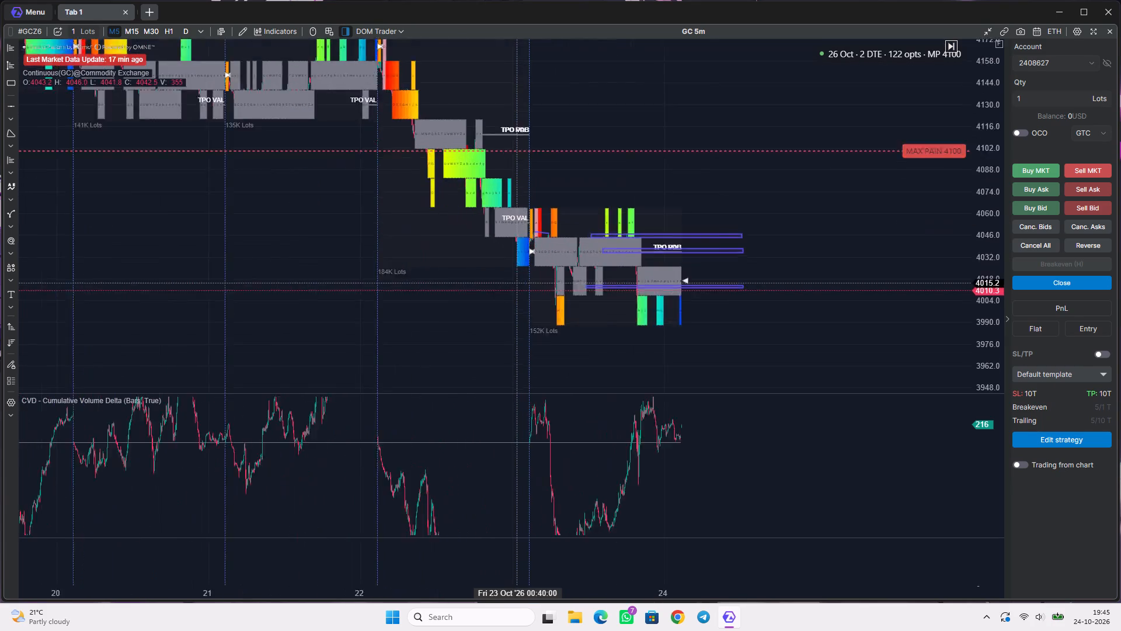
pyautogui.scroll(5, 544, 292)
pyautogui.moveTo(653, 364); pyautogui.dragTo(542, 301)
pyautogui.scroll(-4, 540, 301)
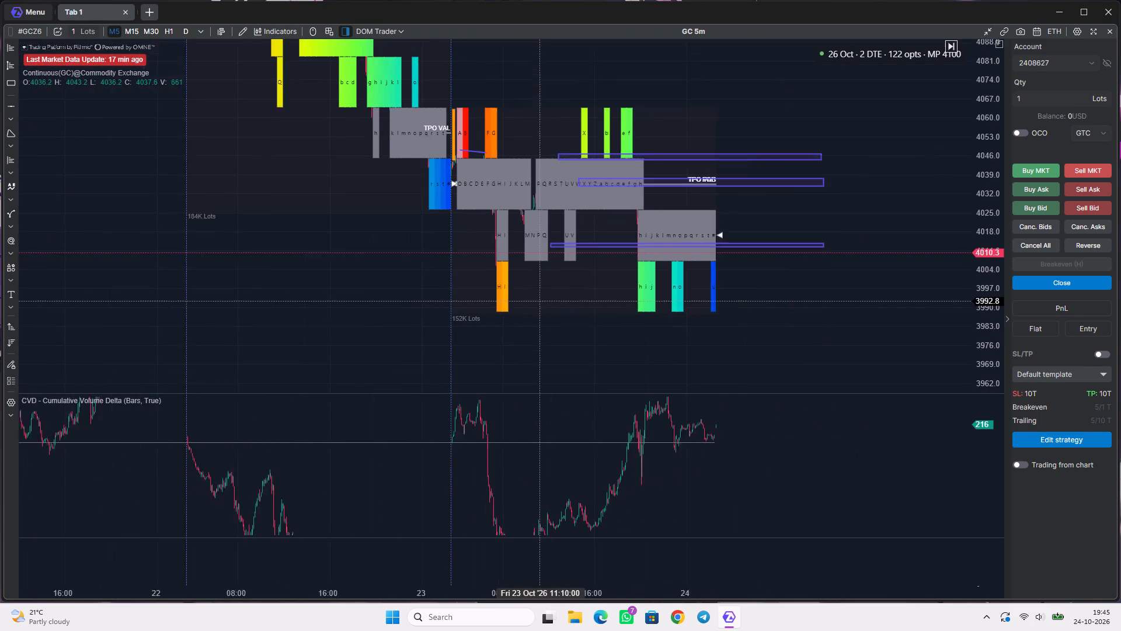
pyautogui.moveTo(558, 296); pyautogui.dragTo(529, 299)
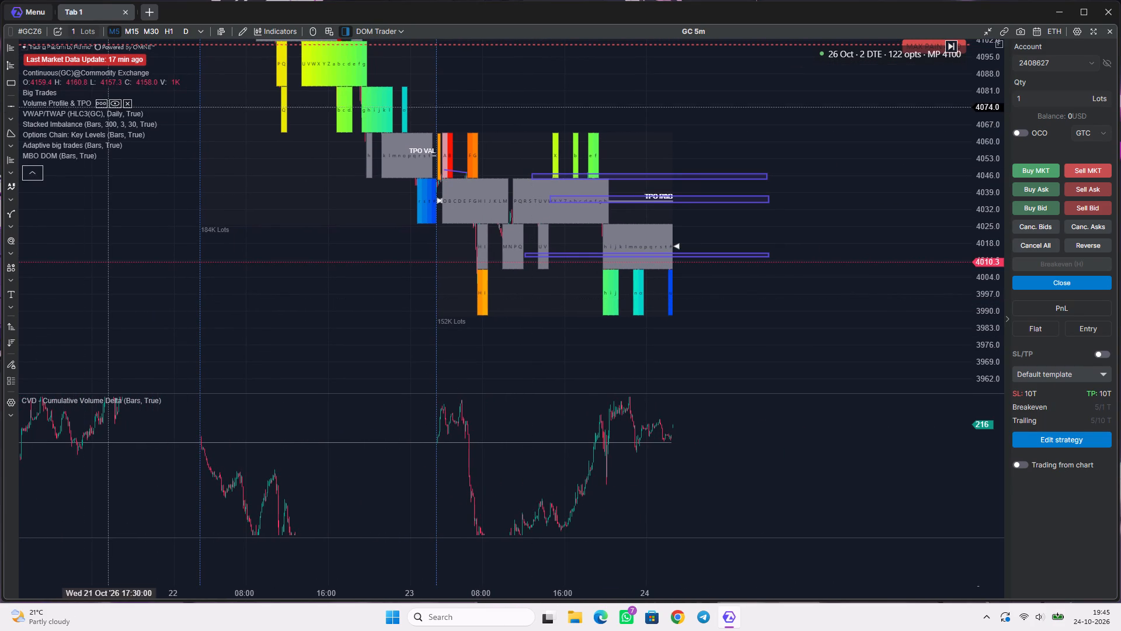
# Turn off splitting of the sub-periods in the Volume Profile & TPO visualization settings and apply the change.
pyautogui.click(100, 103)
pyautogui.moveTo(617, 143); pyautogui.dragTo(466, 161)
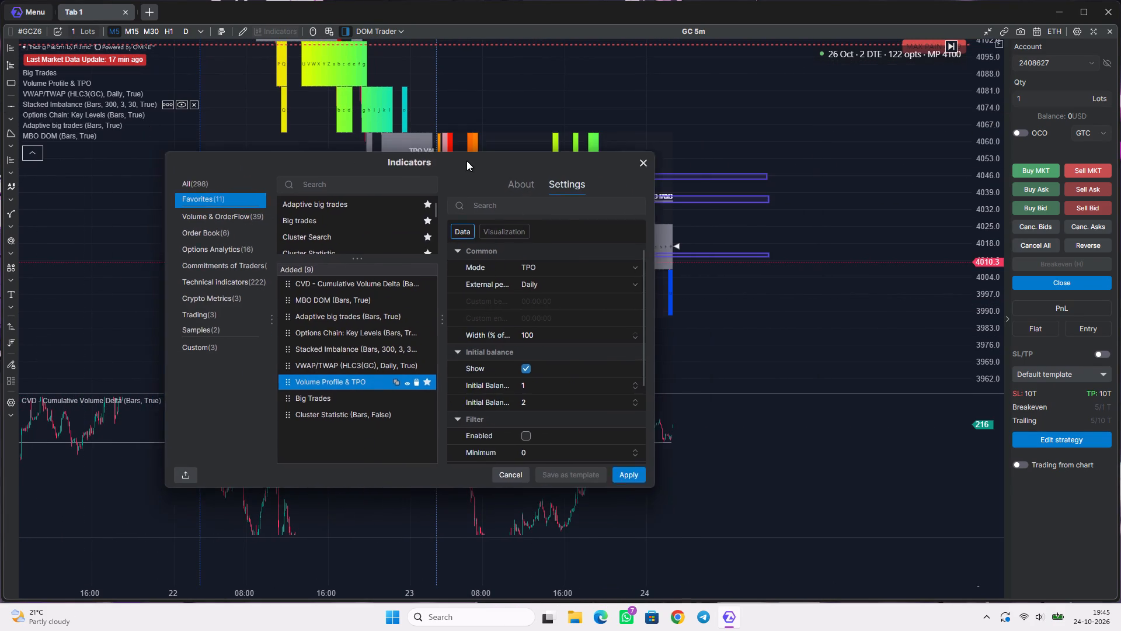
pyautogui.moveTo(466, 161); pyautogui.dragTo(320, 162)
pyautogui.click(360, 236)
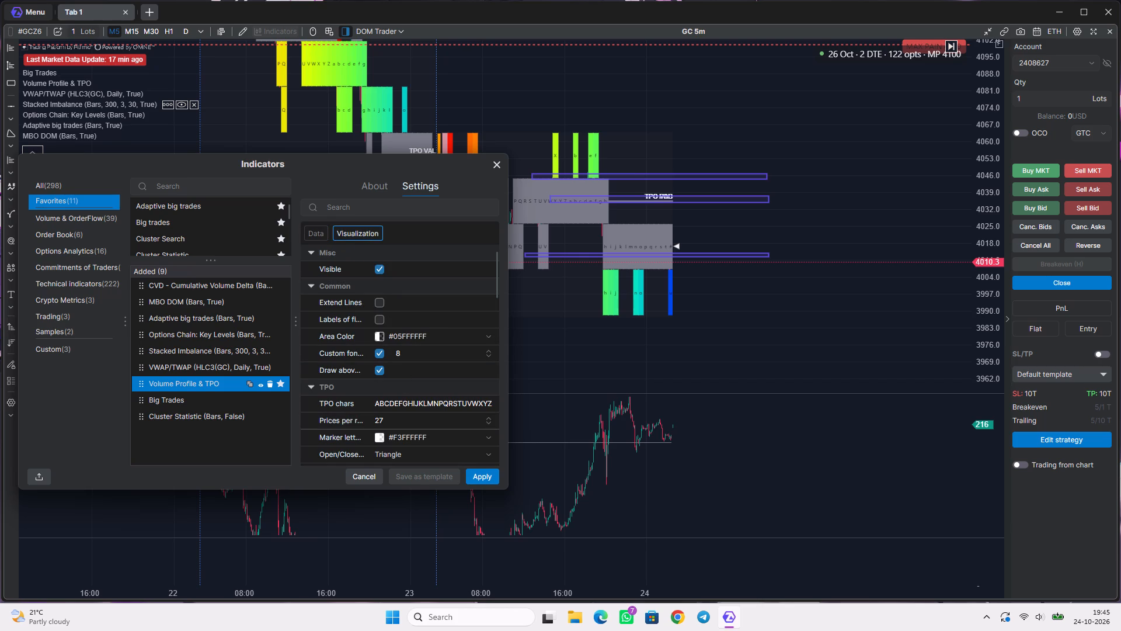
pyautogui.scroll(-9, 392, 421)
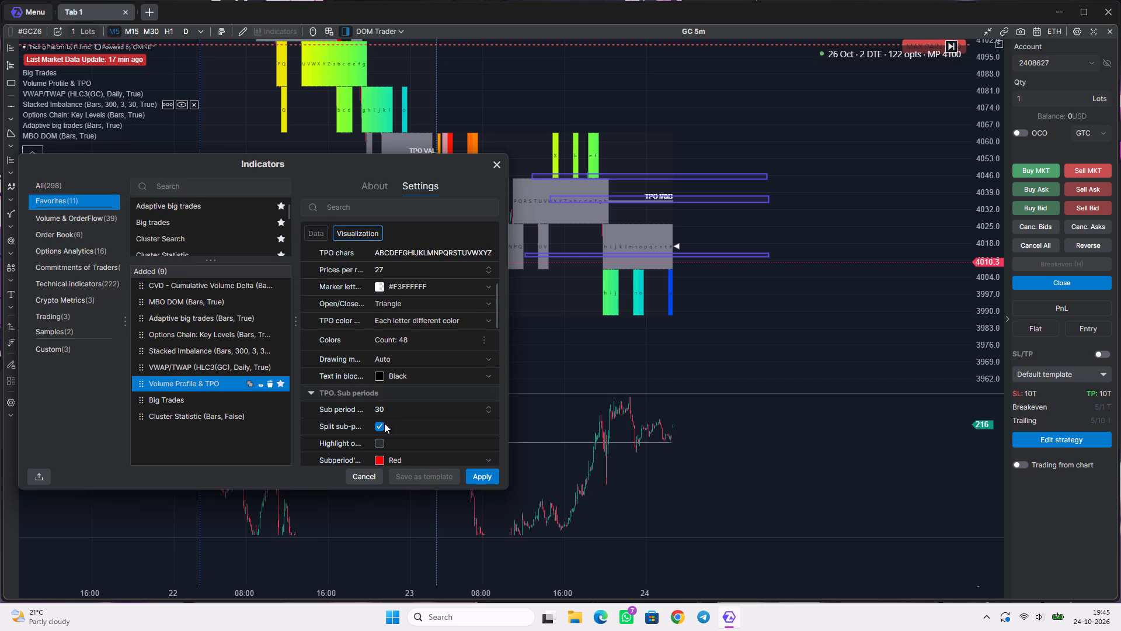
pyautogui.click(378, 425)
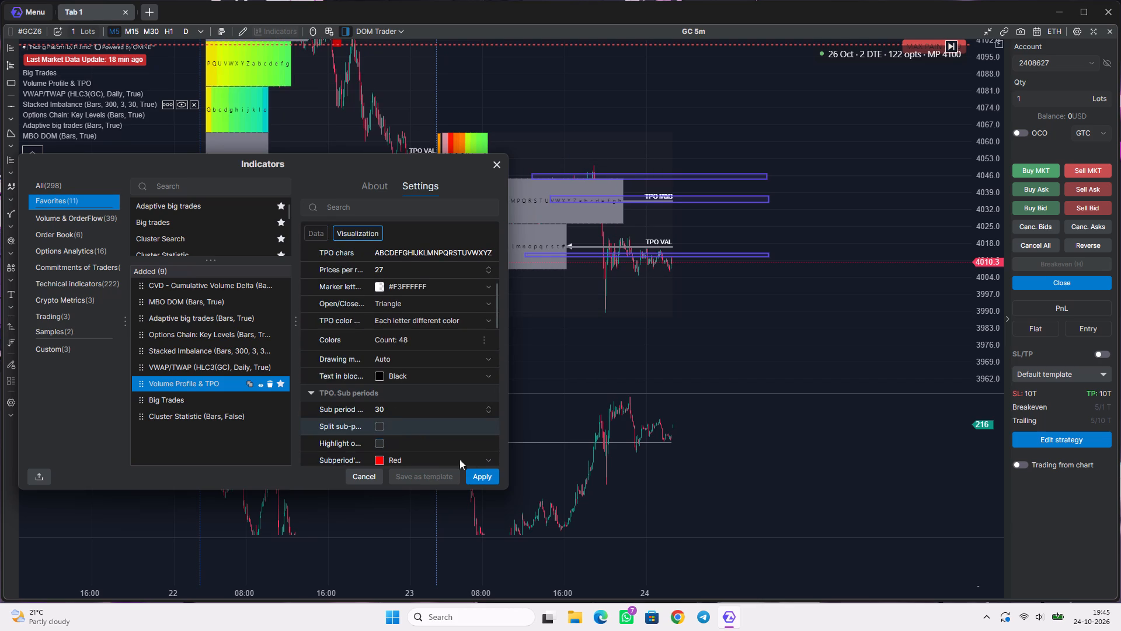
pyautogui.click(479, 473)
# Switch the chart to the 30-minute timeframe and examine the 23 October TPO profile against the drawn zones.
pyautogui.scroll(-6, 400, 283)
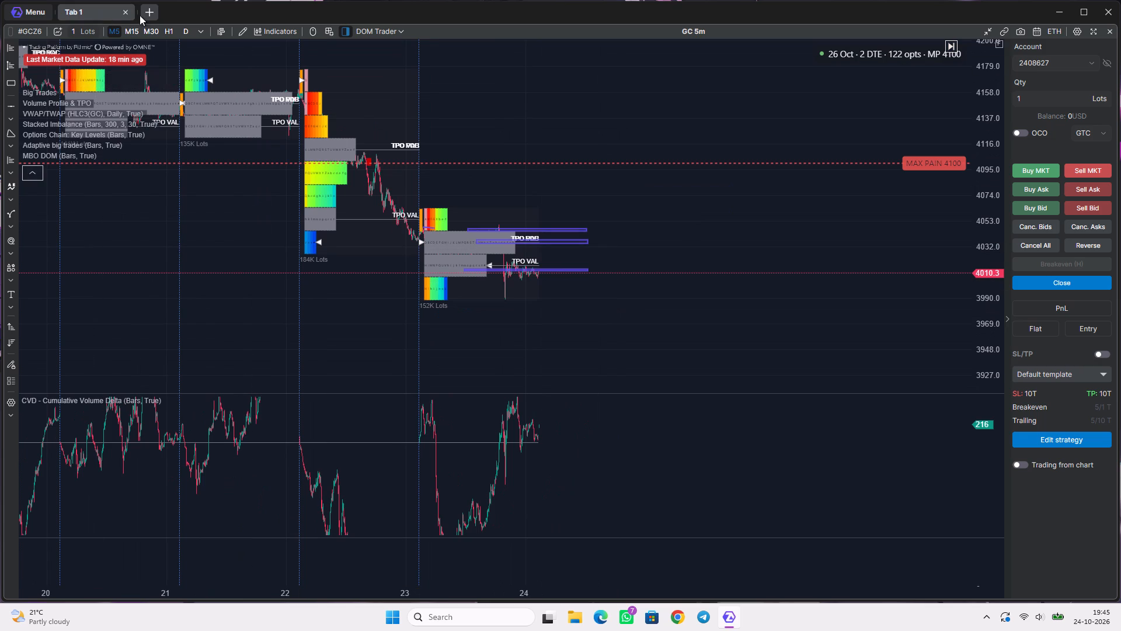
pyautogui.click(149, 32)
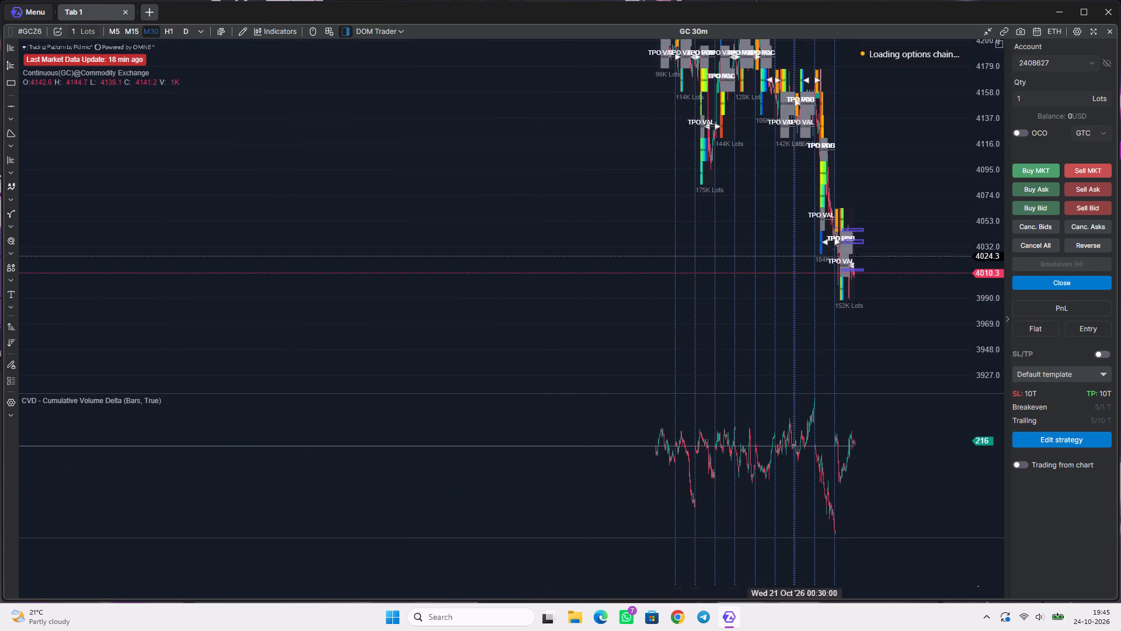
pyautogui.doubleClick(984, 255)
pyautogui.scroll(16, 736, 248)
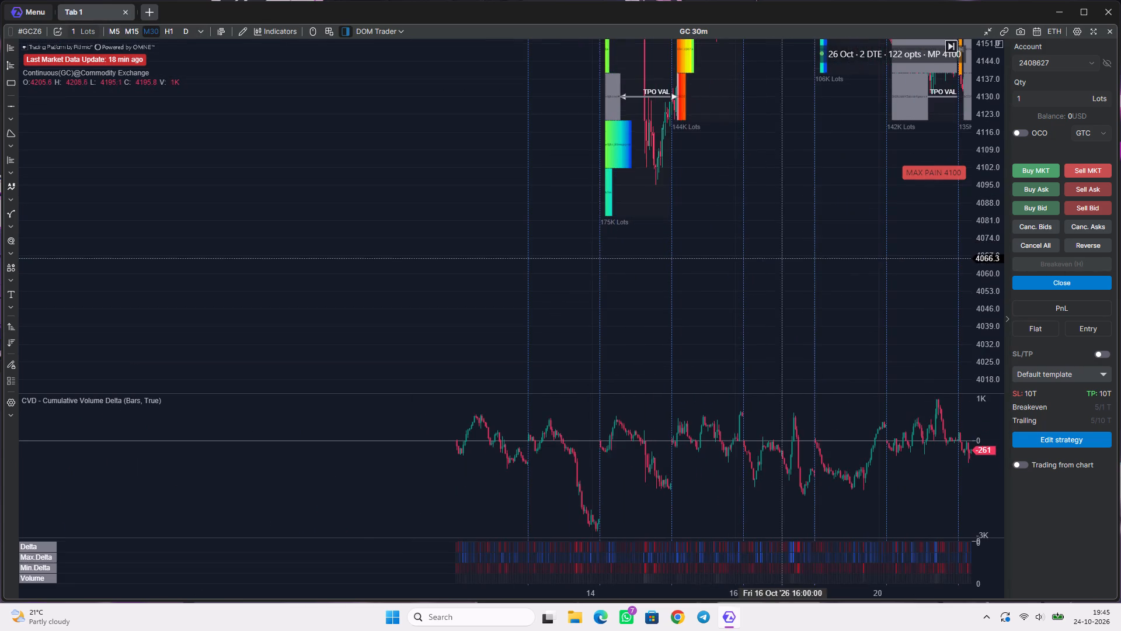
pyautogui.moveTo(877, 256); pyautogui.dragTo(466, 230)
pyautogui.scroll(11, 704, 316)
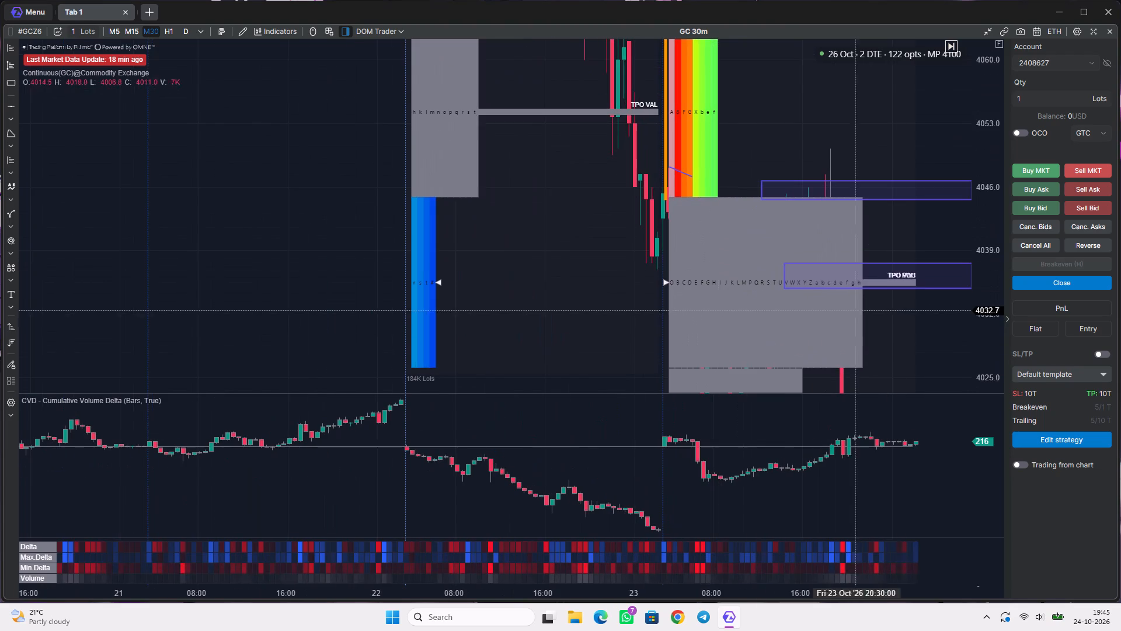
pyautogui.moveTo(938, 330); pyautogui.dragTo(830, 176)
pyautogui.scroll(-5, 998, 177)
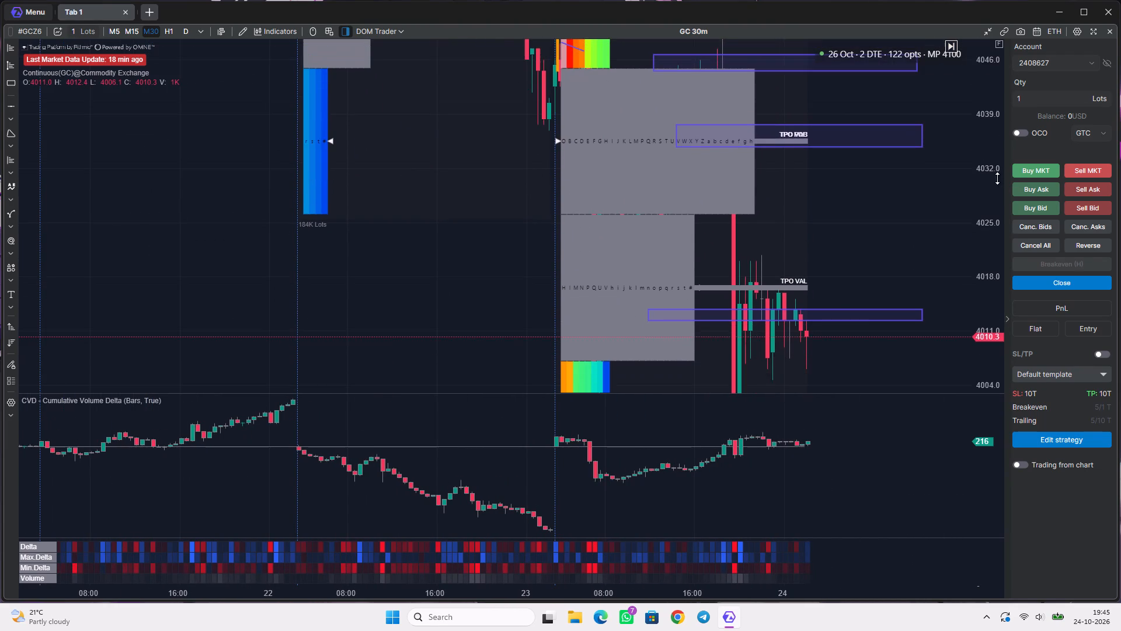
pyautogui.scroll(-20, 997, 178)
pyautogui.scroll(-2, 997, 178)
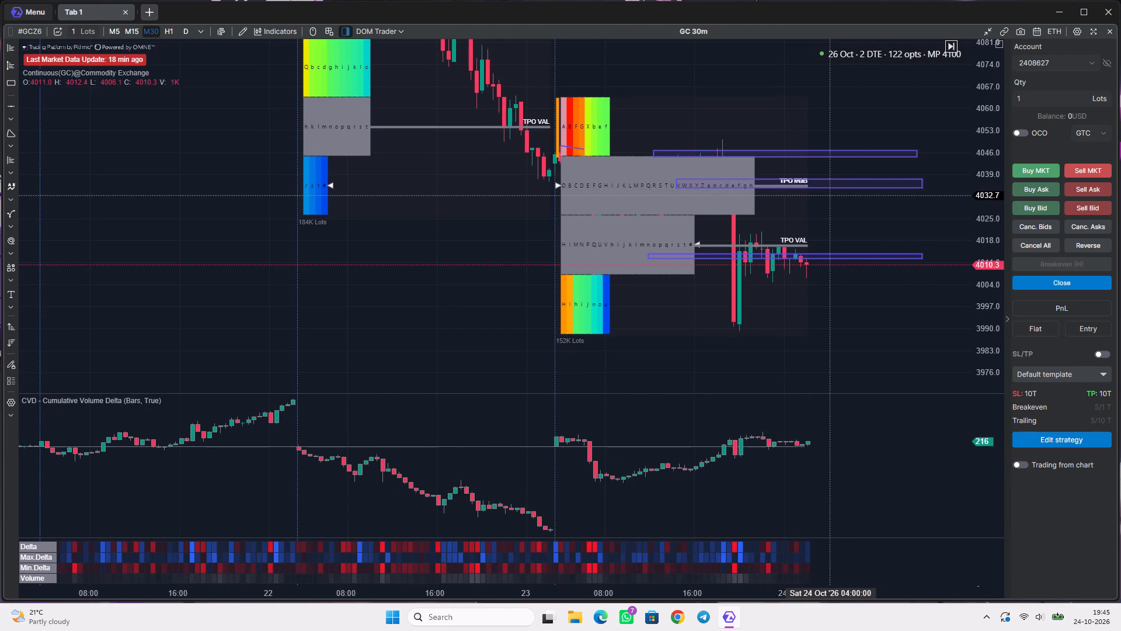
pyautogui.scroll(-3, 564, 281)
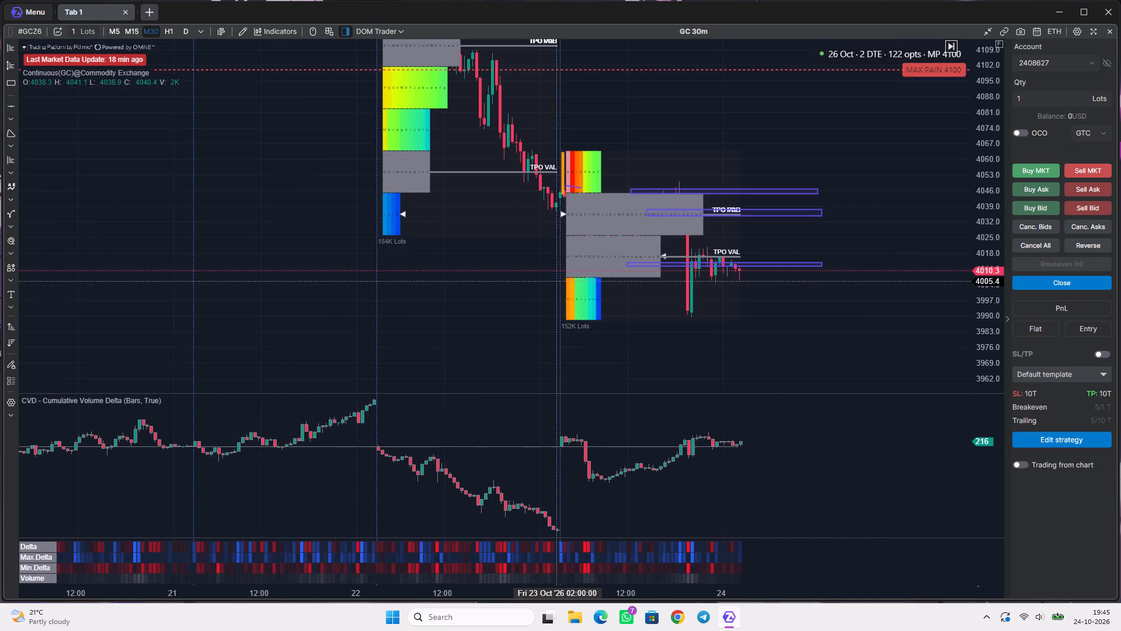
# Compare the 30-minute TPO profiles of the earlier October sessions with the 22 and 23 October profiles.
pyautogui.scroll(-7, 524, 273)
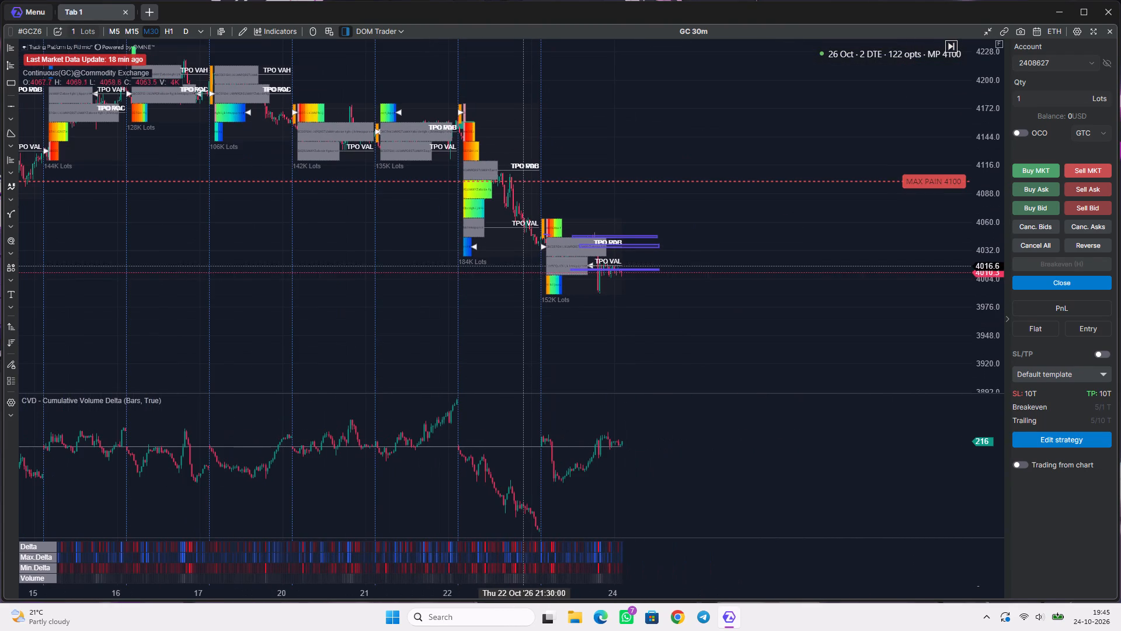
pyautogui.scroll(7, 521, 256)
pyautogui.moveTo(525, 229); pyautogui.dragTo(501, 259)
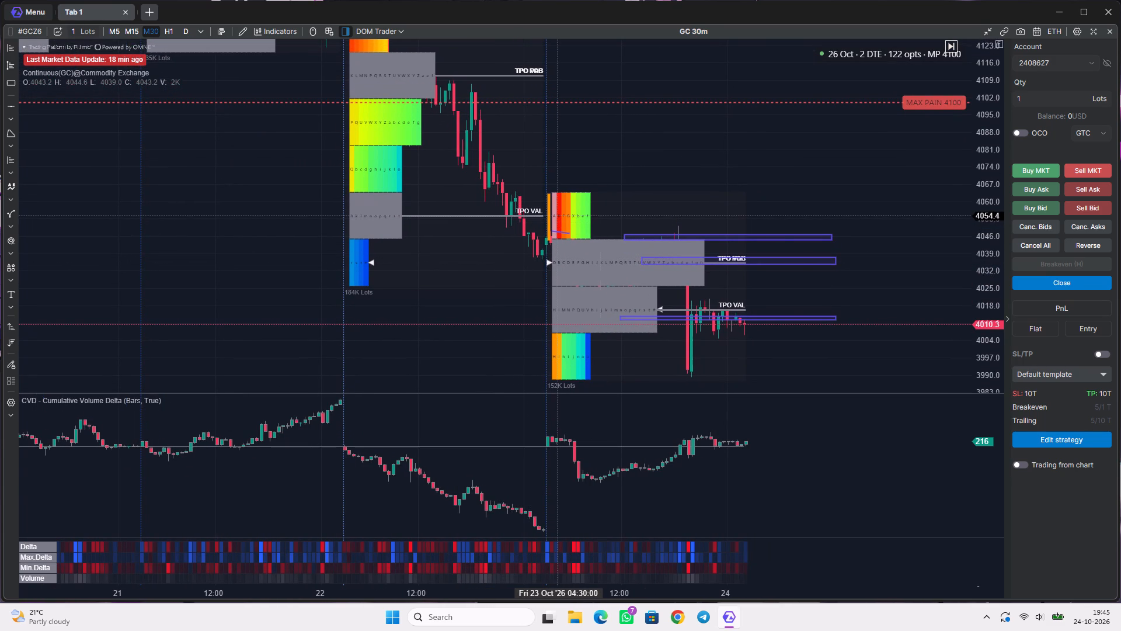
pyautogui.scroll(5, 809, 293)
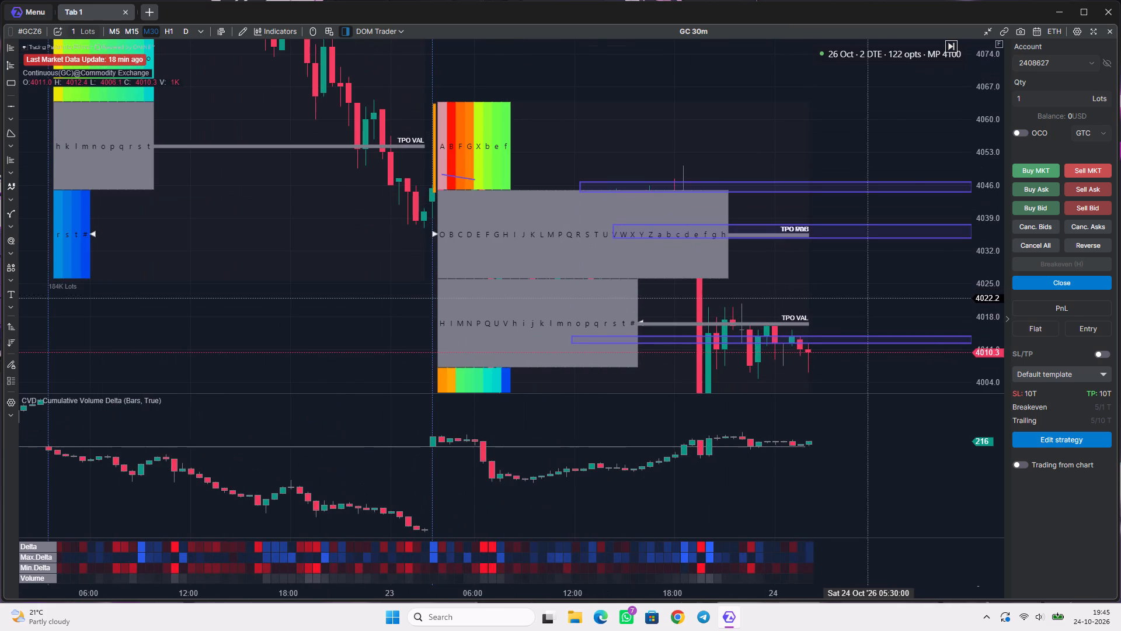
pyautogui.moveTo(908, 308); pyautogui.dragTo(795, 259)
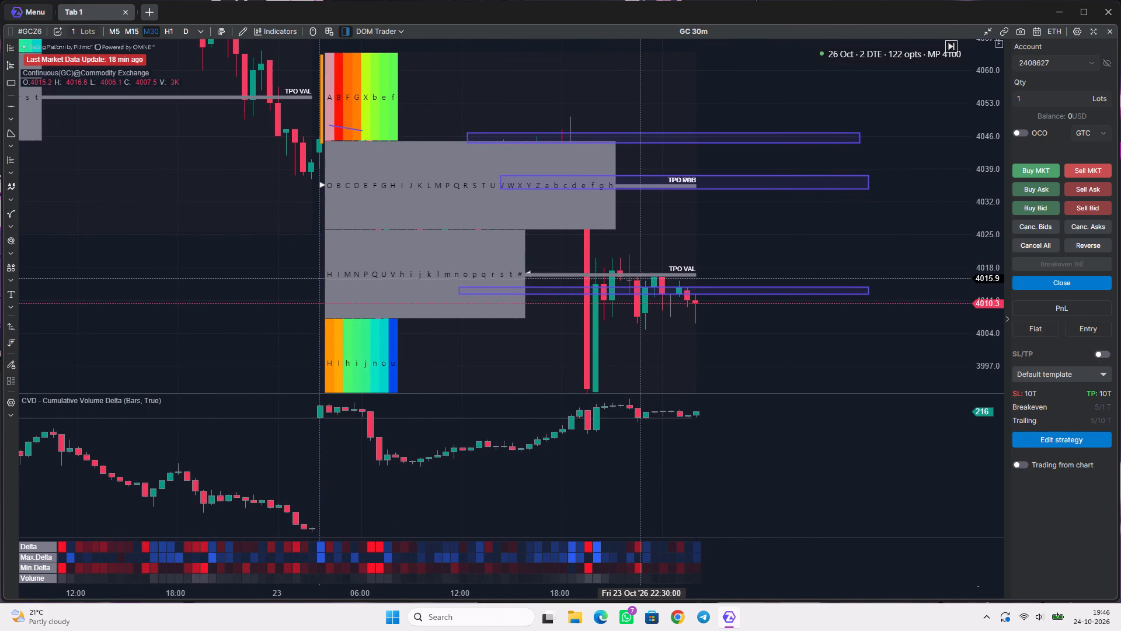
pyautogui.scroll(-5, 640, 278)
pyautogui.moveTo(735, 336); pyautogui.dragTo(762, 289)
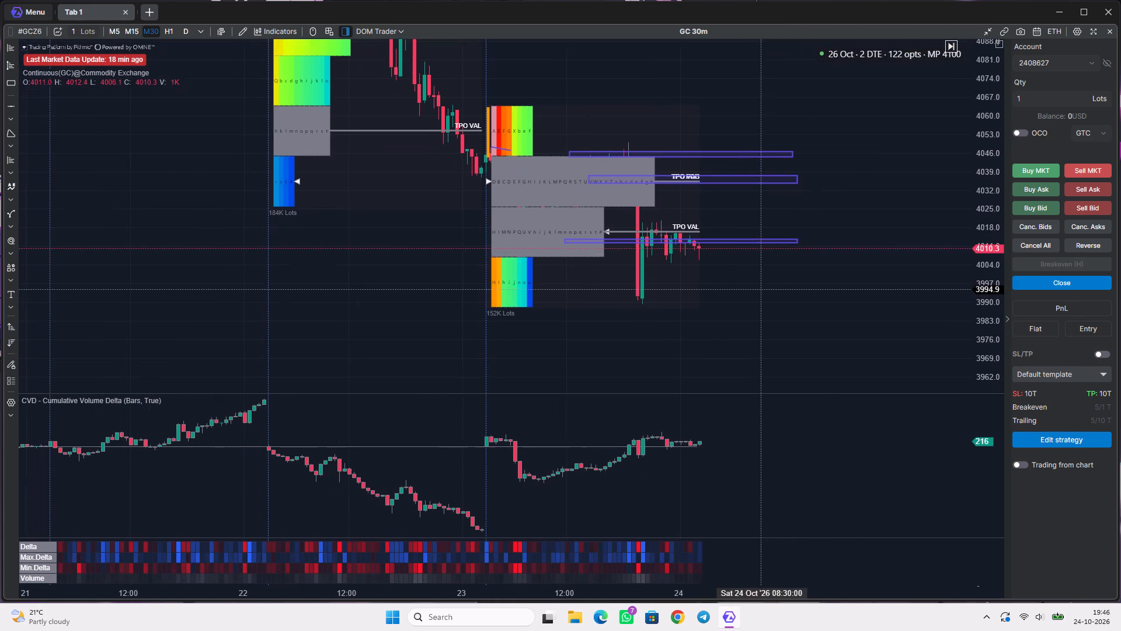
pyautogui.moveTo(762, 289); pyautogui.dragTo(763, 288)
pyautogui.scroll(-10, 521, 292)
pyautogui.moveTo(343, 232); pyautogui.dragTo(350, 240)
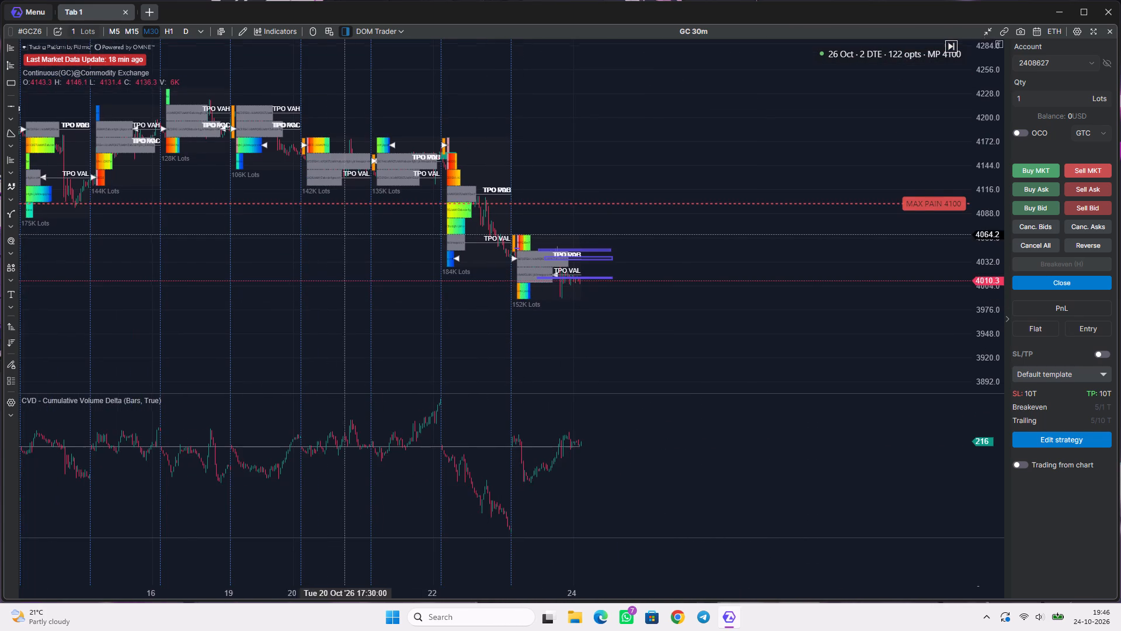
pyautogui.moveTo(350, 240); pyautogui.dragTo(558, 272)
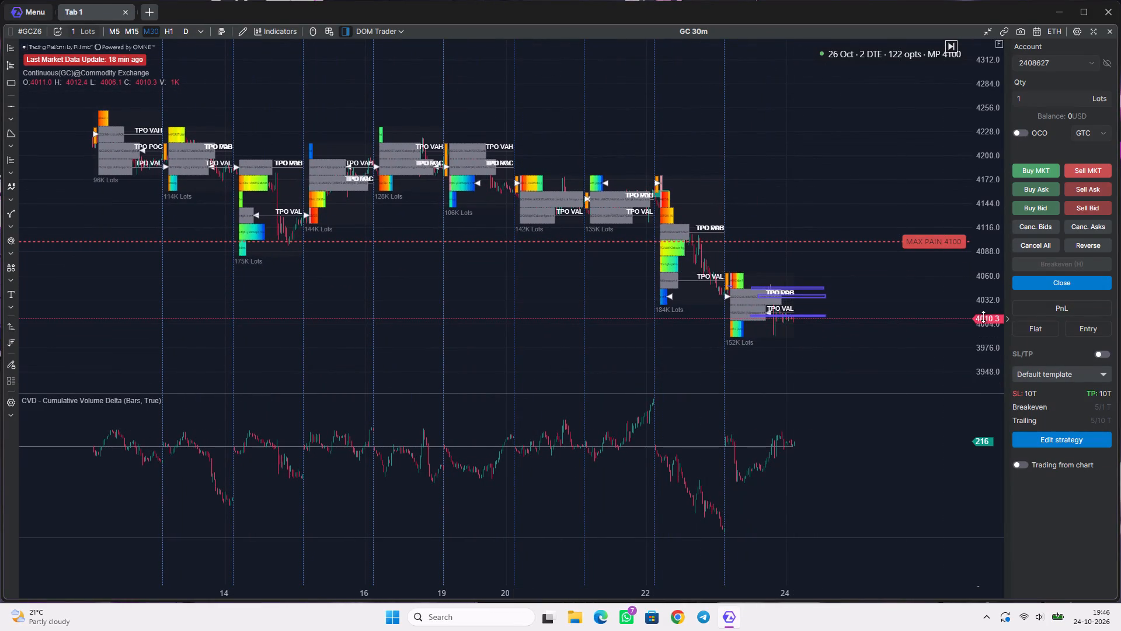
pyautogui.scroll(9, 993, 331)
pyautogui.moveTo(875, 323); pyautogui.dragTo(779, 261)
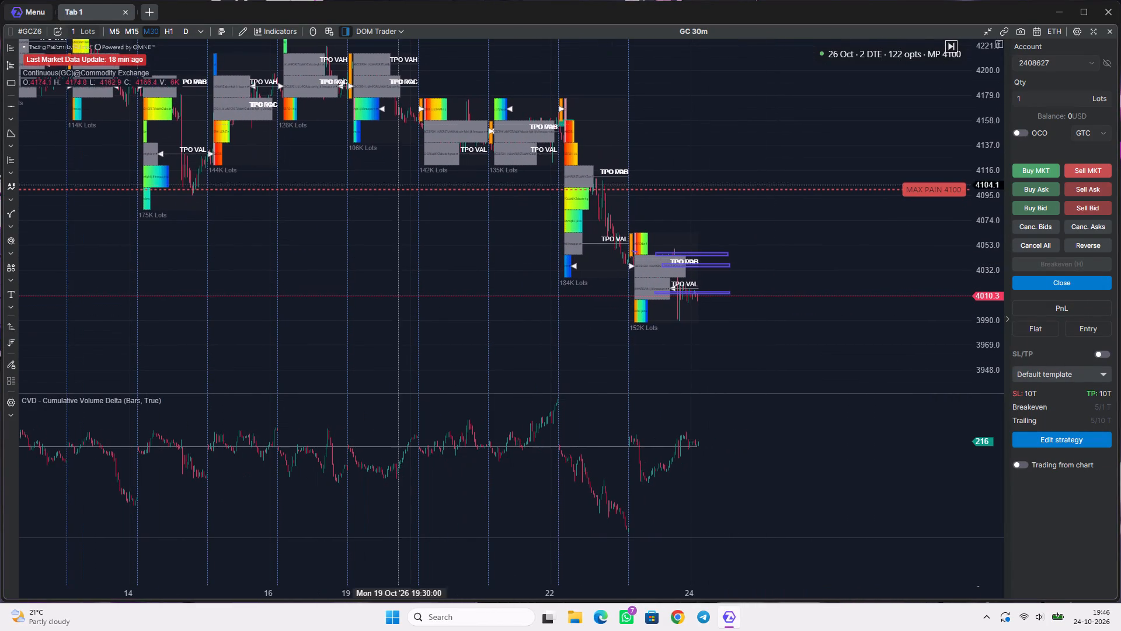
# Try the 15-minute timeframe, return the chart to the 5-minute timeframe and reset its price scale.
pyautogui.click(133, 32)
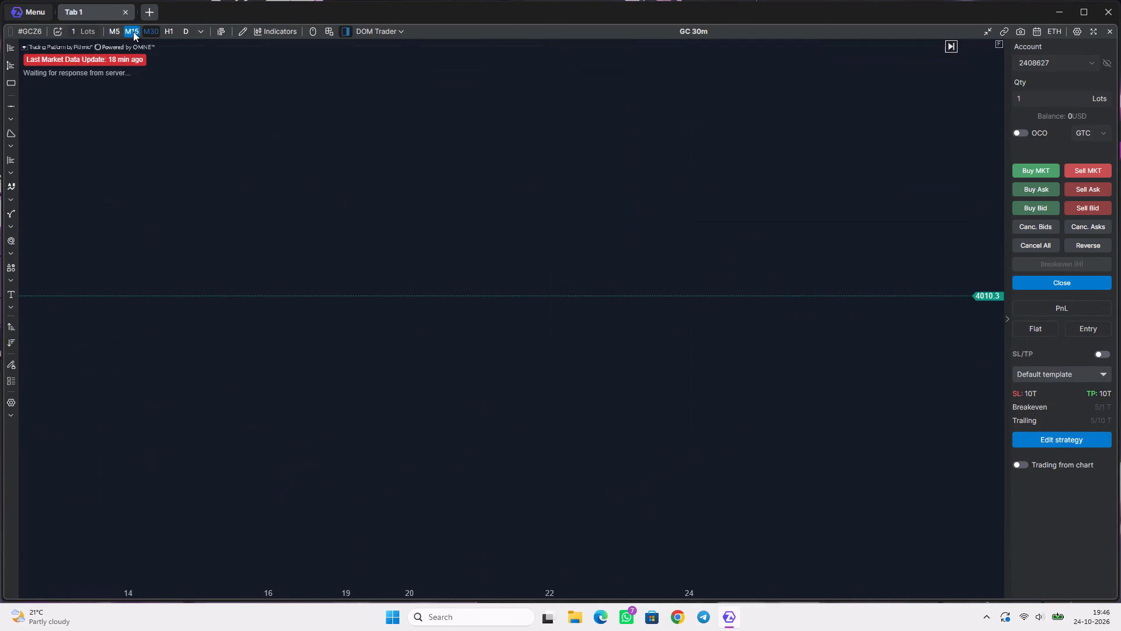
pyautogui.click(113, 29)
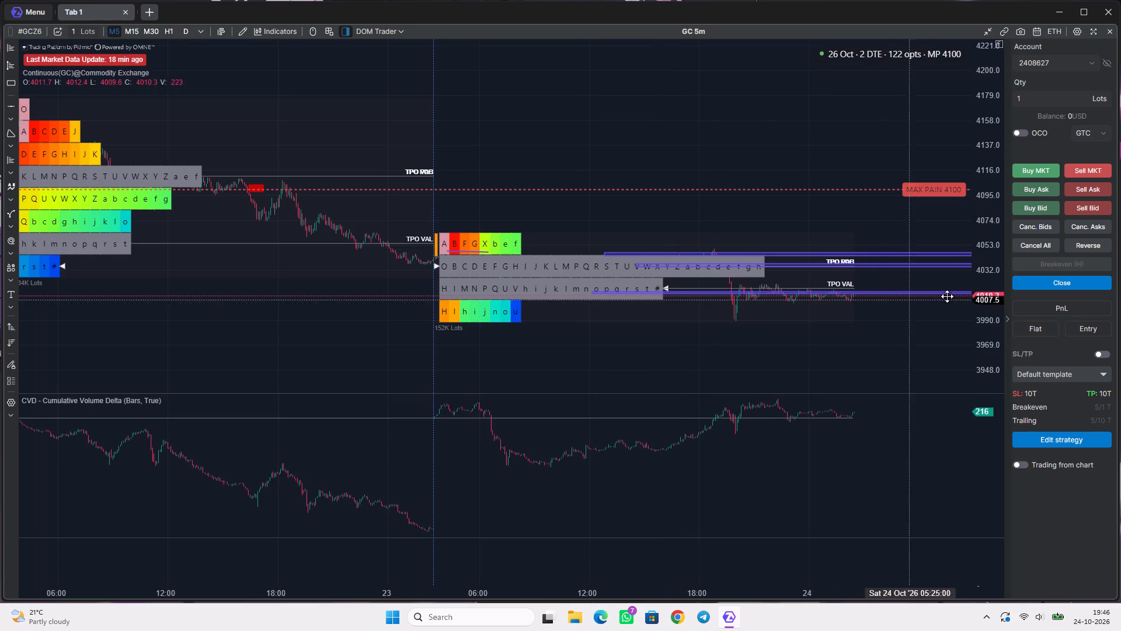
pyautogui.doubleClick(990, 274)
# Examine the unsplit 5-minute TPO profiles of 20 to 23 October, focusing on the 23 October letters and drawn zones.
pyautogui.scroll(-7, 491, 295)
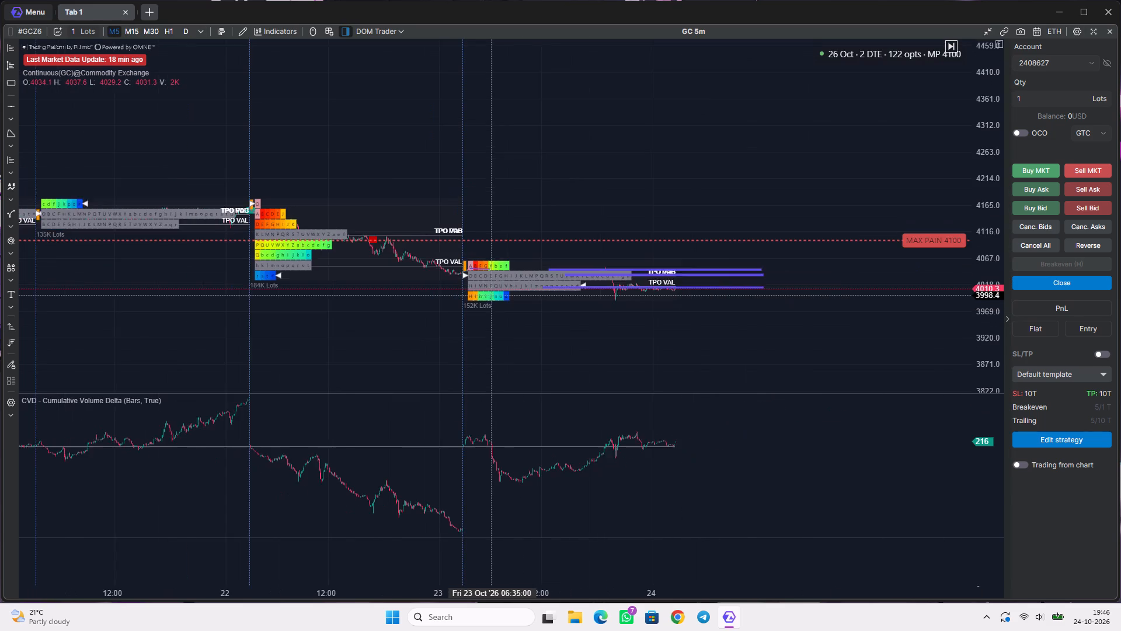
pyautogui.moveTo(304, 307); pyautogui.dragTo(564, 320)
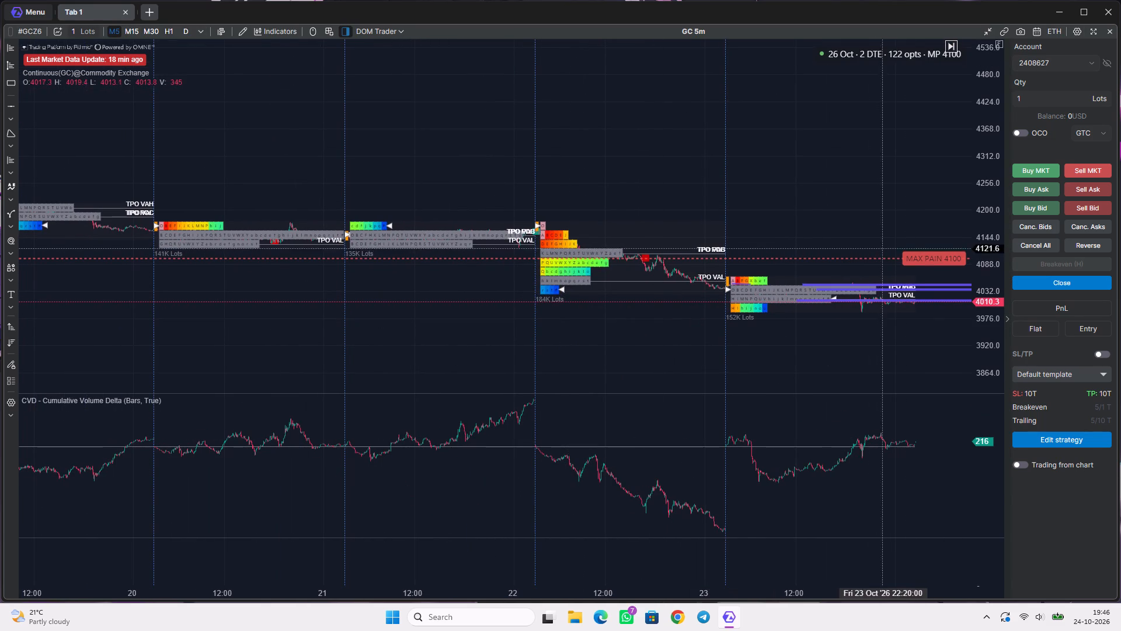
pyautogui.scroll(20, 973, 285)
pyautogui.scroll(4, 973, 285)
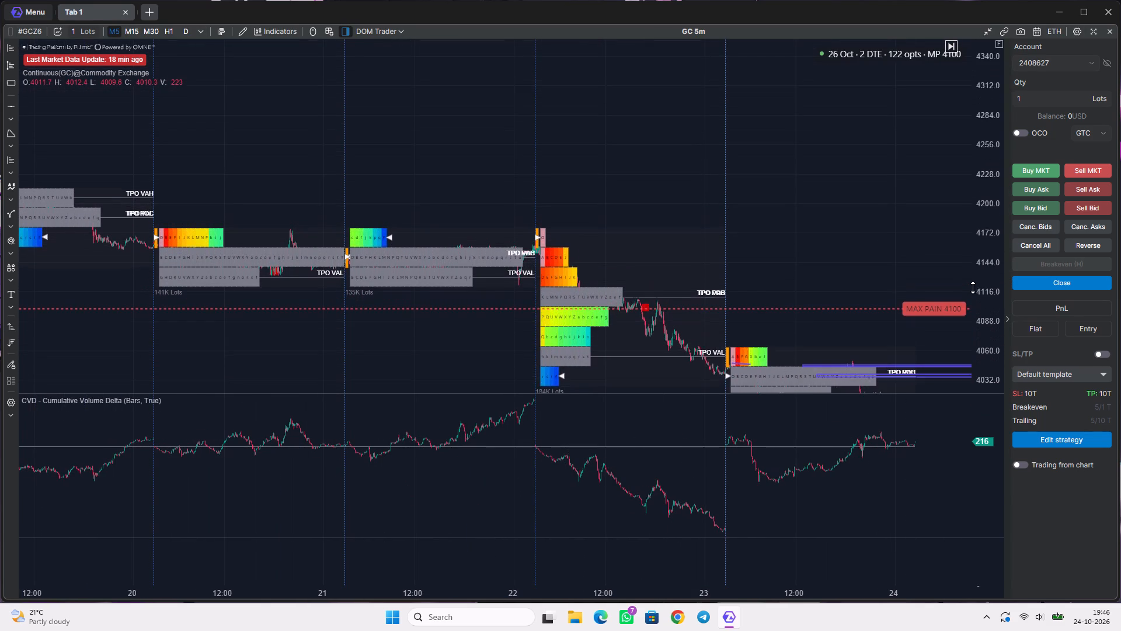
pyautogui.scroll(3, 973, 287)
pyautogui.moveTo(821, 310); pyautogui.dragTo(772, 195)
pyautogui.moveTo(886, 335); pyautogui.dragTo(785, 289)
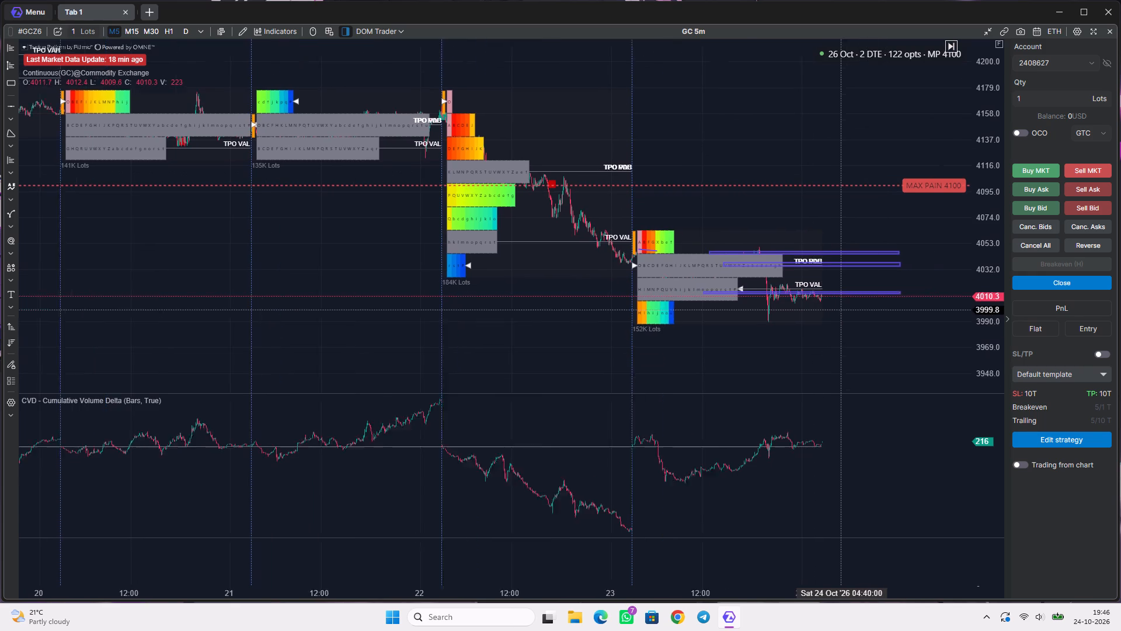
pyautogui.moveTo(785, 289); pyautogui.dragTo(779, 287)
pyautogui.scroll(7, 735, 315)
pyautogui.moveTo(473, 311); pyautogui.dragTo(488, 332)
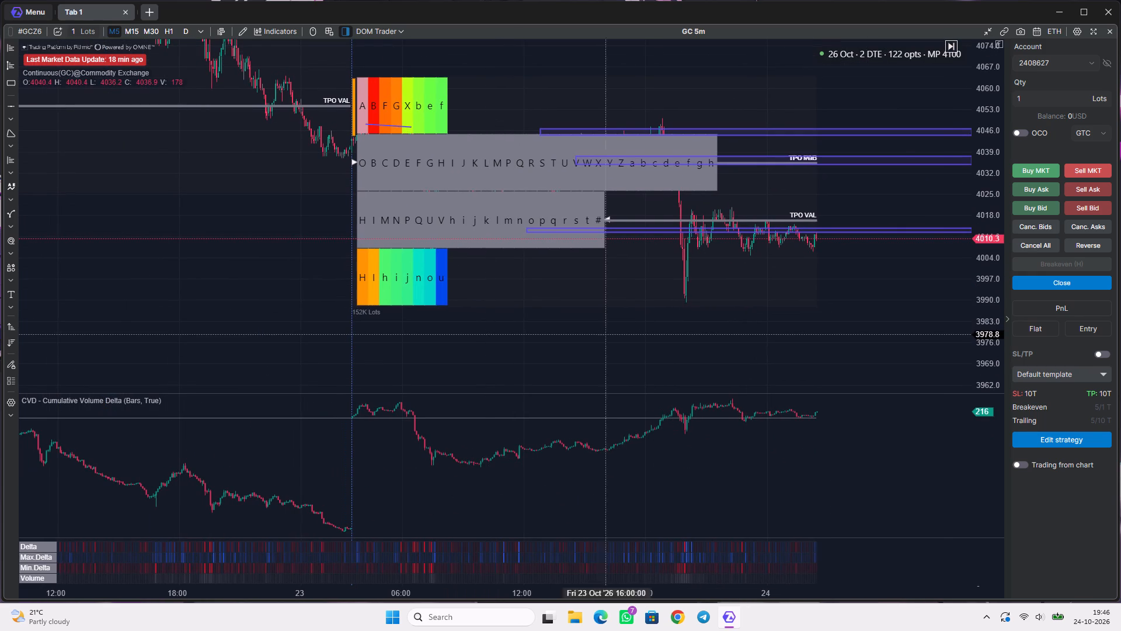
pyautogui.scroll(16, 988, 308)
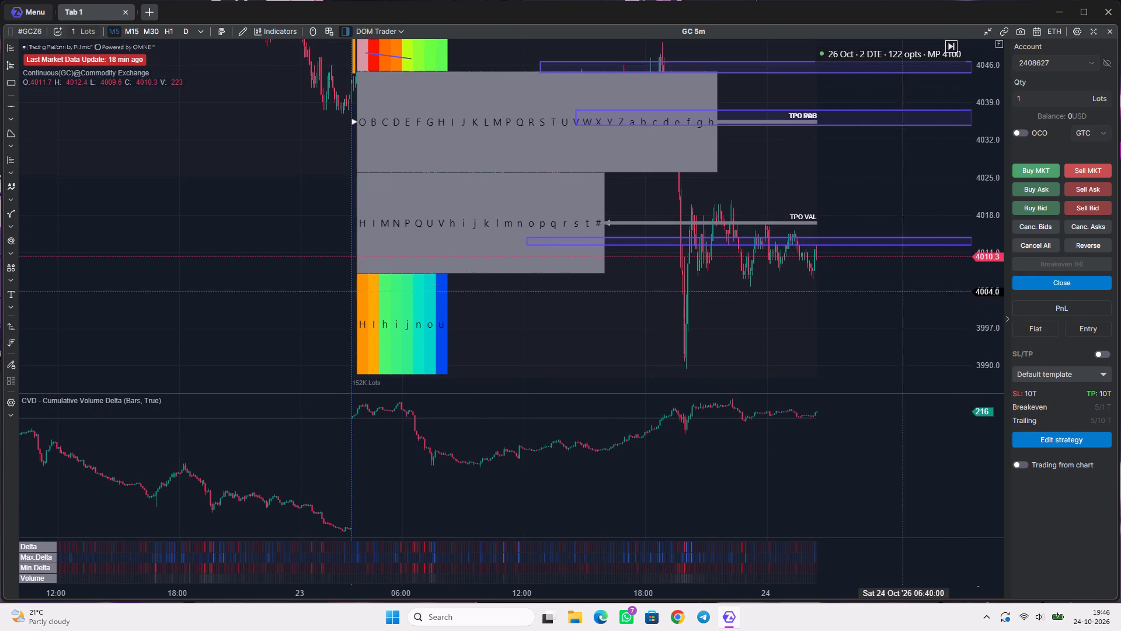
pyautogui.moveTo(866, 283); pyautogui.dragTo(757, 342)
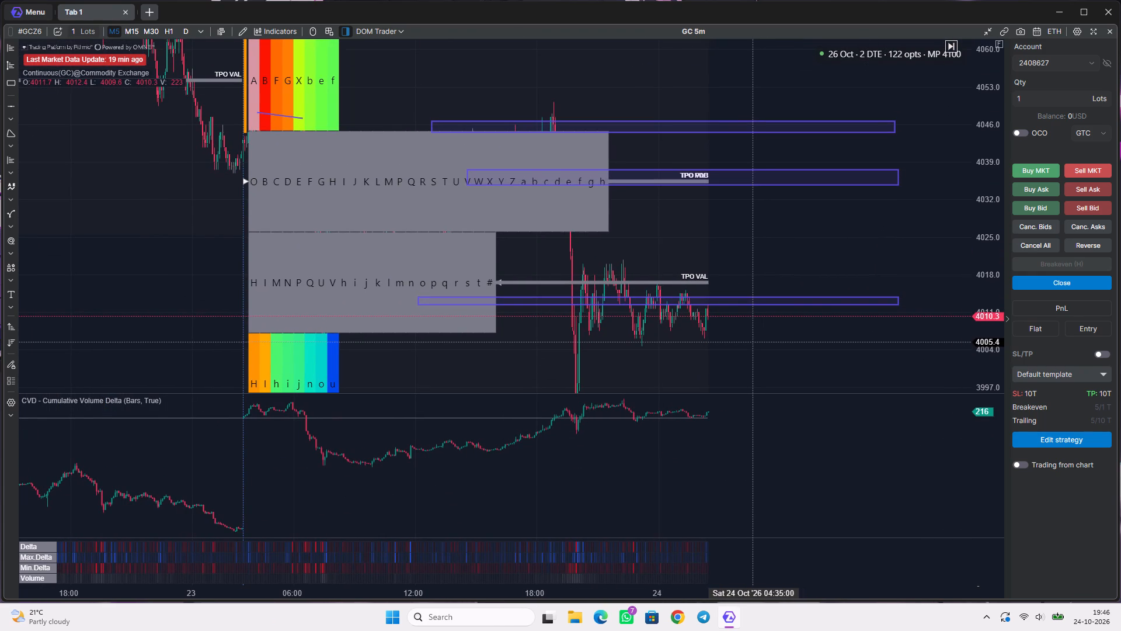
pyautogui.moveTo(746, 339); pyautogui.dragTo(794, 351)
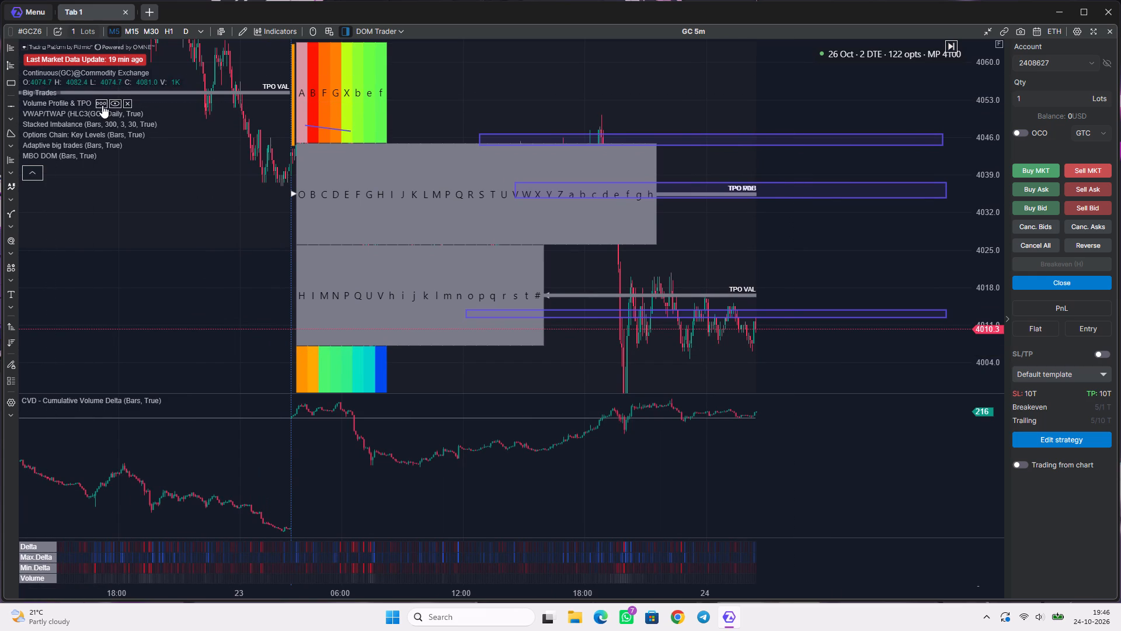
# Set the mode of the Volume Profile & TPO indicator to Volume Profile & TPO and apply it.
pyautogui.click(102, 105)
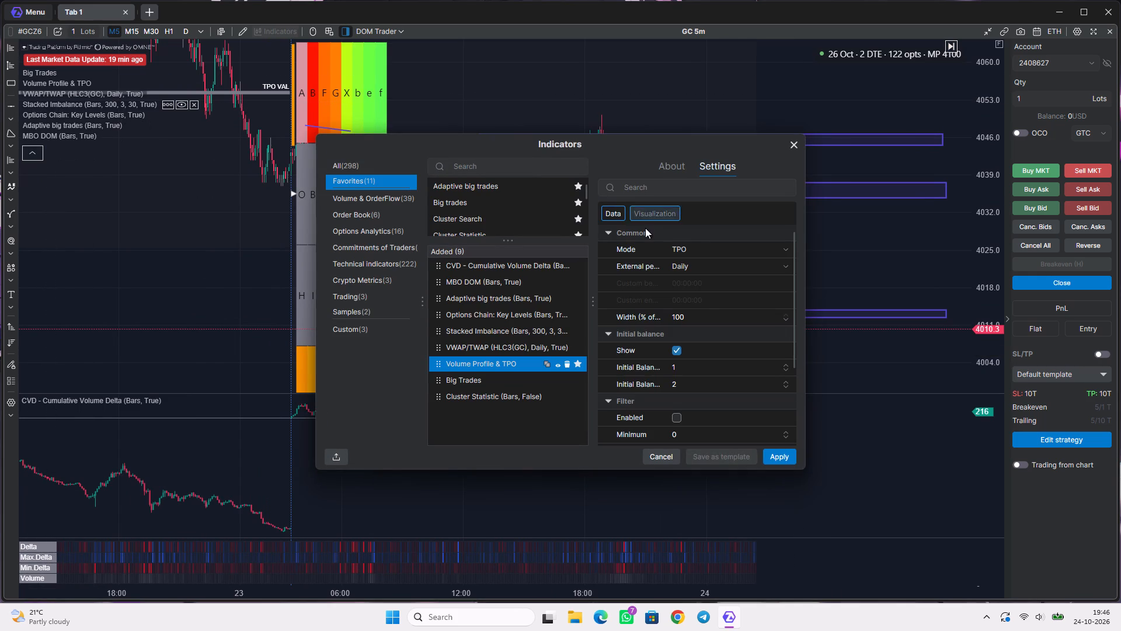
pyautogui.click(705, 247)
pyautogui.click(710, 301)
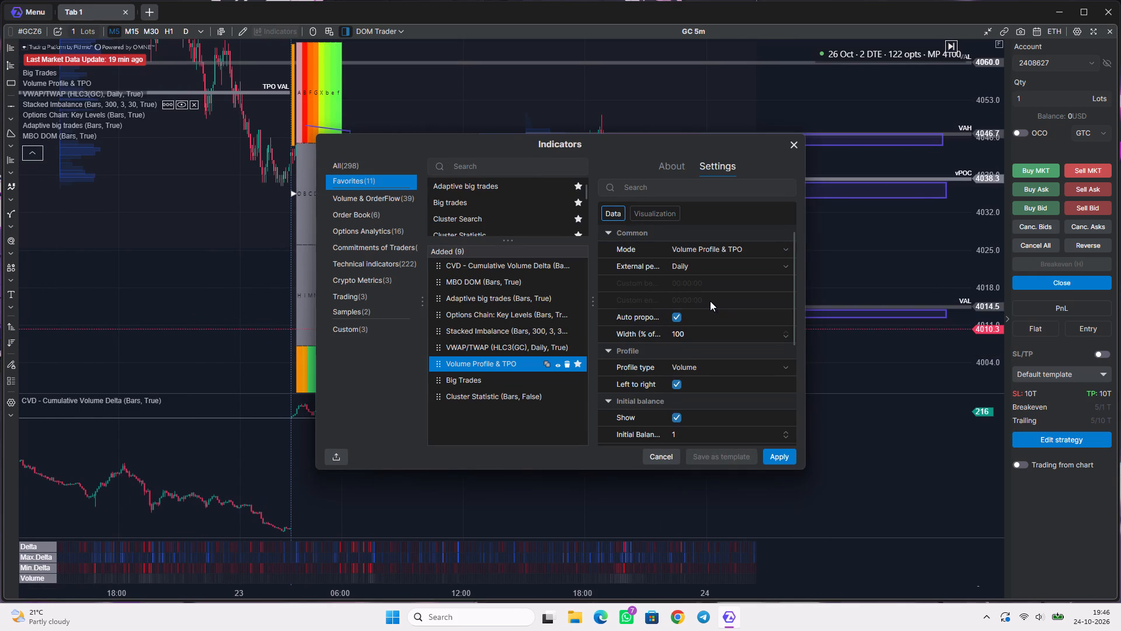
pyautogui.click(790, 457)
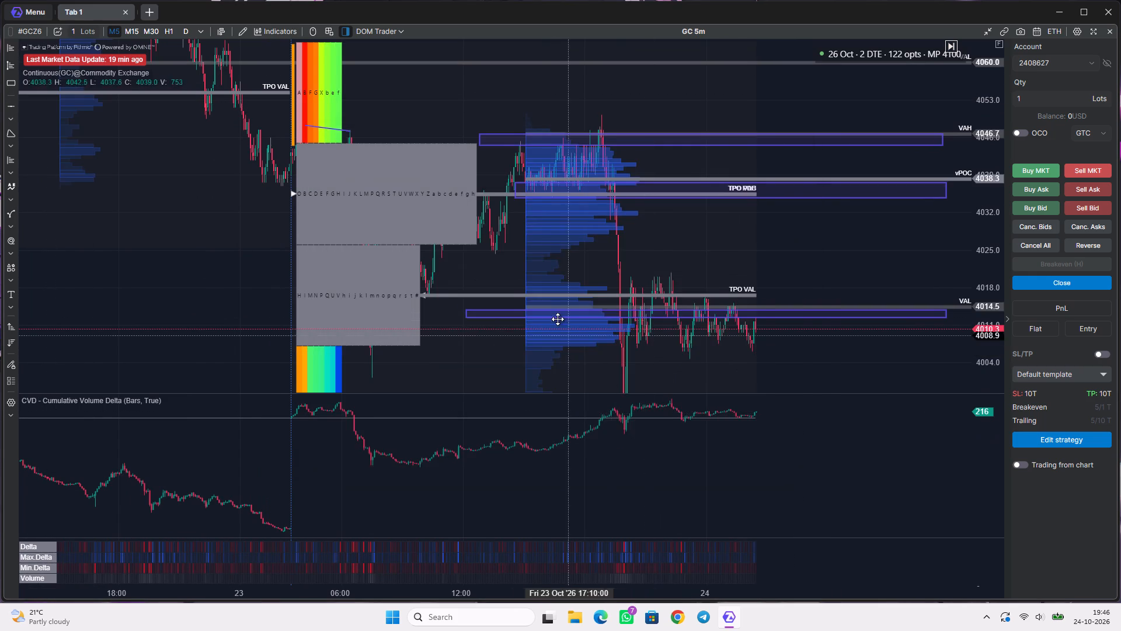
# Delete all drawing objects from the chart: the trend line and the three rectangles marking the 23 October zones.
pyautogui.scroll(-3, 548, 304)
pyautogui.moveTo(796, 249); pyautogui.dragTo(756, 221)
pyautogui.scroll(-7, 264, 227)
pyautogui.moveTo(236, 232); pyautogui.dragTo(431, 266)
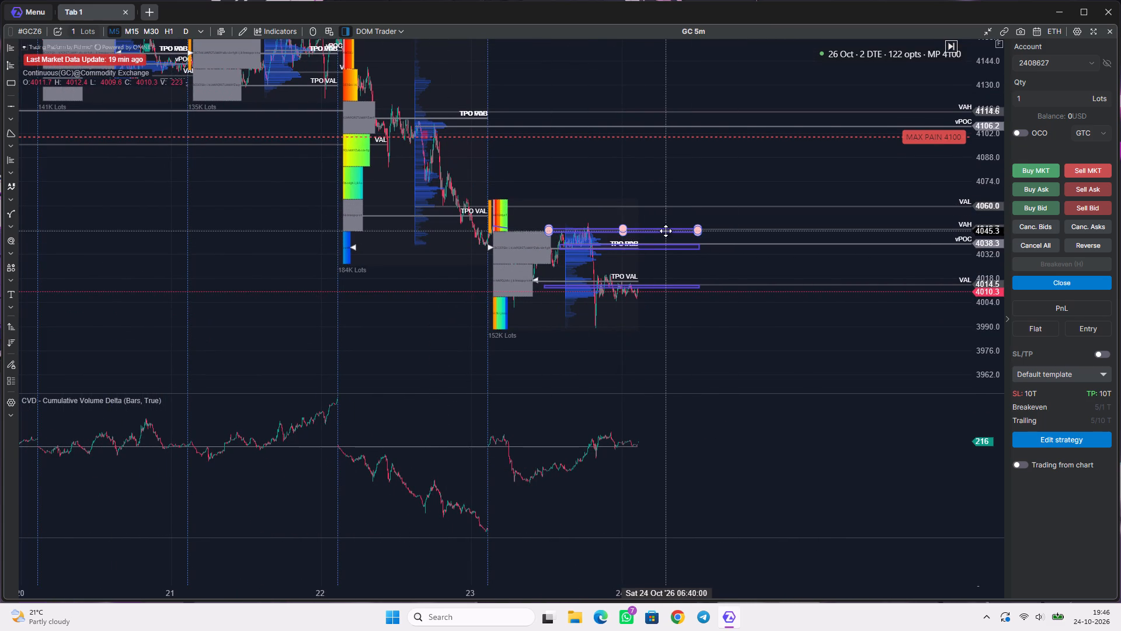
pyautogui.click(667, 229)
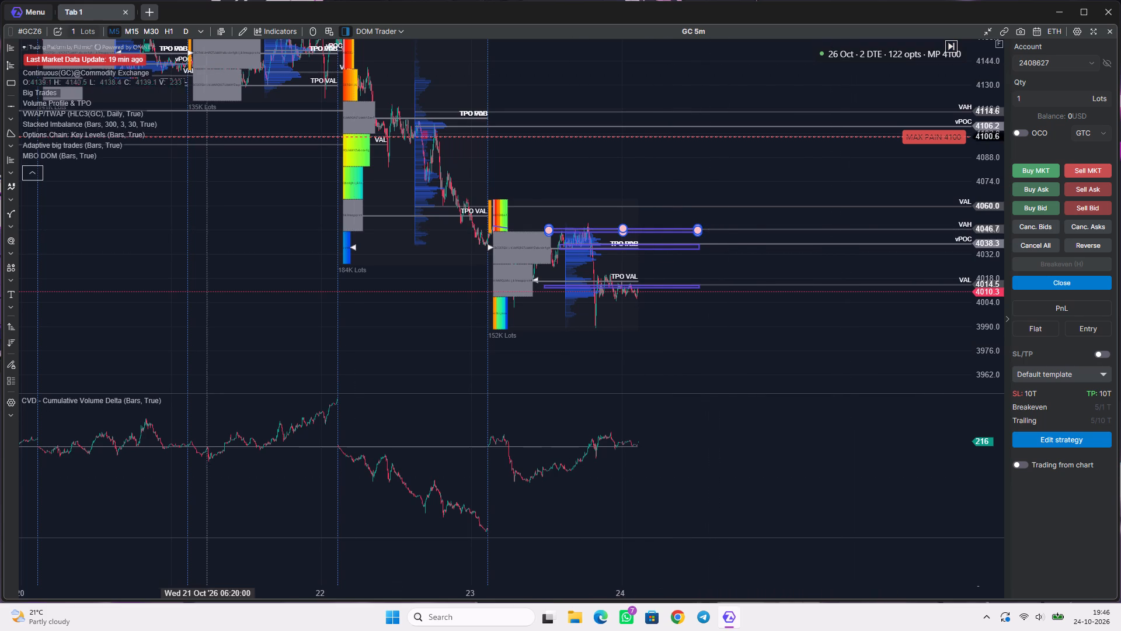
pyautogui.rightClick(652, 234)
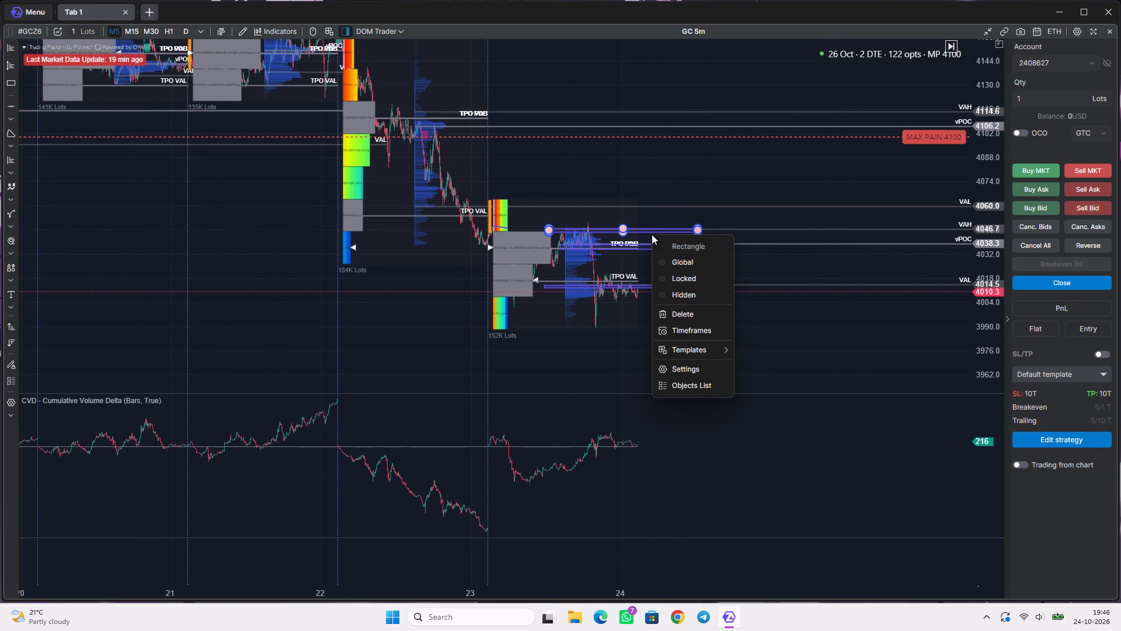
pyautogui.click(81, 362)
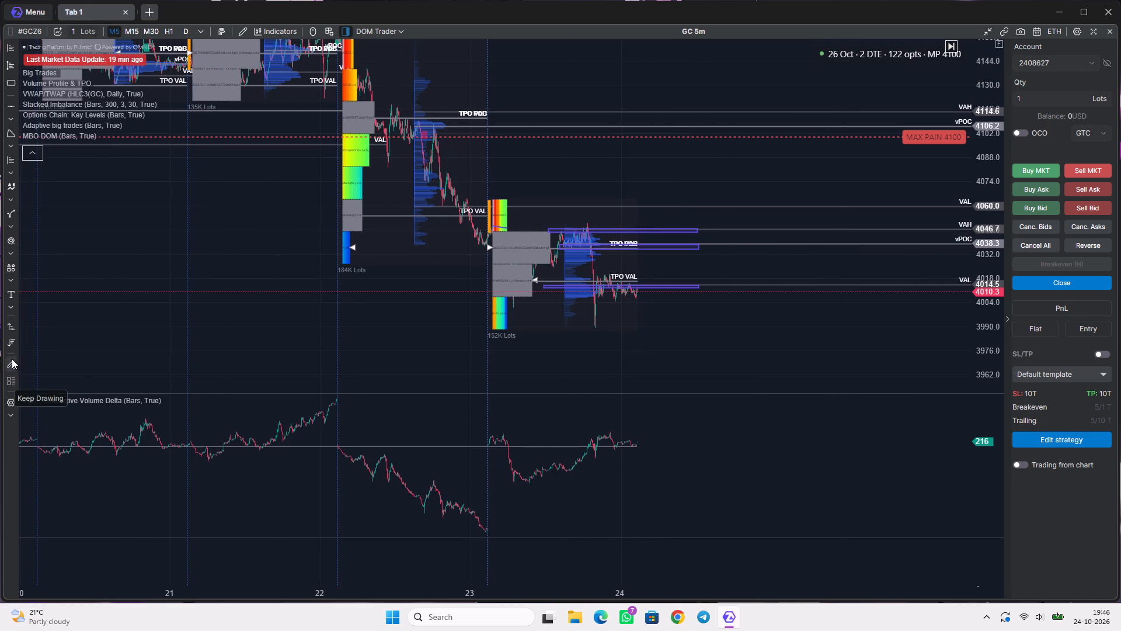
pyautogui.click(12, 359)
pyautogui.click(12, 359)
pyautogui.click(12, 381)
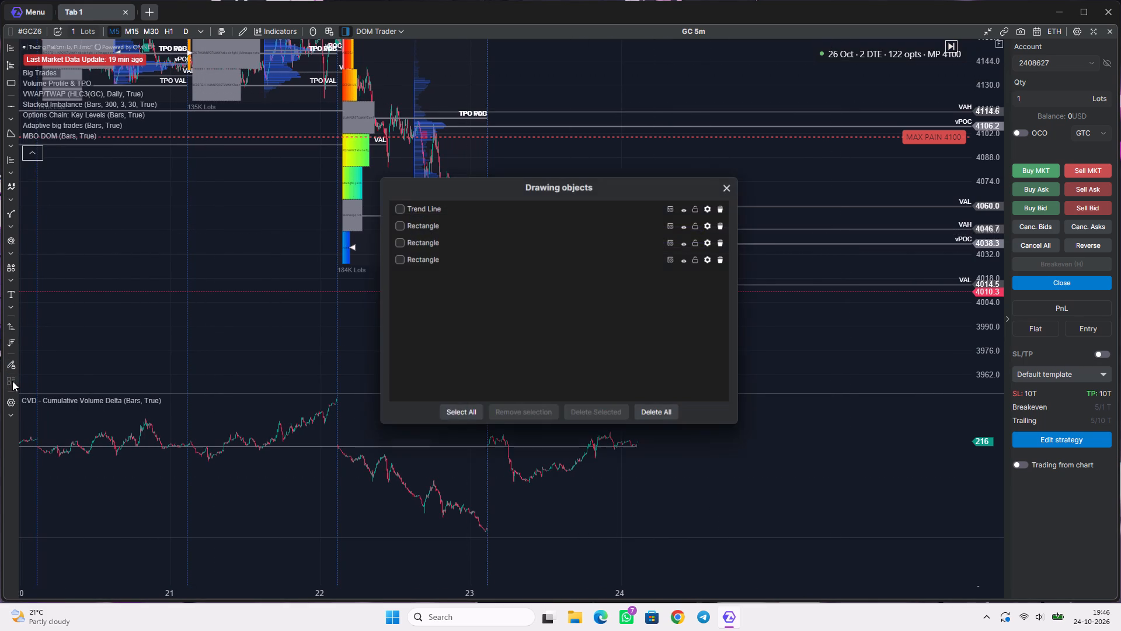
pyautogui.click(398, 205)
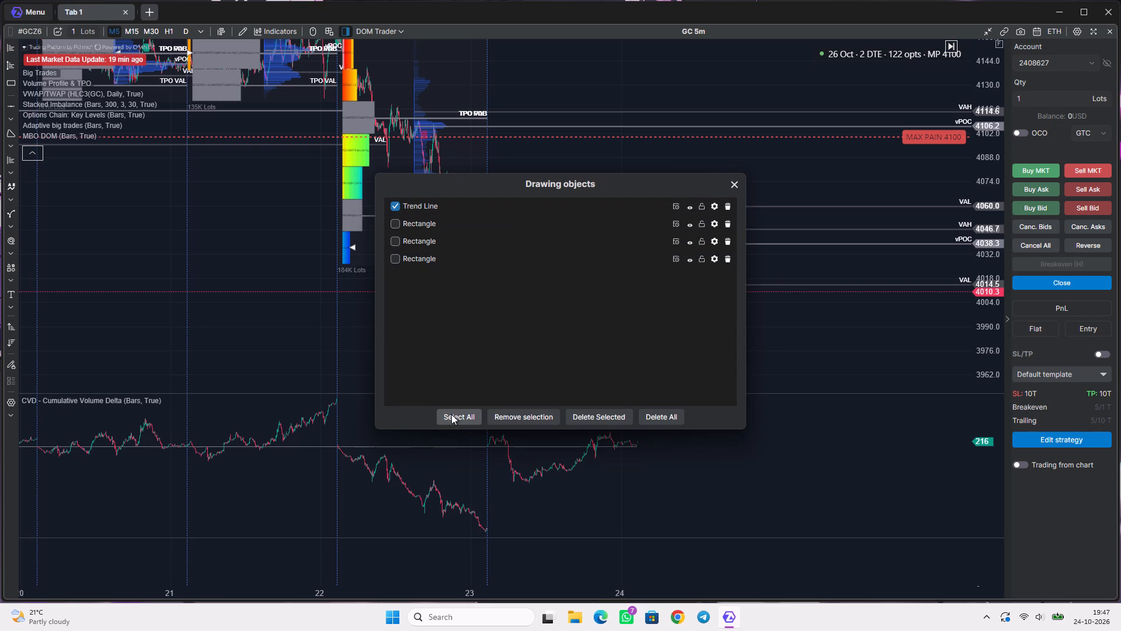
pyautogui.click(452, 416)
pyautogui.click(666, 412)
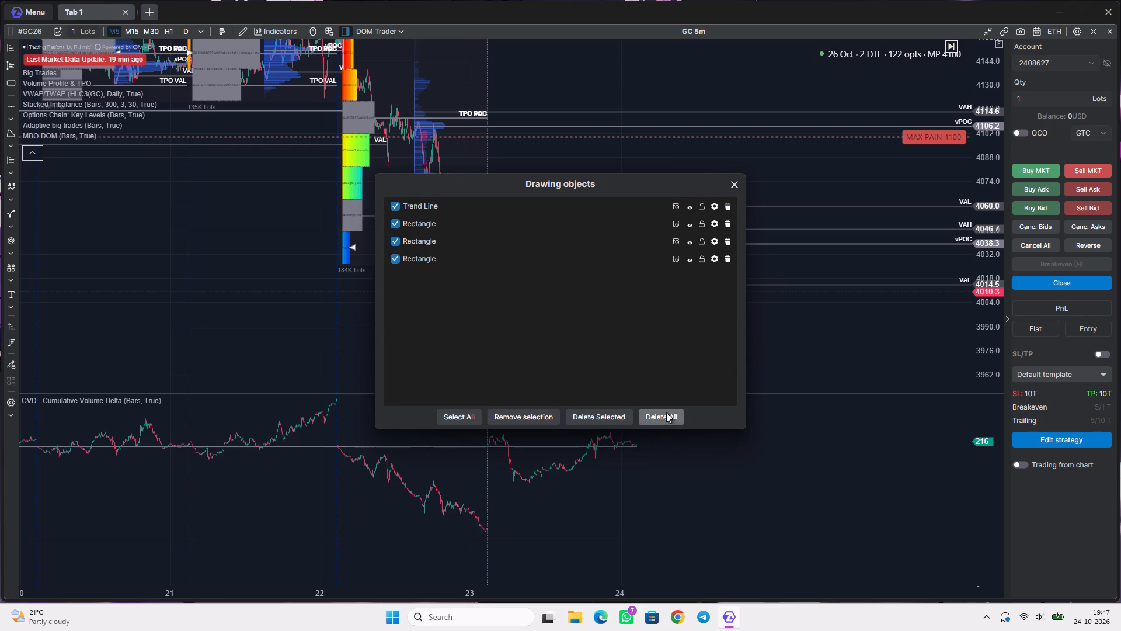
pyautogui.click(737, 181)
pyautogui.click(584, 167)
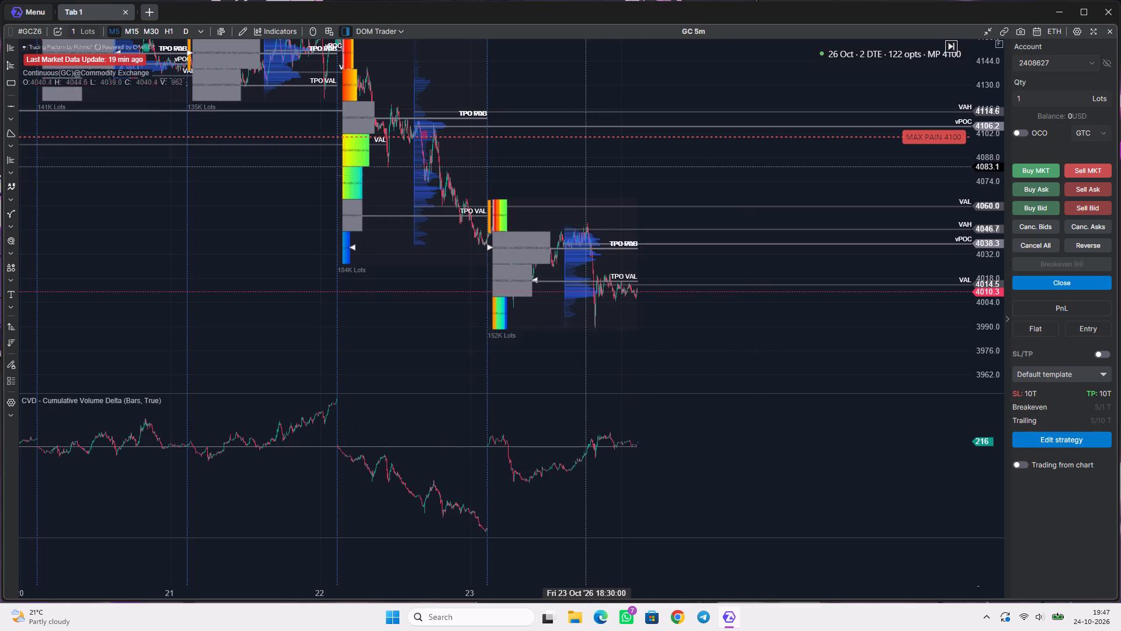
# Examine the volume and TPO profiles of 22 and 23 October on the cleared 5-minute chart.
pyautogui.scroll(5, 592, 268)
pyautogui.moveTo(758, 269); pyautogui.dragTo(725, 216)
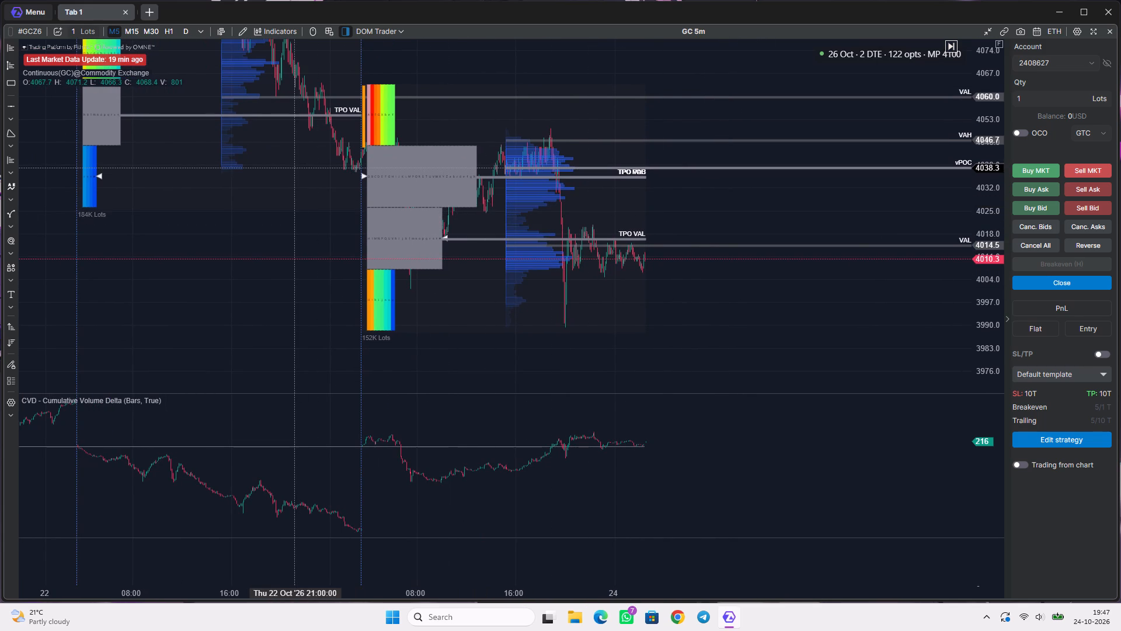
pyautogui.moveTo(295, 169); pyautogui.dragTo(404, 183)
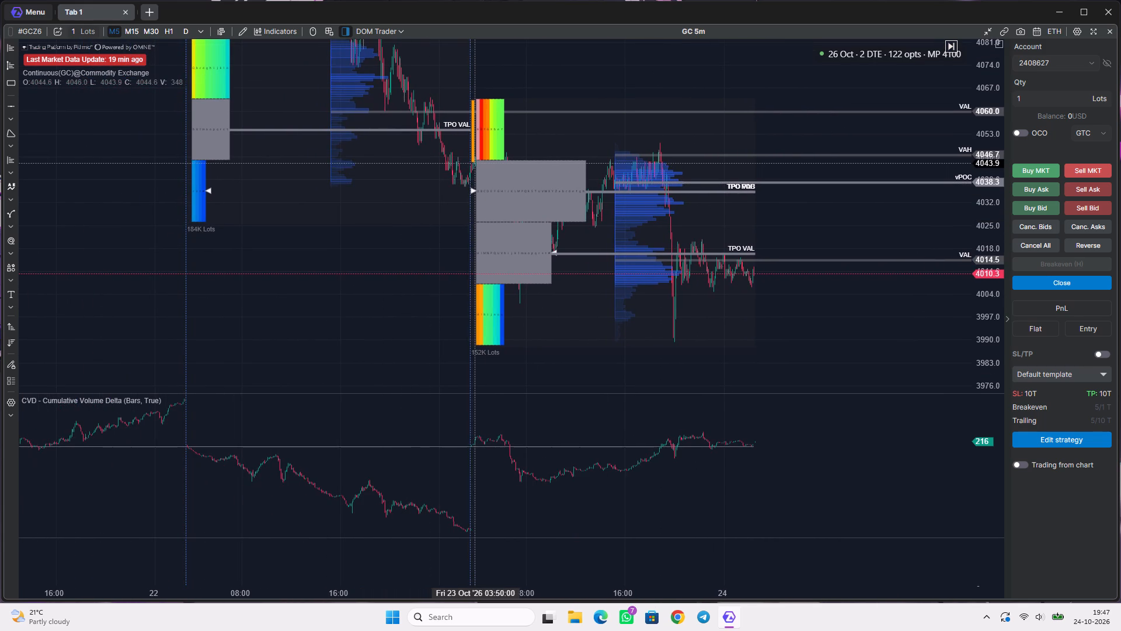
pyautogui.moveTo(410, 157); pyautogui.dragTo(490, 231)
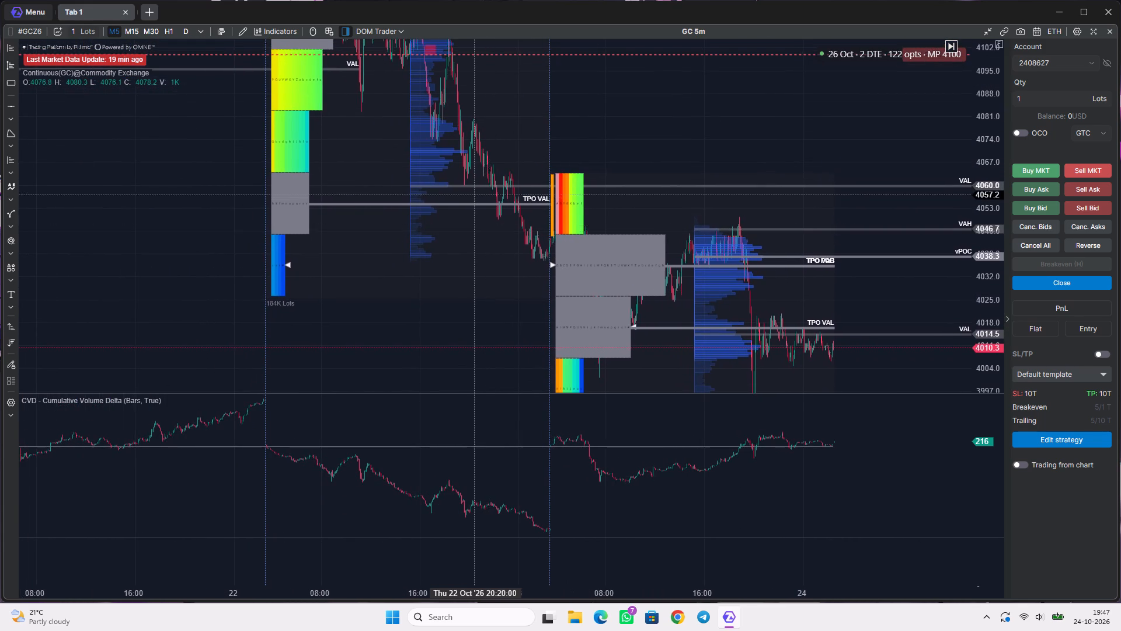
pyautogui.scroll(-5, 474, 193)
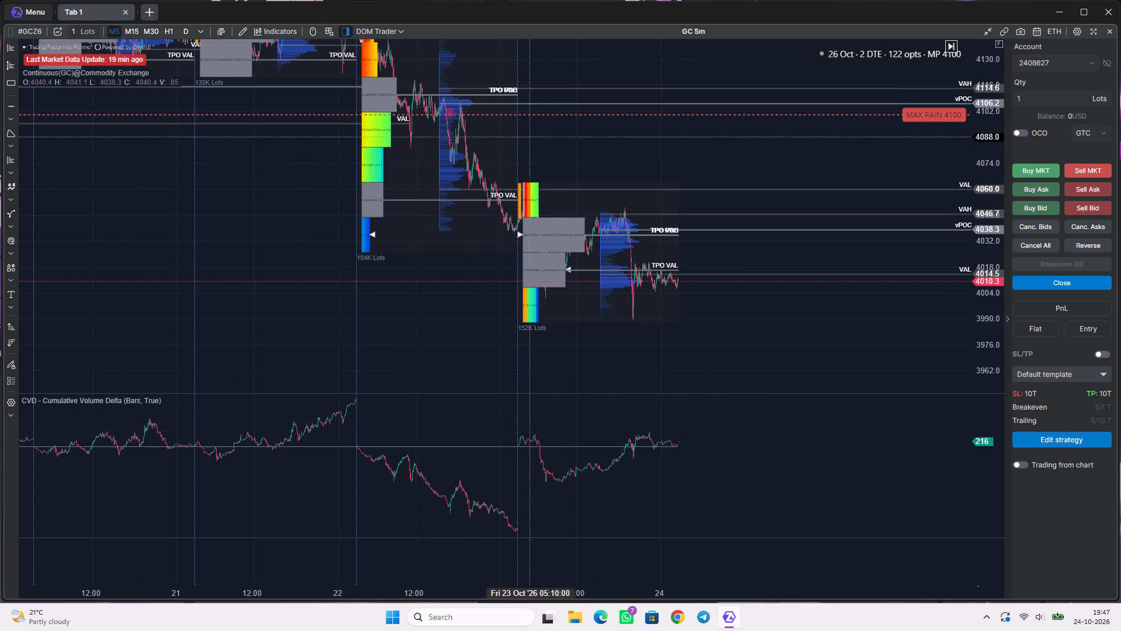
pyautogui.moveTo(542, 131); pyautogui.dragTo(519, 154)
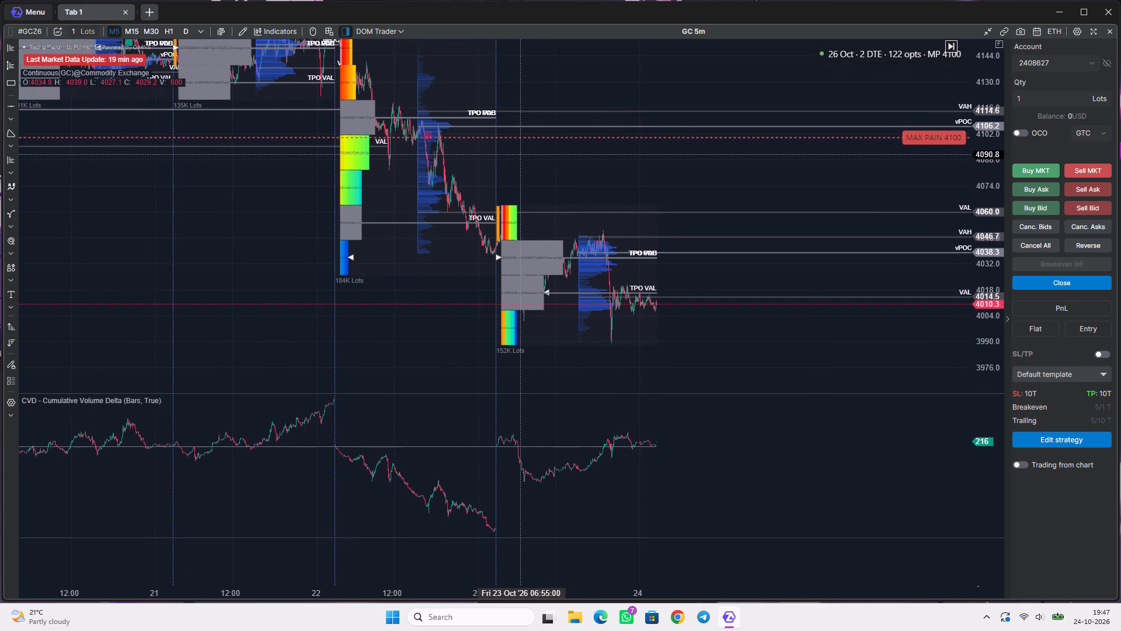
pyautogui.moveTo(519, 154); pyautogui.dragTo(445, 106)
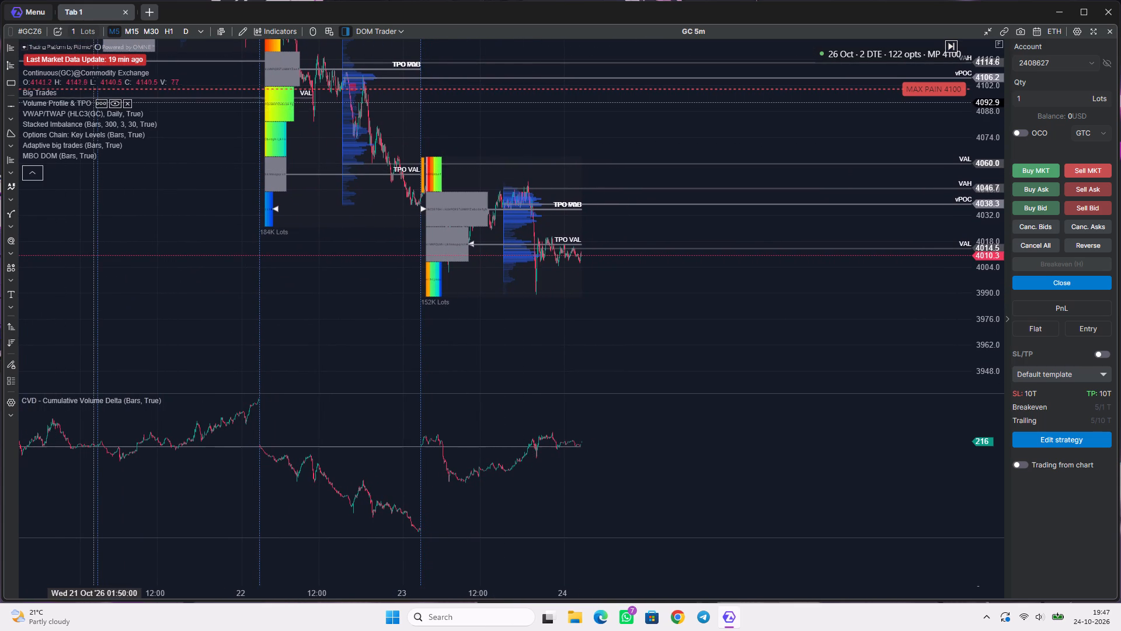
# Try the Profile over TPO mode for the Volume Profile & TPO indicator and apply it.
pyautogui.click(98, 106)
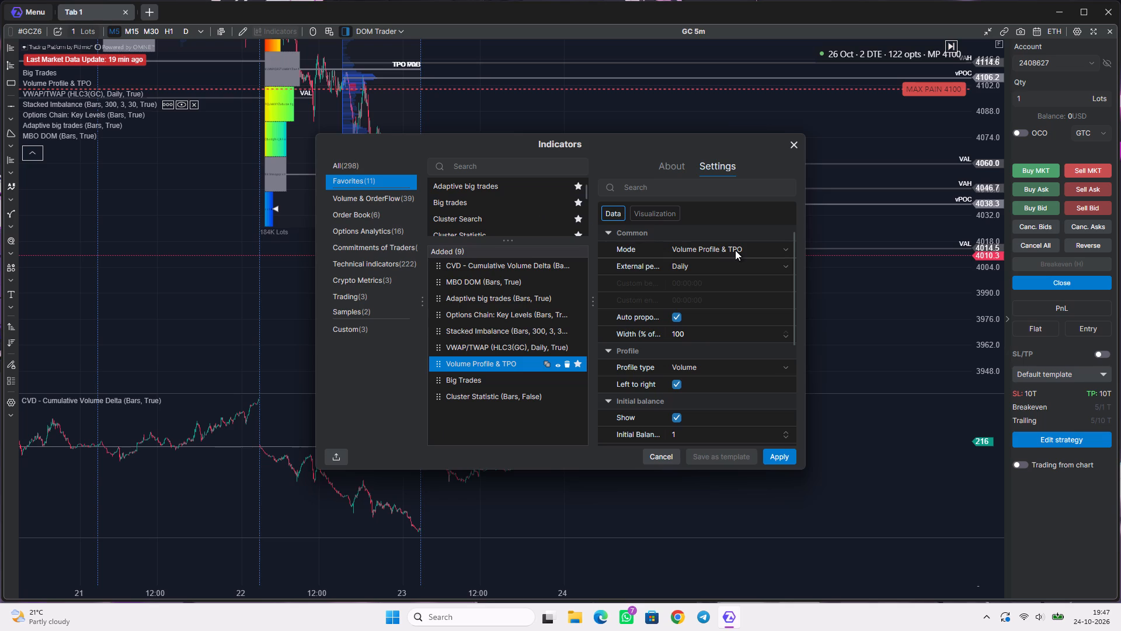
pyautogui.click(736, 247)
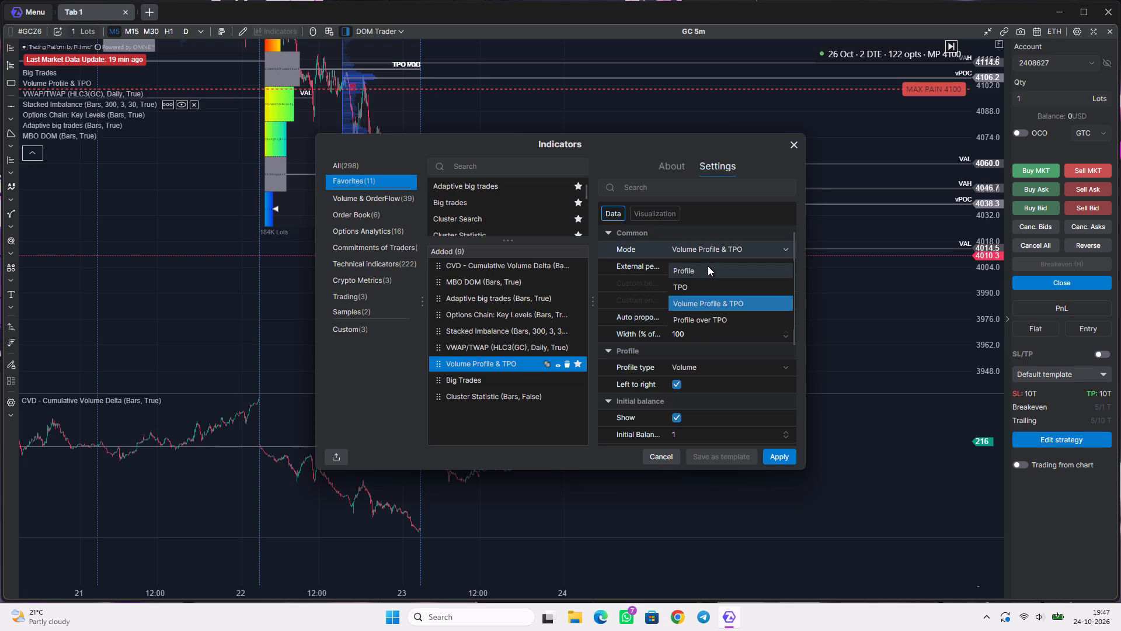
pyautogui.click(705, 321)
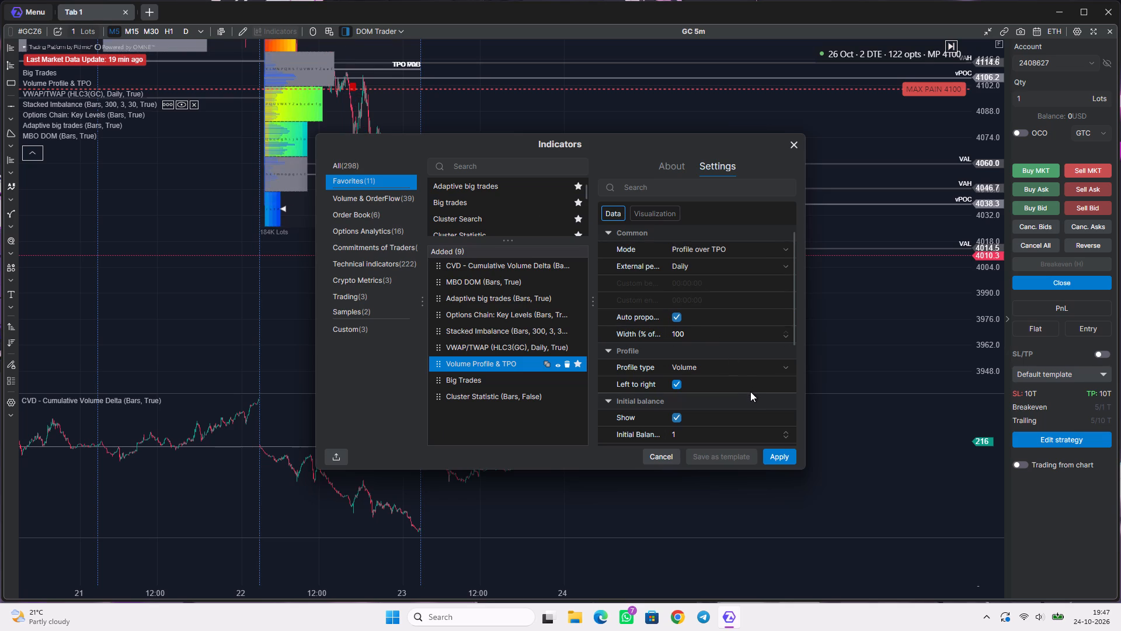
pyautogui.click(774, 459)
# Examine the volume profiles overlaid on the TPO blocks for the 22 and 23 October sessions.
pyautogui.moveTo(481, 111); pyautogui.dragTo(615, 140)
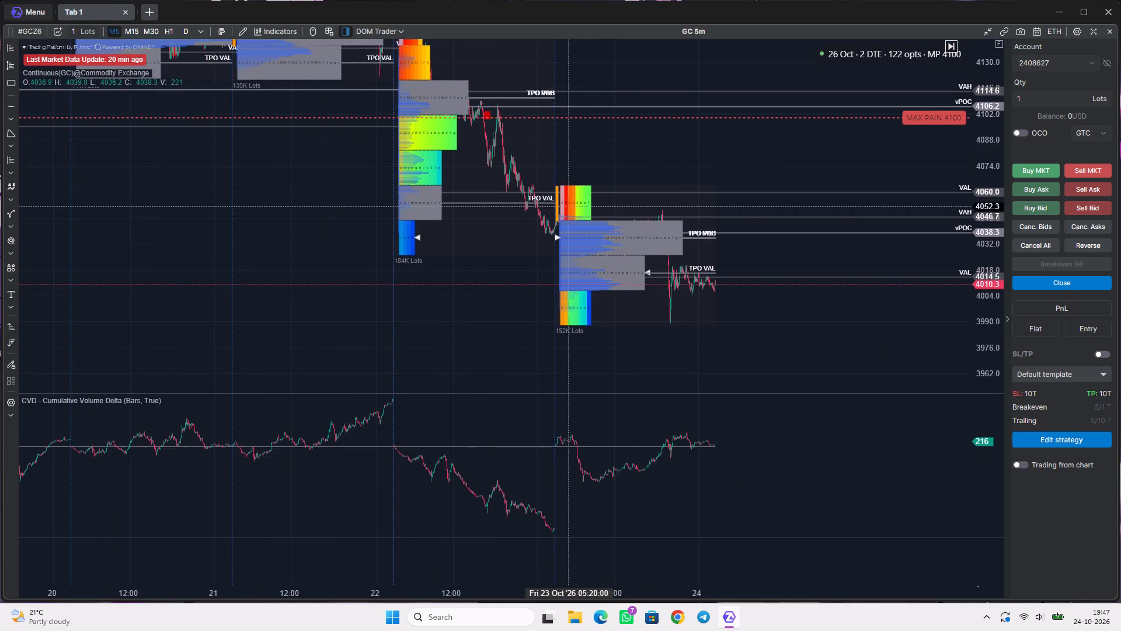
pyautogui.scroll(11, 551, 242)
pyautogui.moveTo(746, 245); pyautogui.dragTo(632, 169)
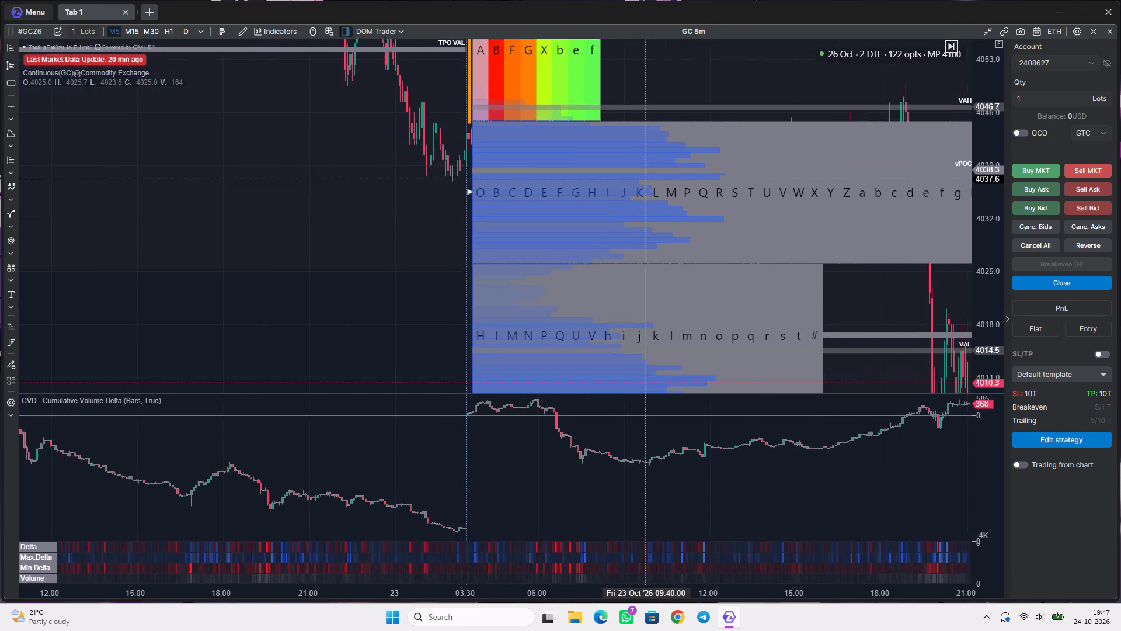
pyautogui.moveTo(632, 169); pyautogui.dragTo(580, 133)
pyautogui.scroll(-9, 577, 134)
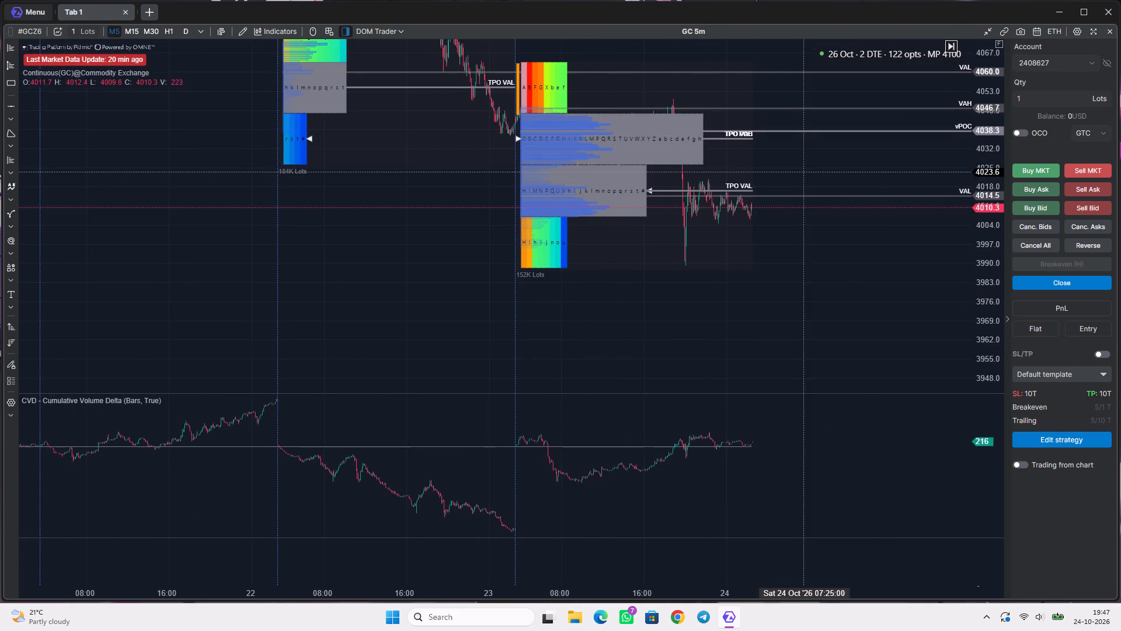
pyautogui.moveTo(803, 169); pyautogui.dragTo(686, 219)
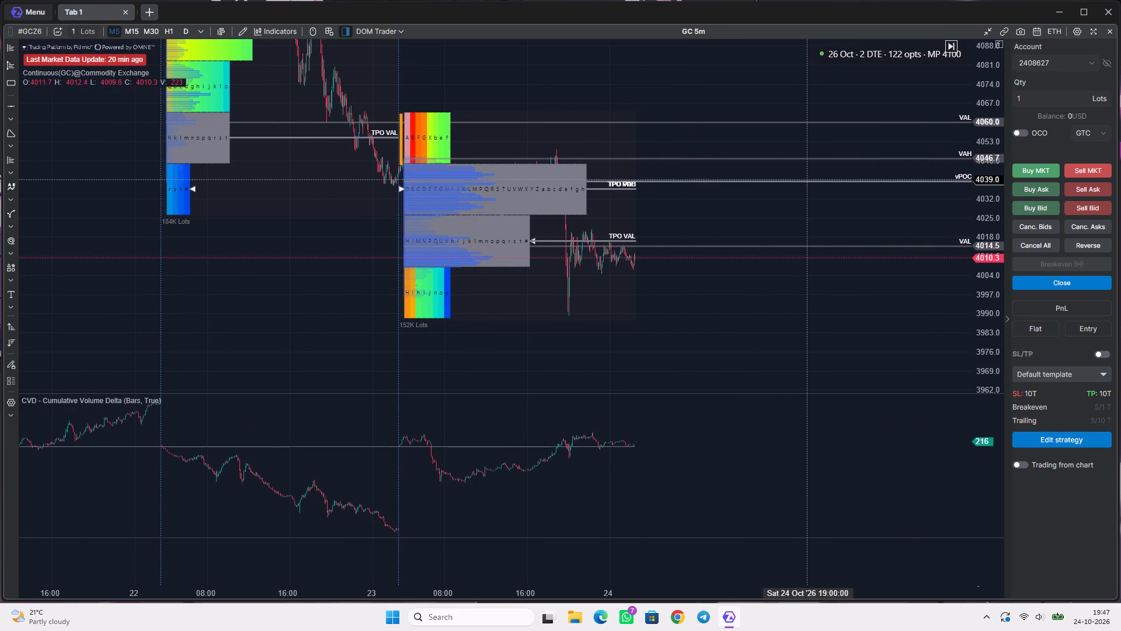
pyautogui.scroll(3, 639, 245)
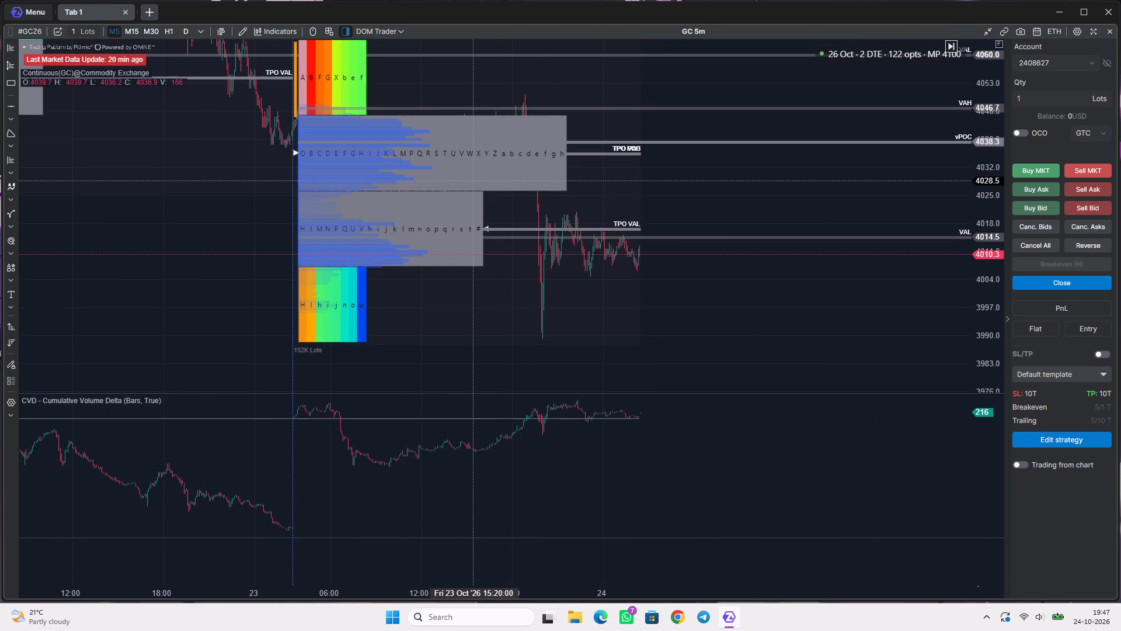
pyautogui.scroll(-4, 472, 181)
pyautogui.moveTo(317, 189); pyautogui.dragTo(343, 201)
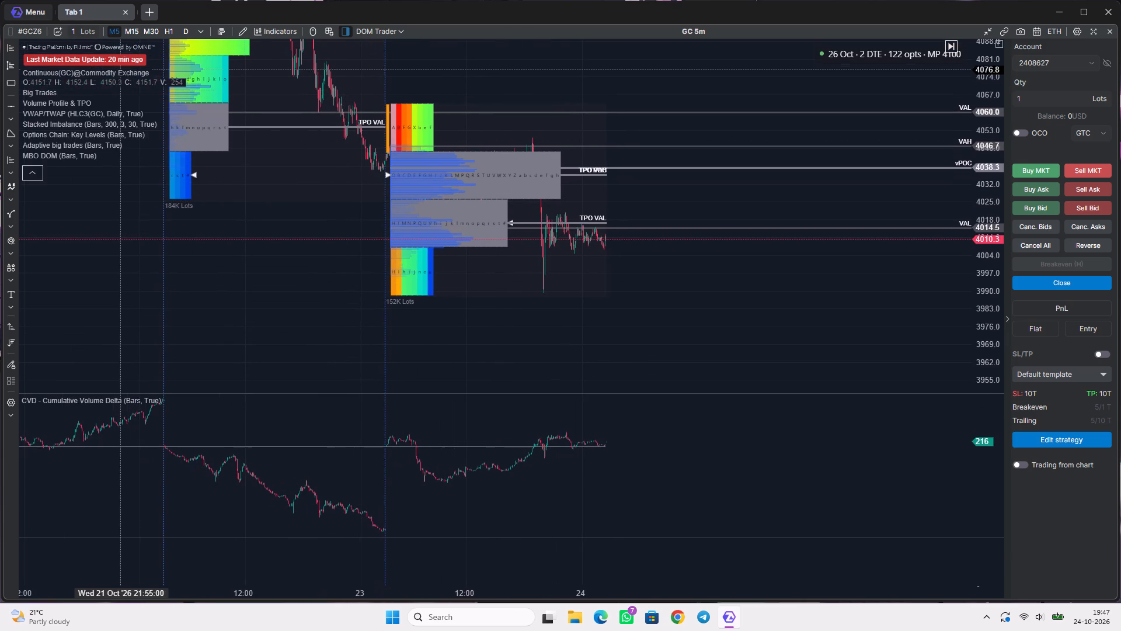
# Set the mode of the Volume Profile & TPO indicator to Profile, review its visualization settings and apply.
pyautogui.click(103, 99)
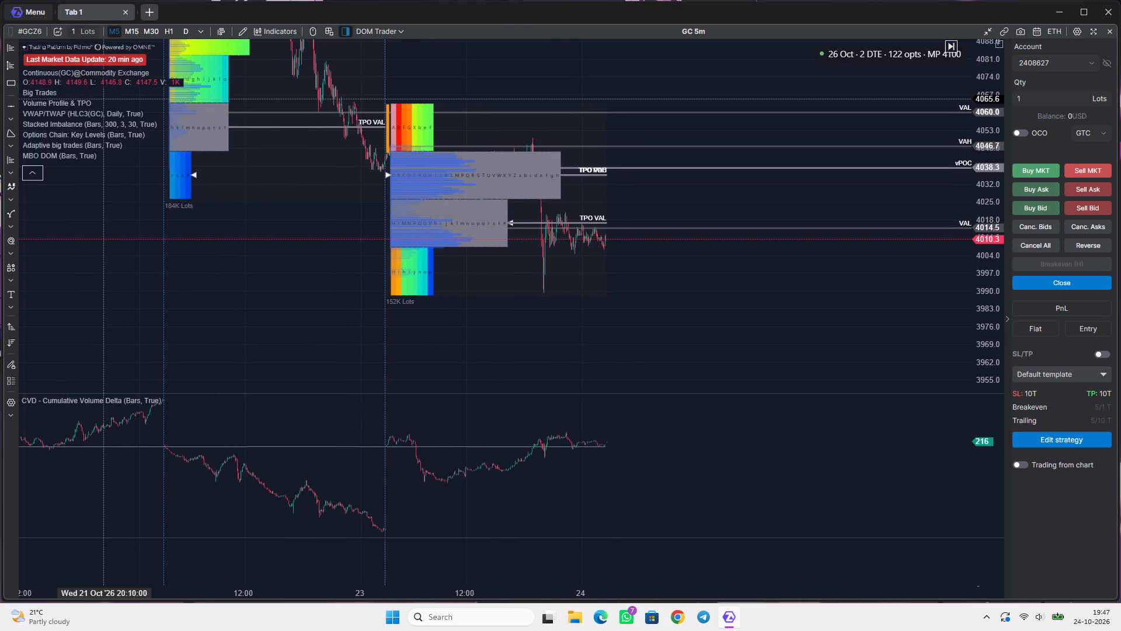
pyautogui.click(98, 103)
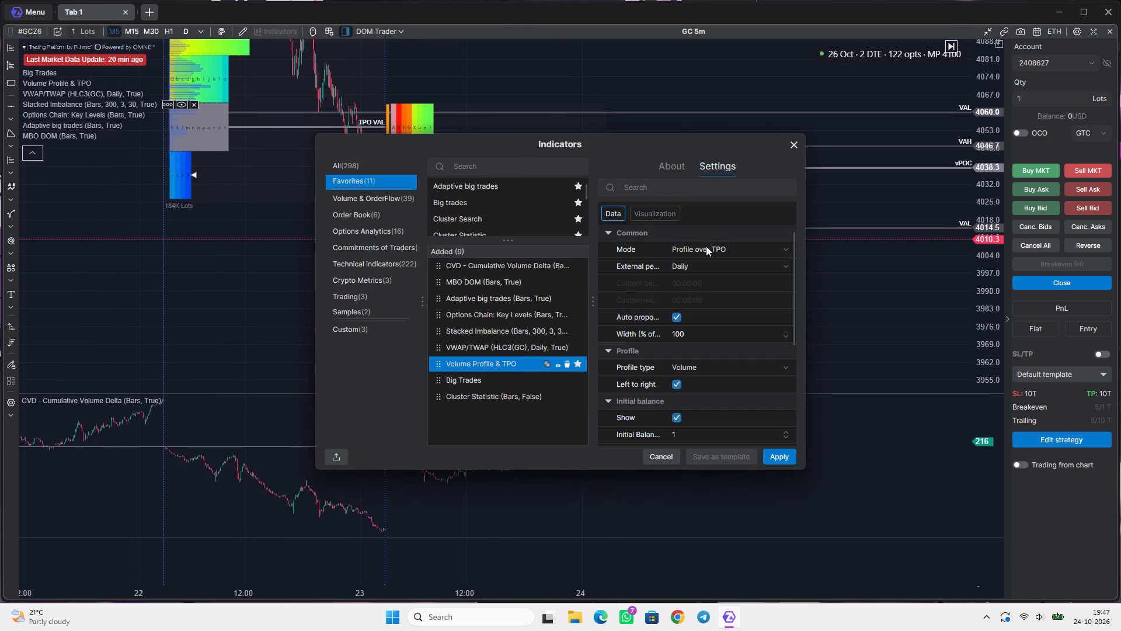
pyautogui.click(706, 246)
pyautogui.click(703, 270)
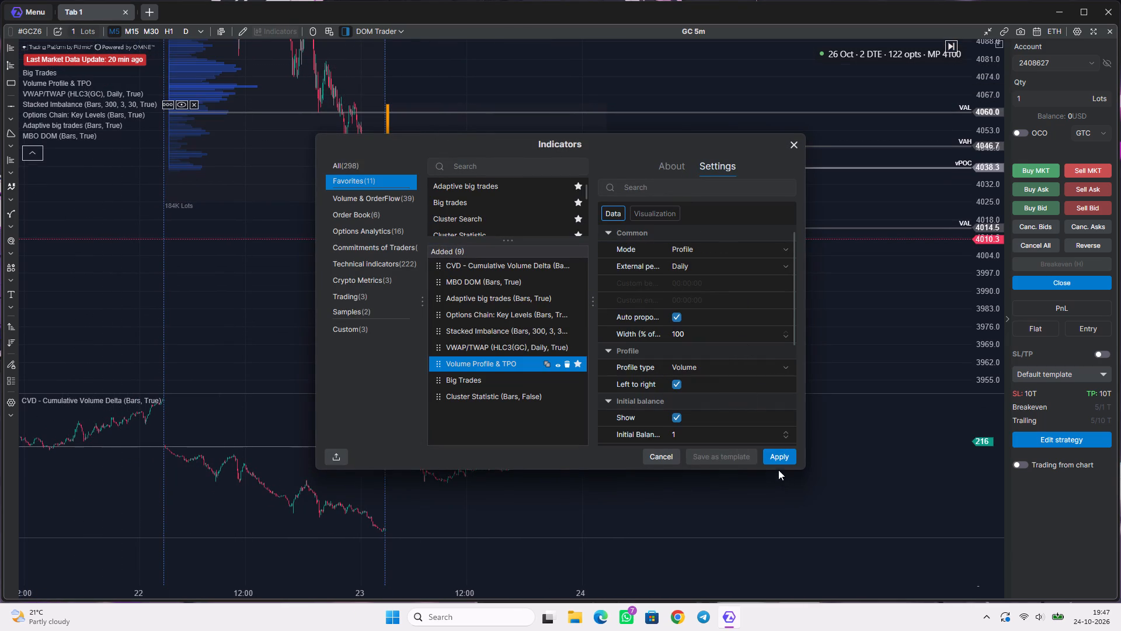
pyautogui.click(656, 210)
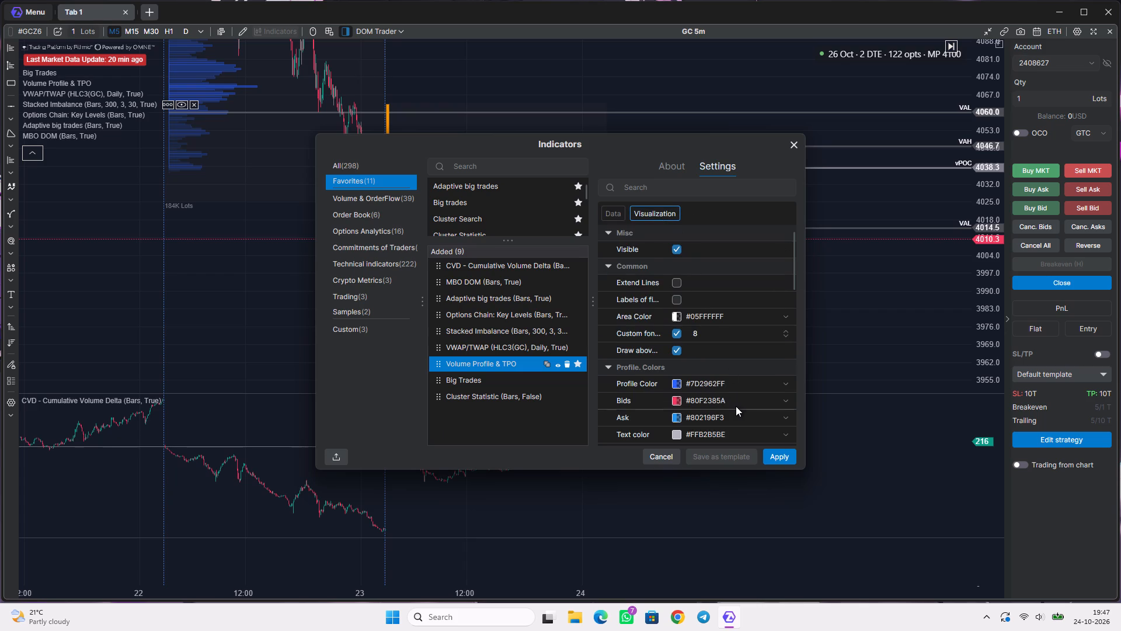
pyautogui.scroll(-4, 736, 406)
pyautogui.scroll(-2, 683, 316)
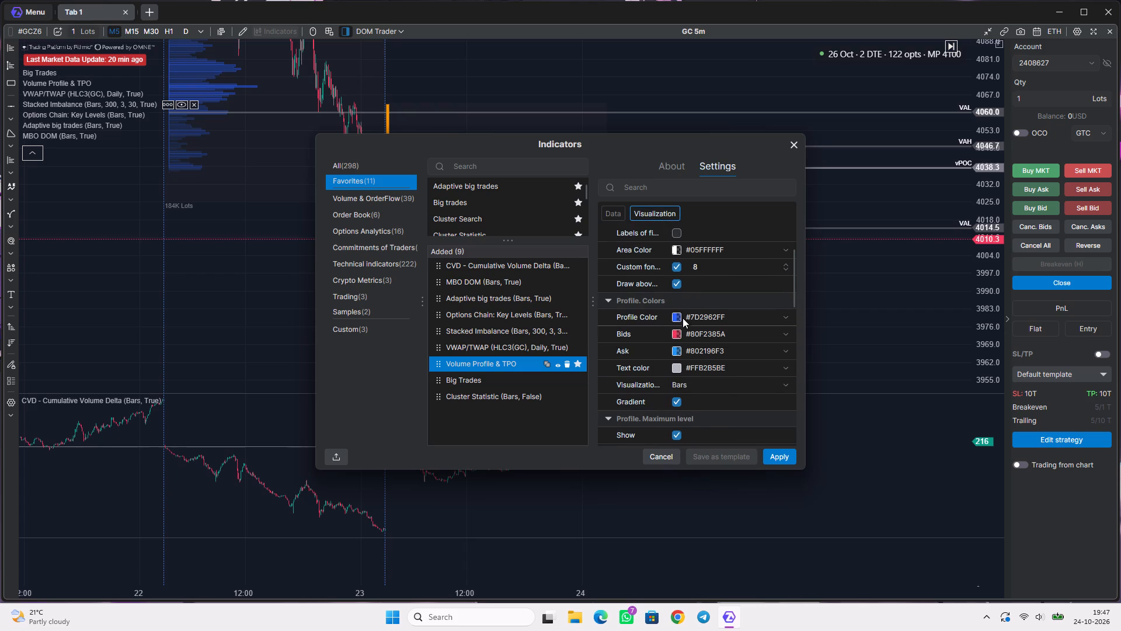
pyautogui.scroll(-2, 683, 318)
pyautogui.click(787, 461)
# Examine the 22 and 23 October volume profiles with their VAH, vPOC and VAL levels.
pyautogui.scroll(-6, 445, 226)
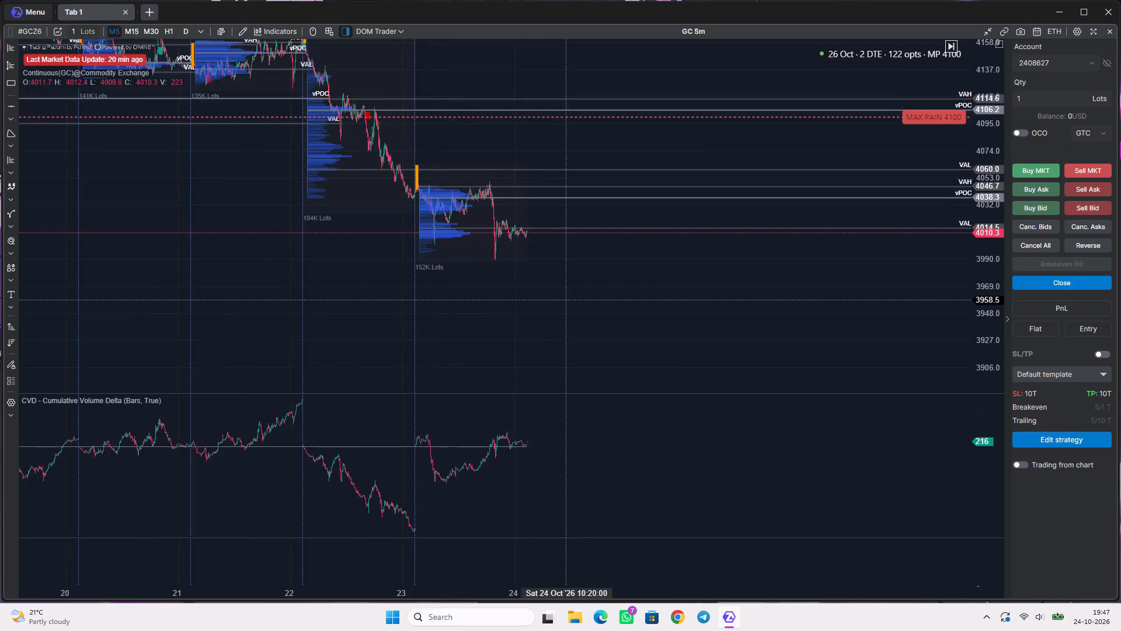
pyautogui.scroll(5, 564, 303)
pyautogui.moveTo(433, 258); pyautogui.dragTo(609, 282)
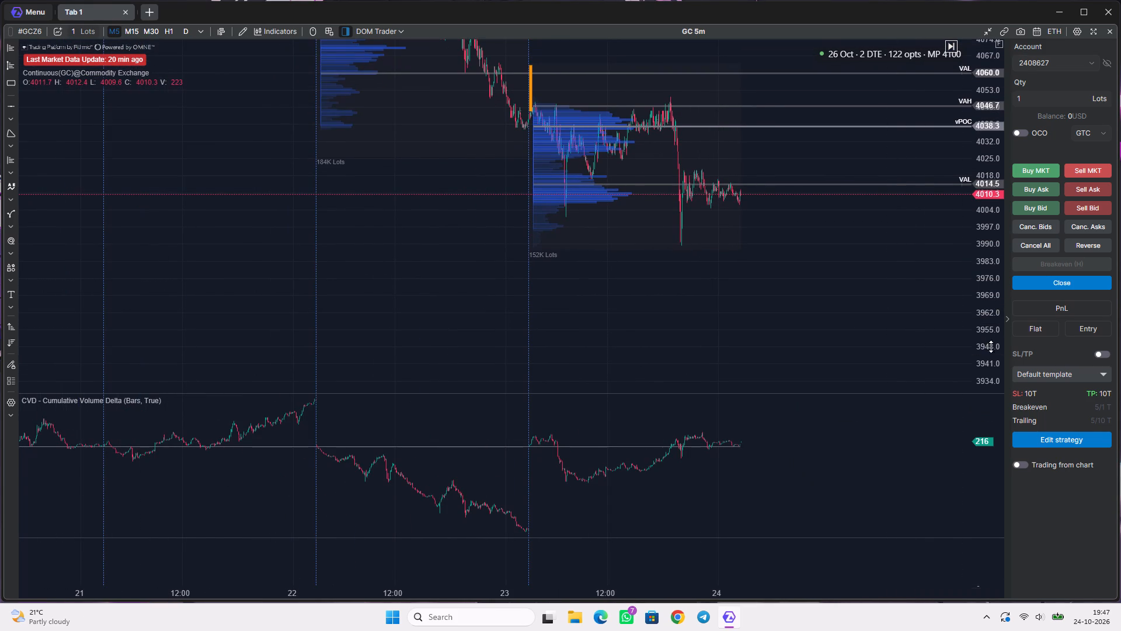
pyautogui.scroll(4, 988, 338)
pyautogui.moveTo(699, 302); pyautogui.dragTo(628, 321)
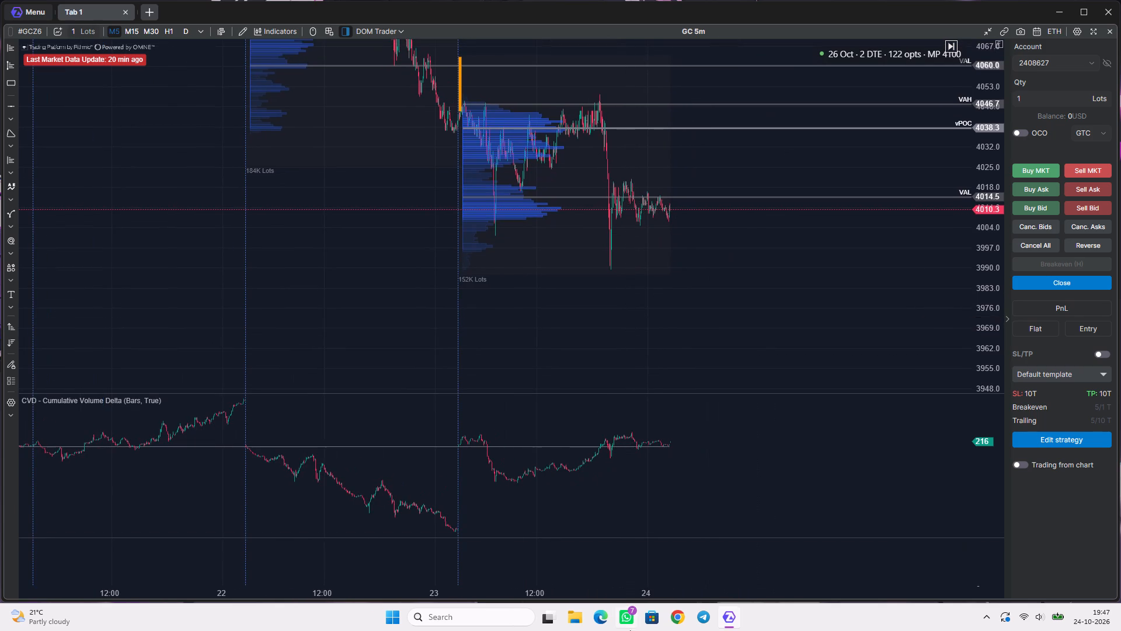
# Examine the footprint clusters and delta statistics of the 5-minute candles around the 23 October low near 20:00.
pyautogui.scroll(17, 629, 279)
pyautogui.scroll(5, 537, 213)
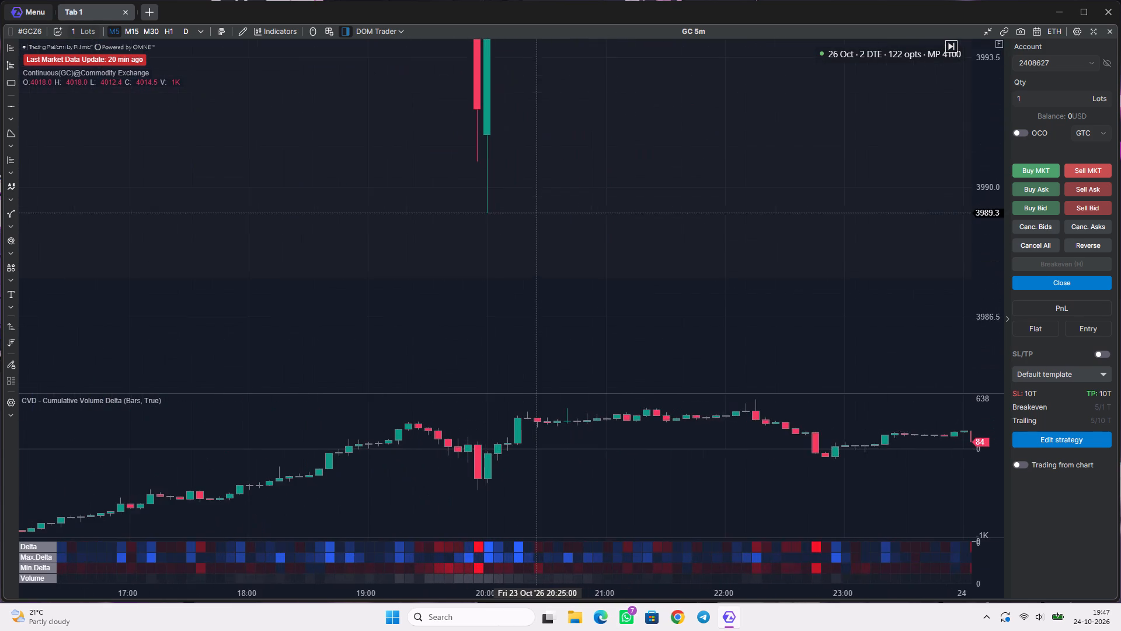
pyautogui.moveTo(557, 186); pyautogui.dragTo(646, 311)
pyautogui.scroll(6, 559, 236)
pyautogui.scroll(2, 647, 276)
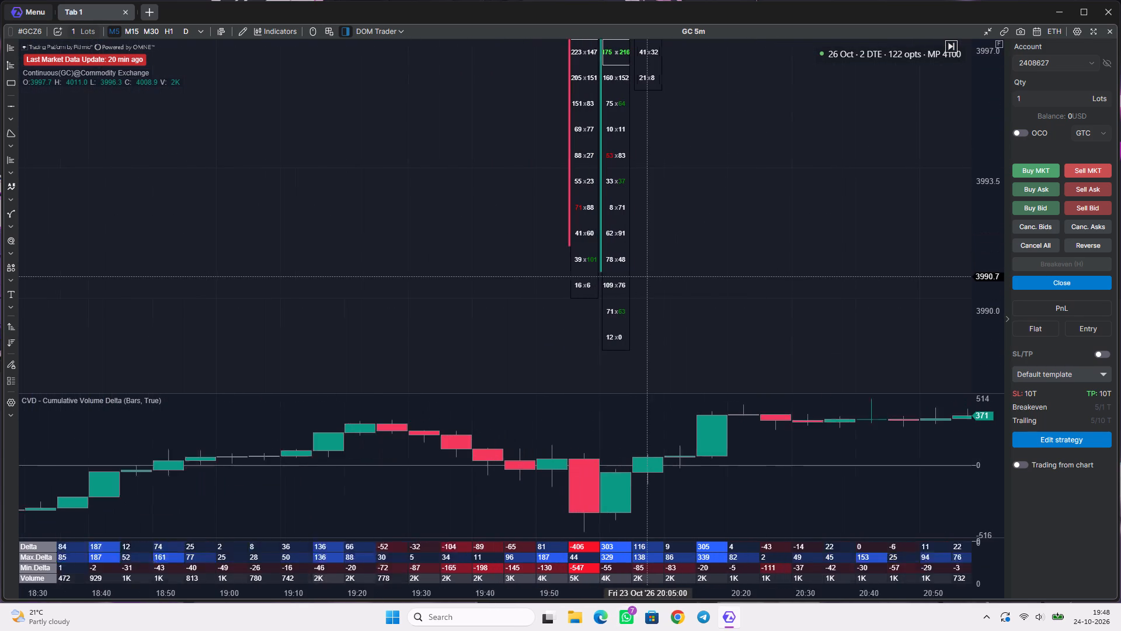
pyautogui.scroll(2, 647, 276)
pyautogui.scroll(-4, 986, 182)
pyautogui.scroll(1, 986, 185)
pyautogui.scroll(-10, 986, 185)
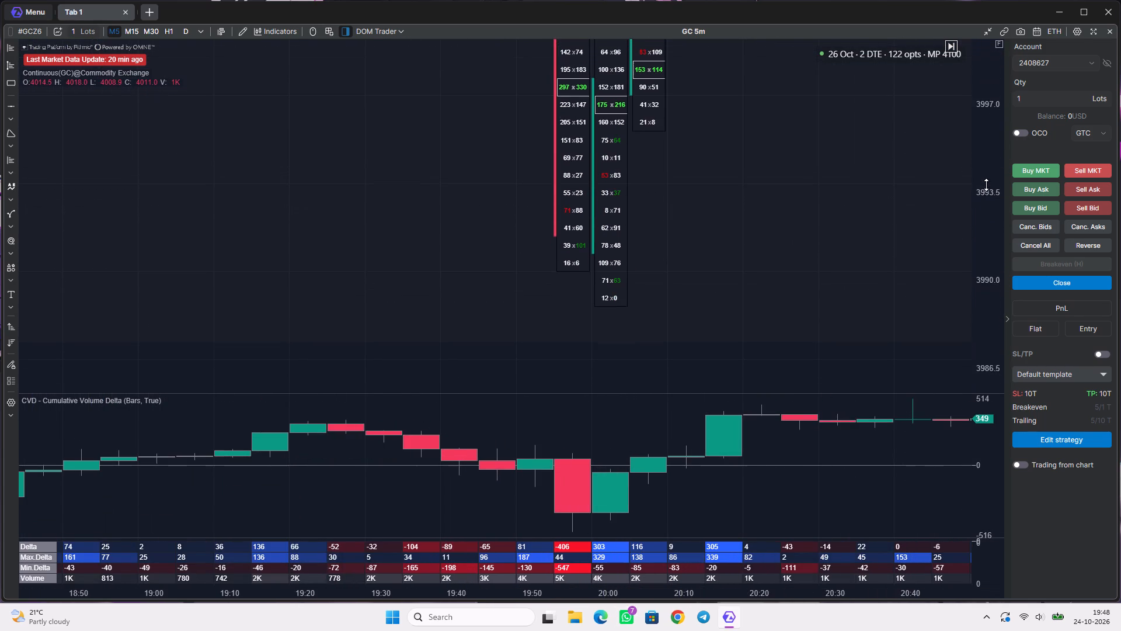
pyautogui.scroll(-12, 986, 185)
pyautogui.scroll(-6, 590, 197)
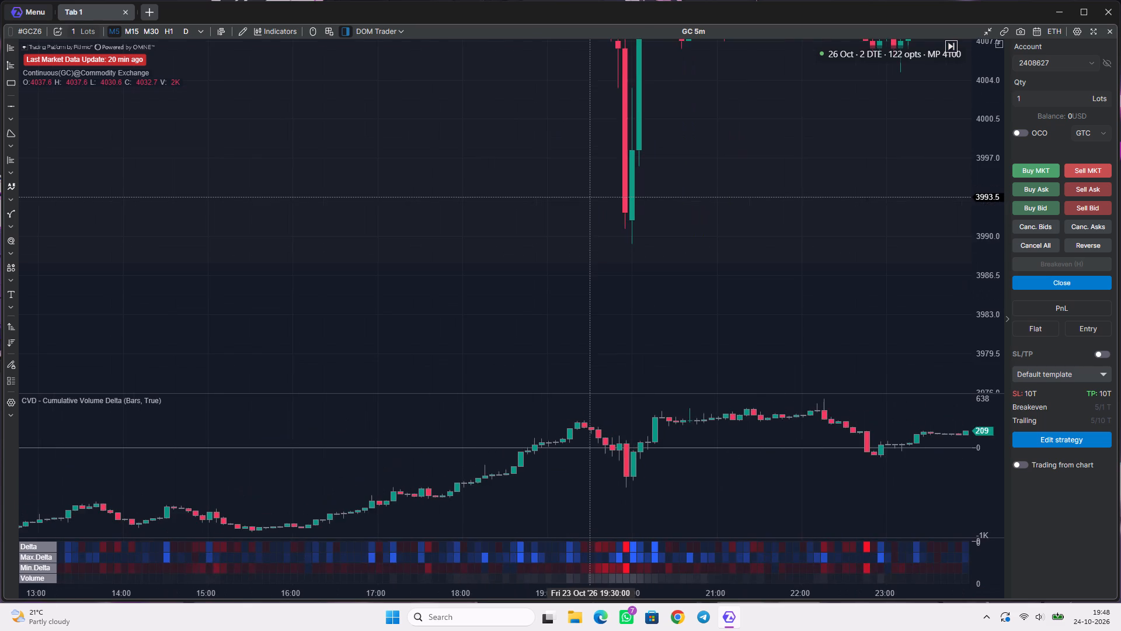
# Compare the daily volume profiles and cumulative volume delta of the 17 to 23 October sessions, starting from the 23 October low.
pyautogui.scroll(11, 640, 145)
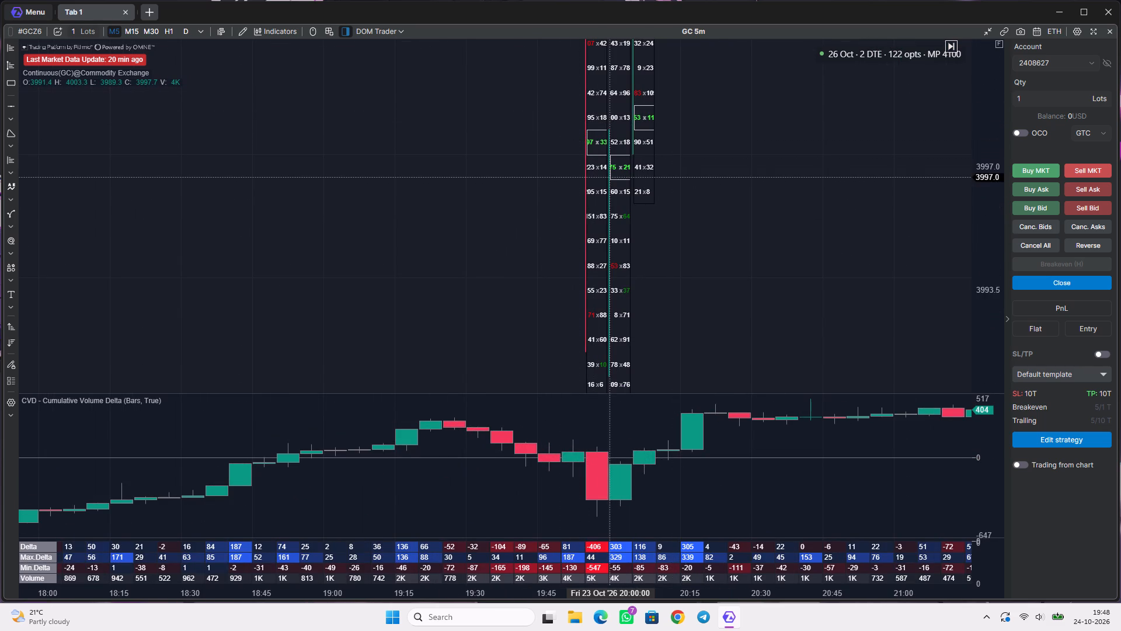
pyautogui.scroll(-17, 610, 177)
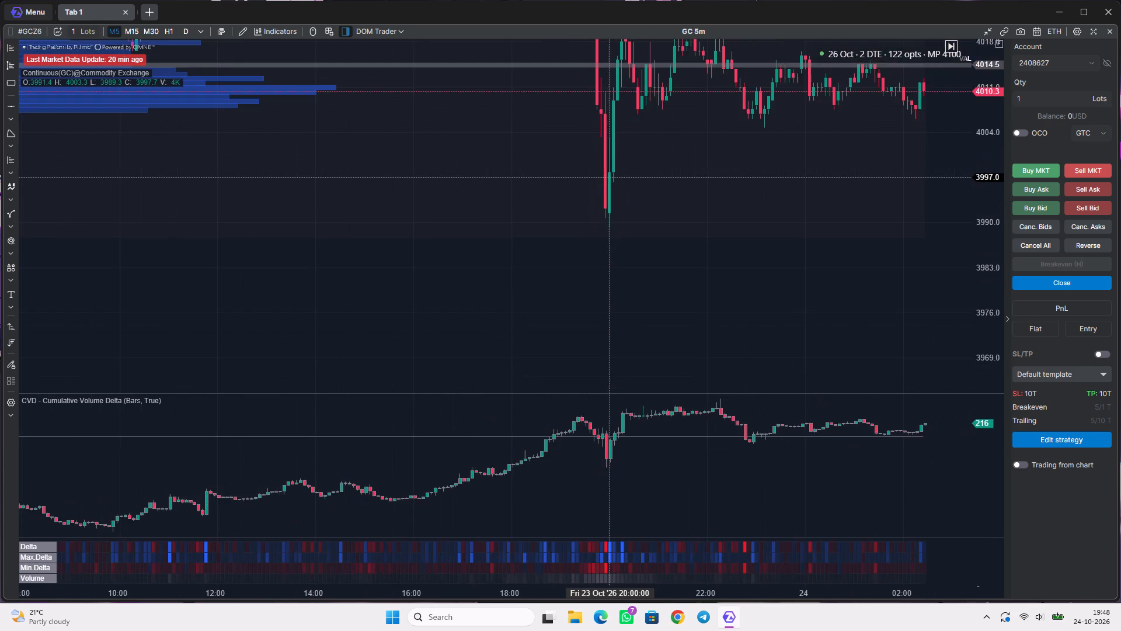
pyautogui.scroll(-9, 609, 177)
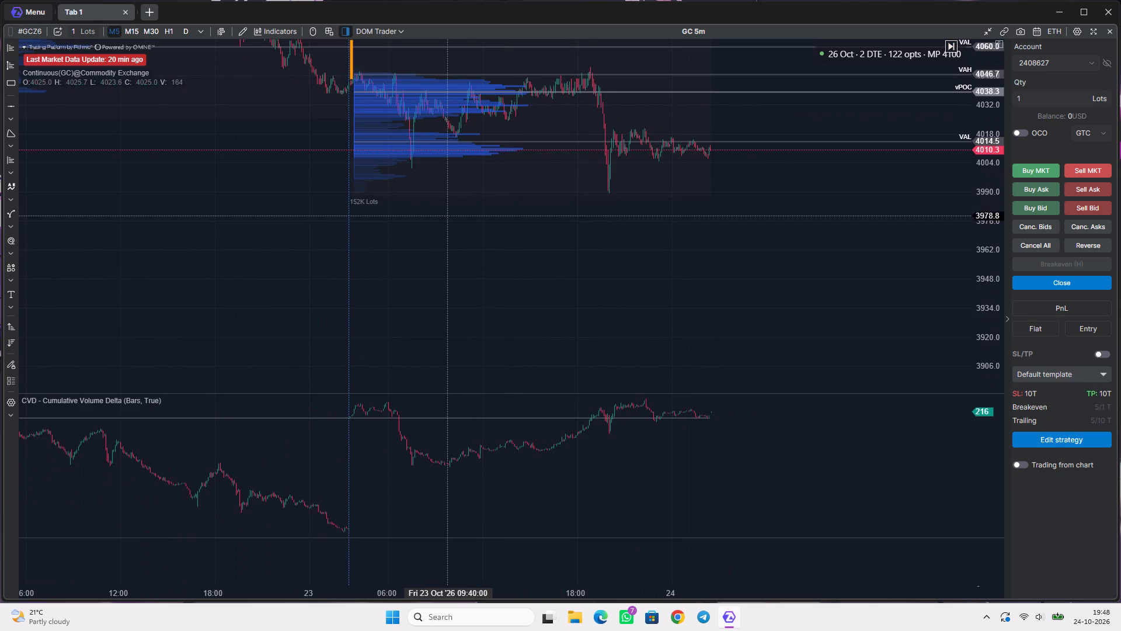
pyautogui.moveTo(536, 235); pyautogui.dragTo(734, 324)
pyautogui.scroll(-6, 428, 241)
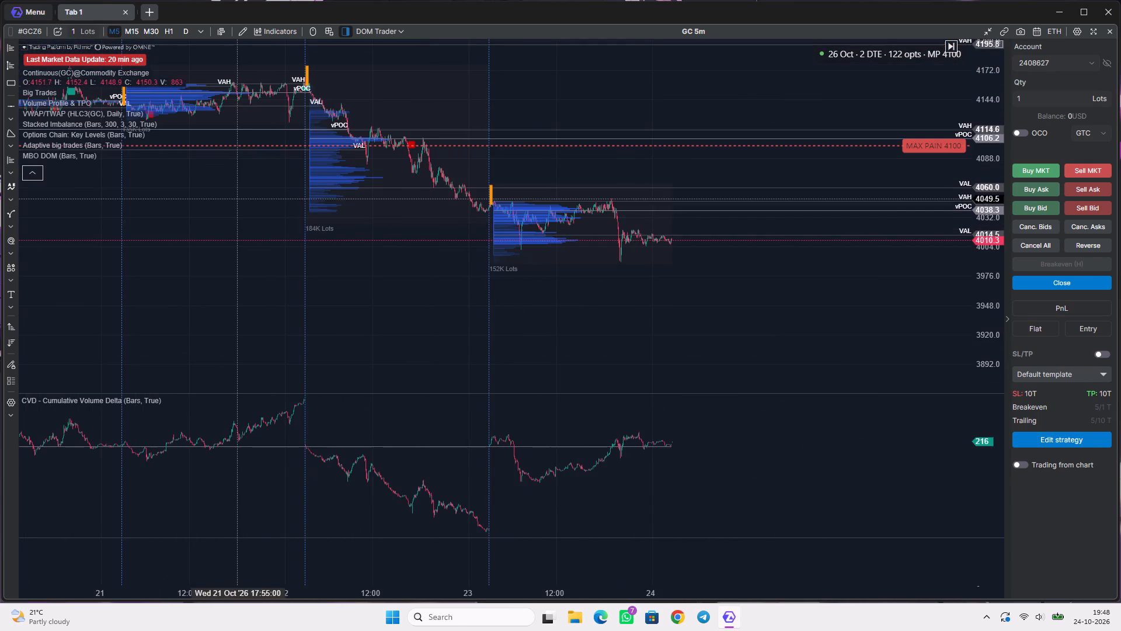
pyautogui.moveTo(236, 197); pyautogui.dragTo(535, 274)
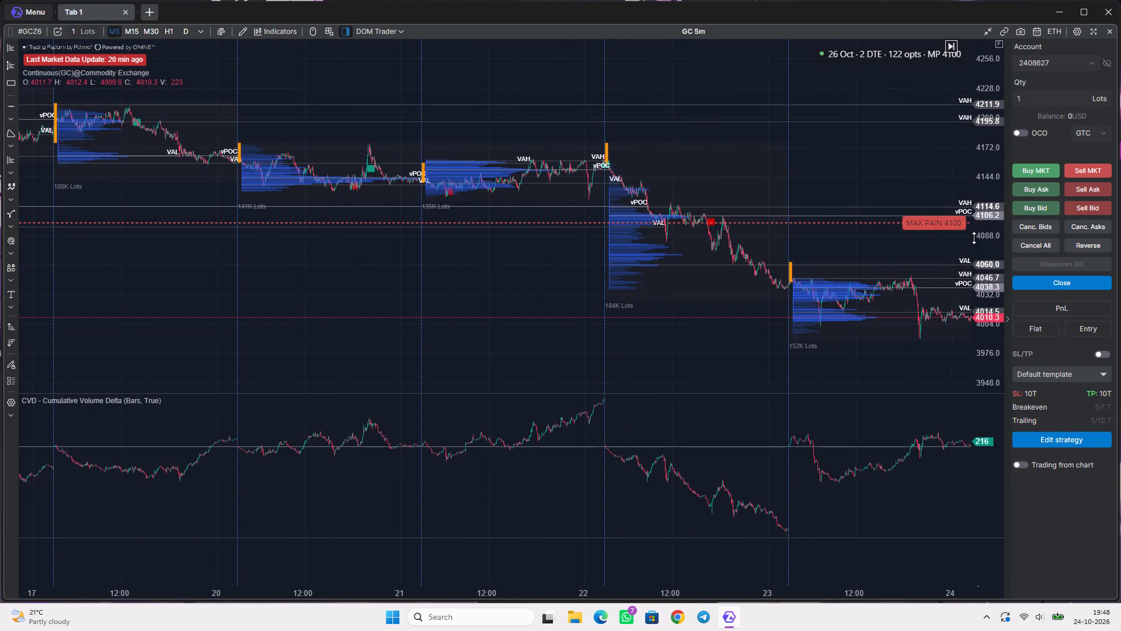
# Examine the 21 October volume profile with its VAH, vPOC and VAL levels and the price action into 22 October.
pyautogui.scroll(20, 974, 238)
pyautogui.scroll(13, 974, 238)
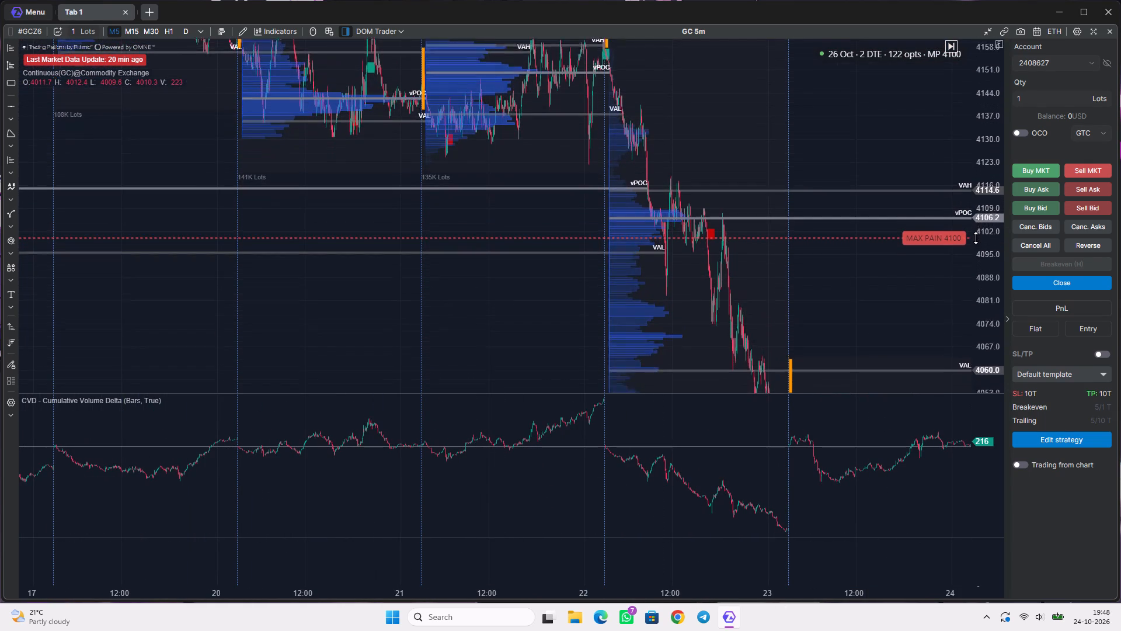
pyautogui.scroll(8, 976, 238)
pyautogui.moveTo(719, 89); pyautogui.dragTo(819, 240)
pyautogui.scroll(6, 690, 229)
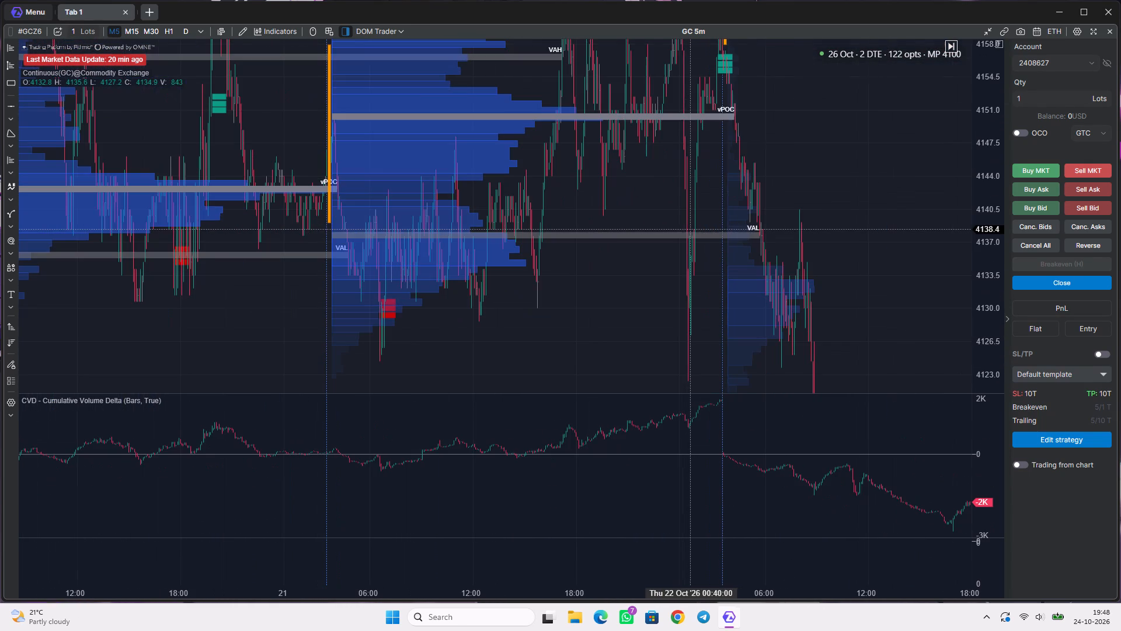
pyautogui.moveTo(787, 136); pyautogui.dragTo(699, 182)
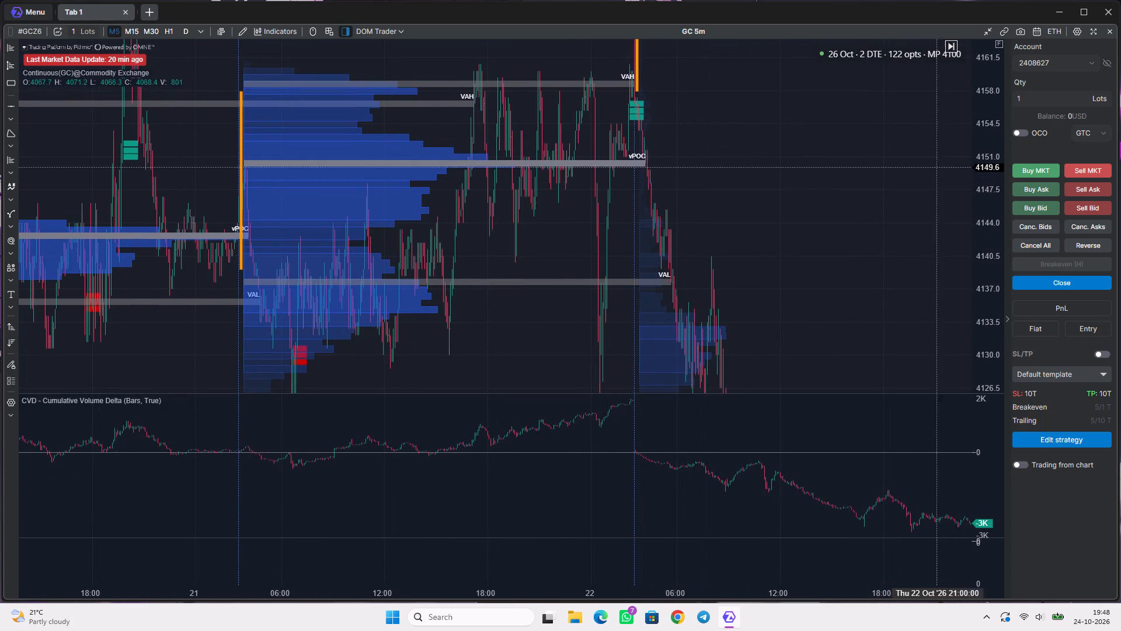
pyautogui.scroll(-9, 992, 164)
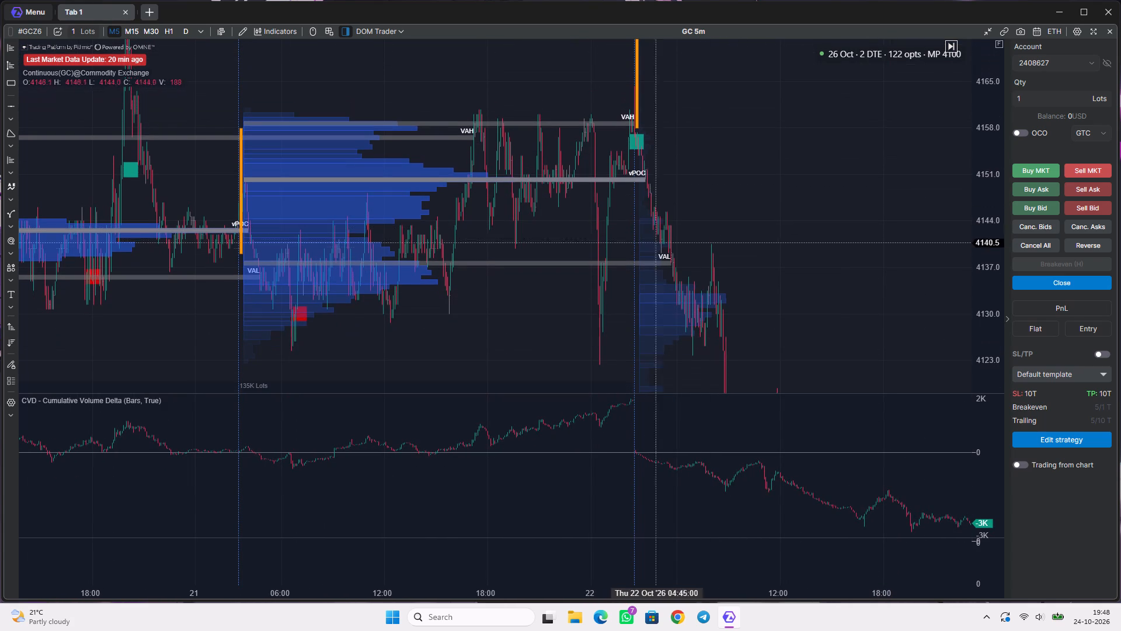
pyautogui.moveTo(717, 241); pyautogui.dragTo(739, 203)
pyautogui.scroll(-1, 564, 212)
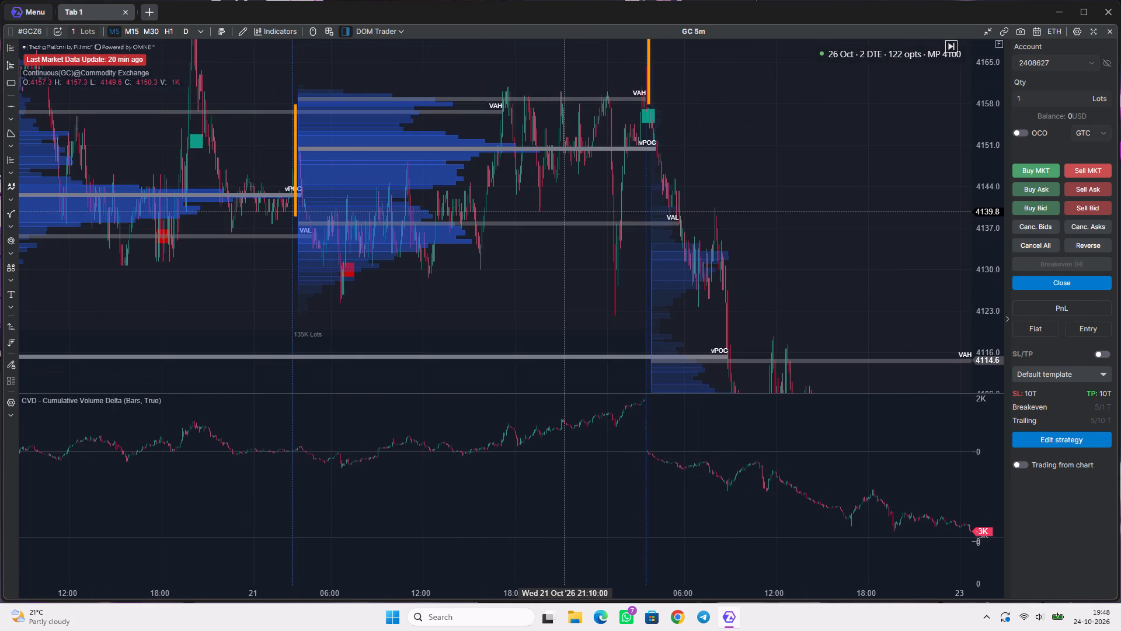
# Examine the footprint clusters and delta statistics around the red big-trade marks near 4130 at 06:45 on 21 October.
pyautogui.scroll(7, 343, 271)
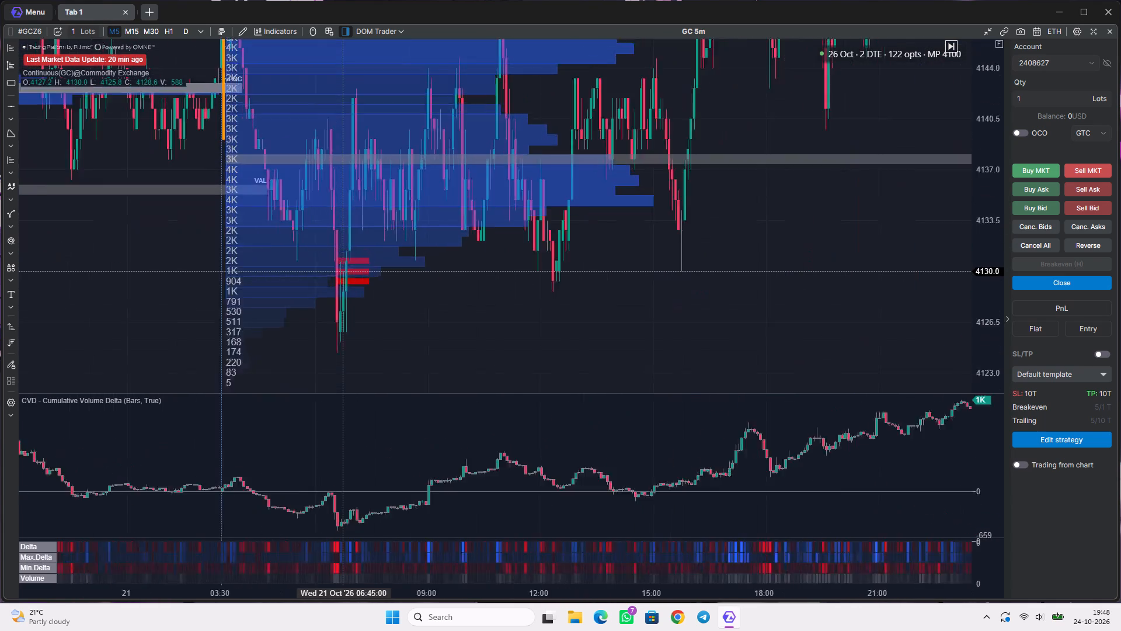
pyautogui.scroll(15, 343, 271)
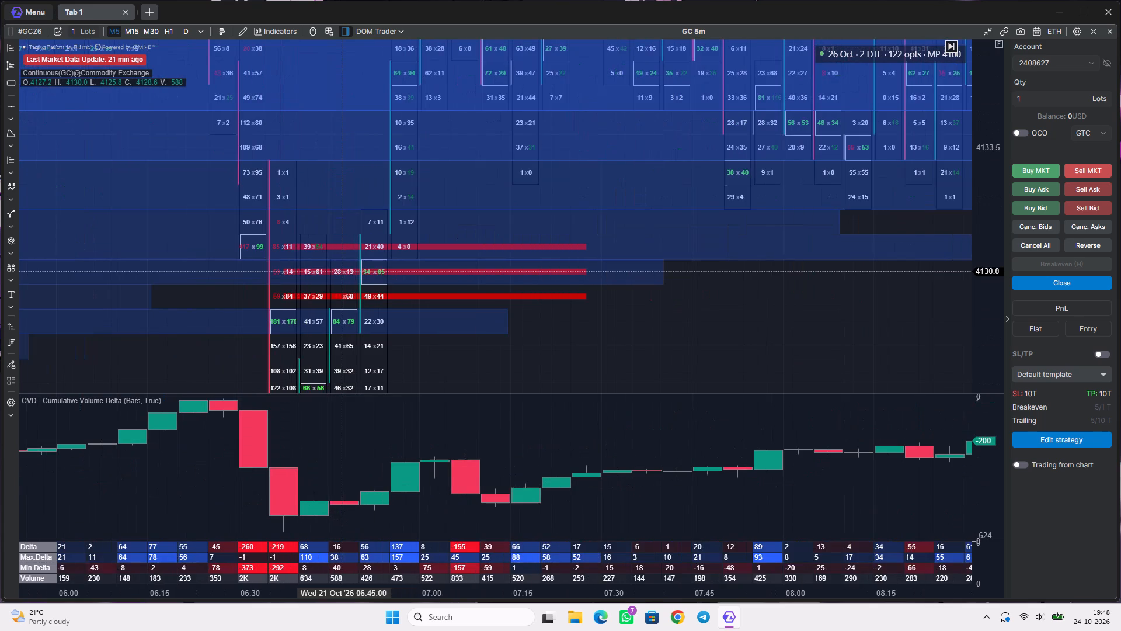
# Examine the 22 and 23 October decline against the session VAH, vPOC and VAL levels and the MAX PAIN 4100 line.
pyautogui.scroll(-9, 343, 271)
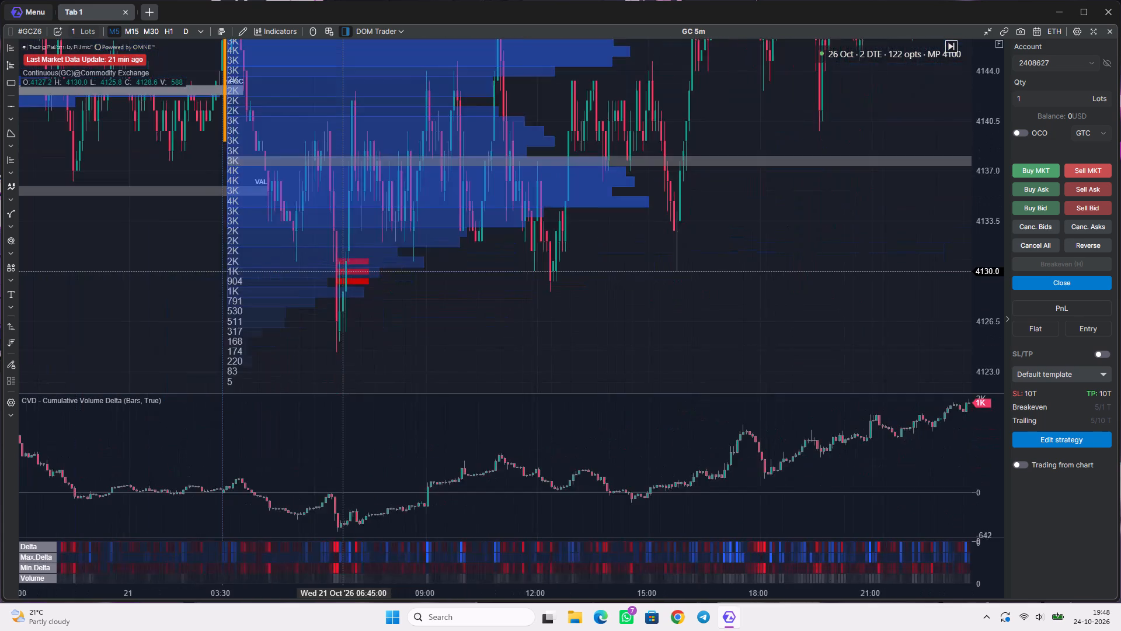
pyautogui.scroll(-11, 343, 271)
pyautogui.moveTo(754, 315); pyautogui.dragTo(666, 204)
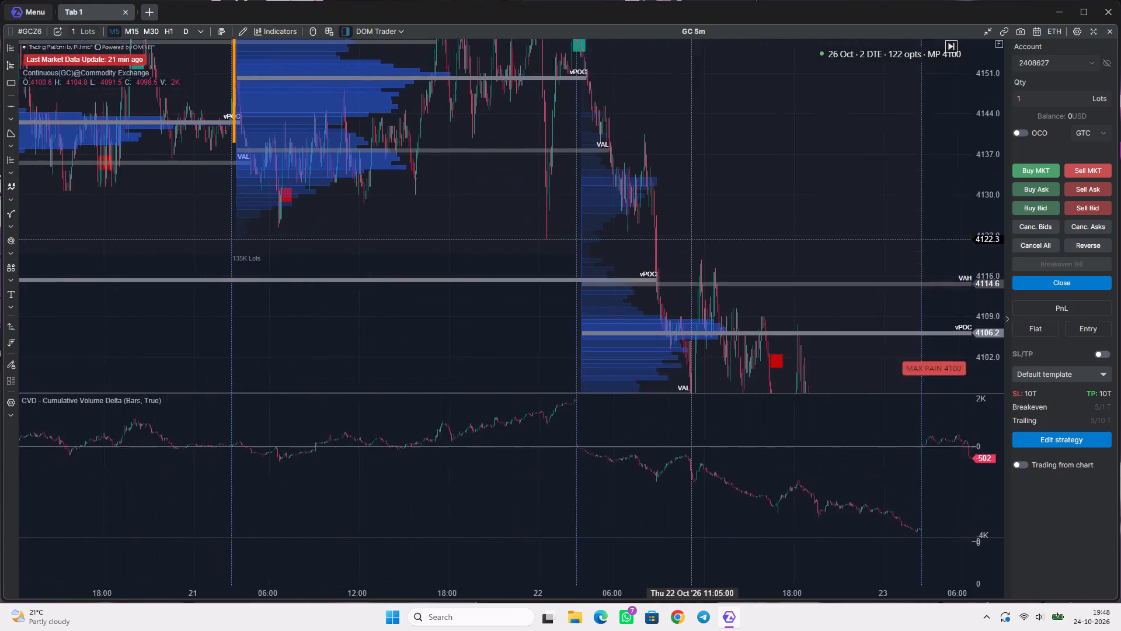
pyautogui.moveTo(666, 204); pyautogui.dragTo(651, 180)
pyautogui.scroll(-10, 673, 235)
pyautogui.moveTo(792, 294); pyautogui.dragTo(758, 241)
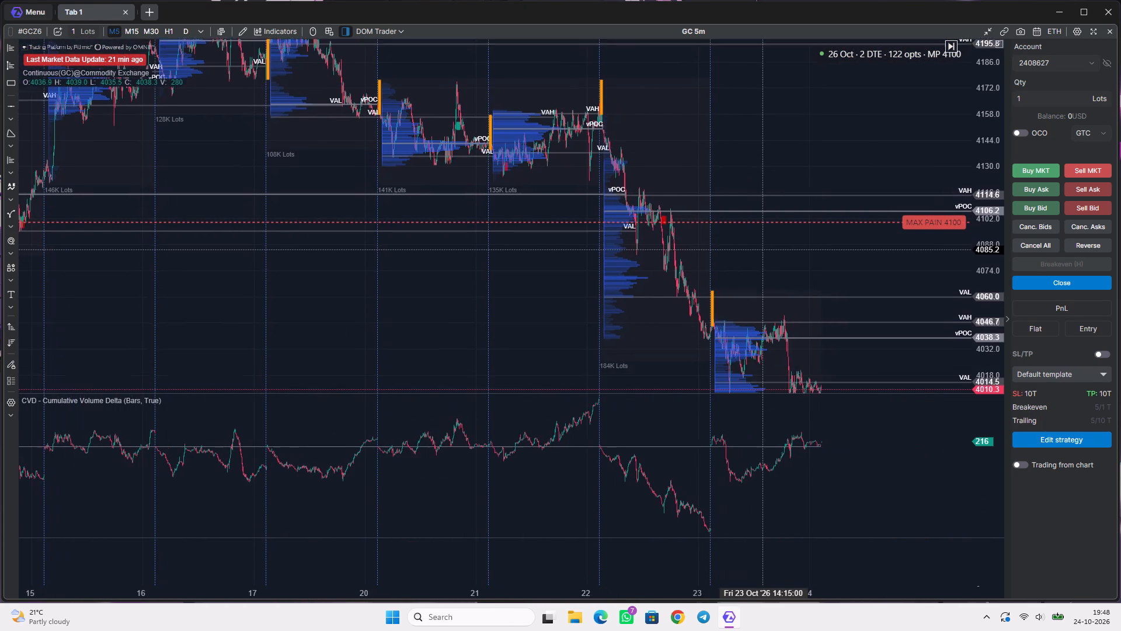
pyautogui.moveTo(758, 241); pyautogui.dragTo(757, 238)
pyautogui.scroll(3, 642, 231)
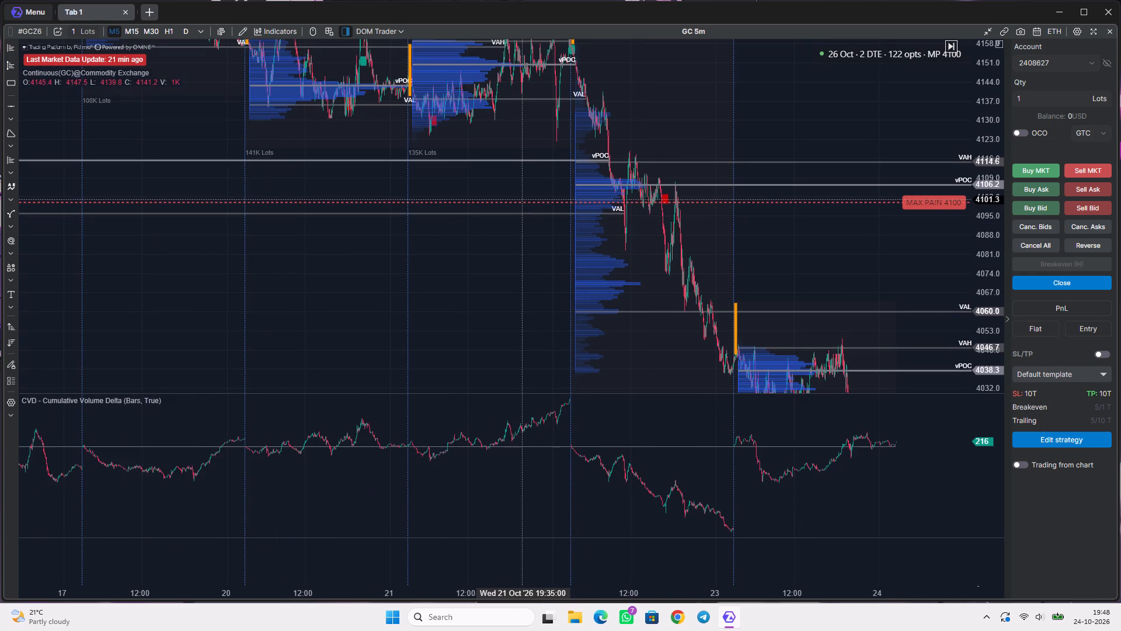
pyautogui.moveTo(522, 195); pyautogui.dragTo(492, 212)
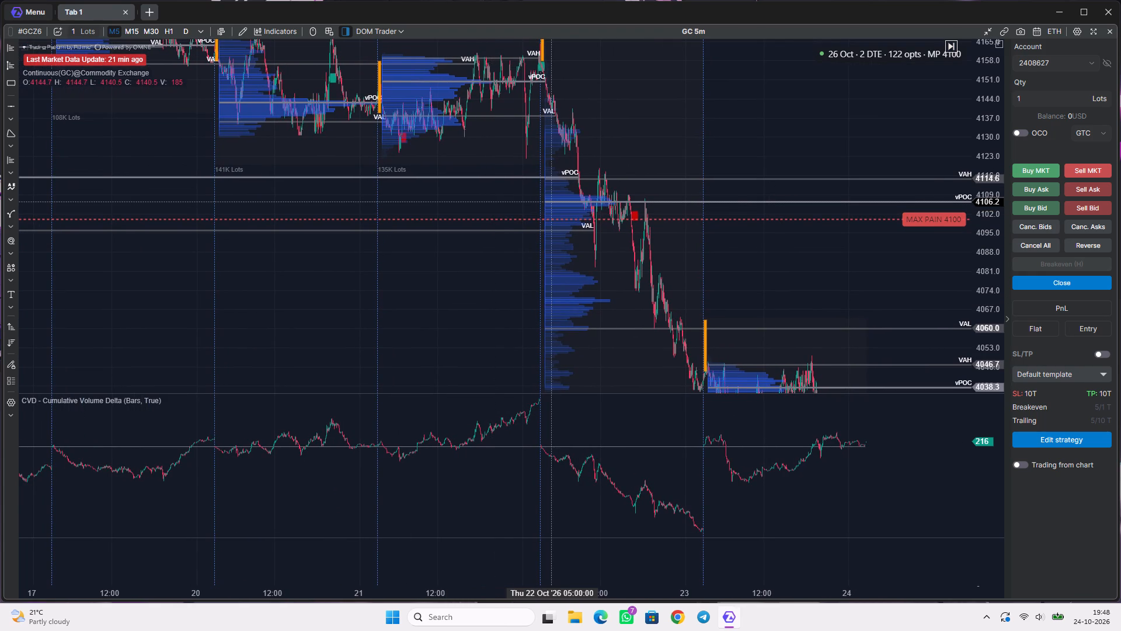
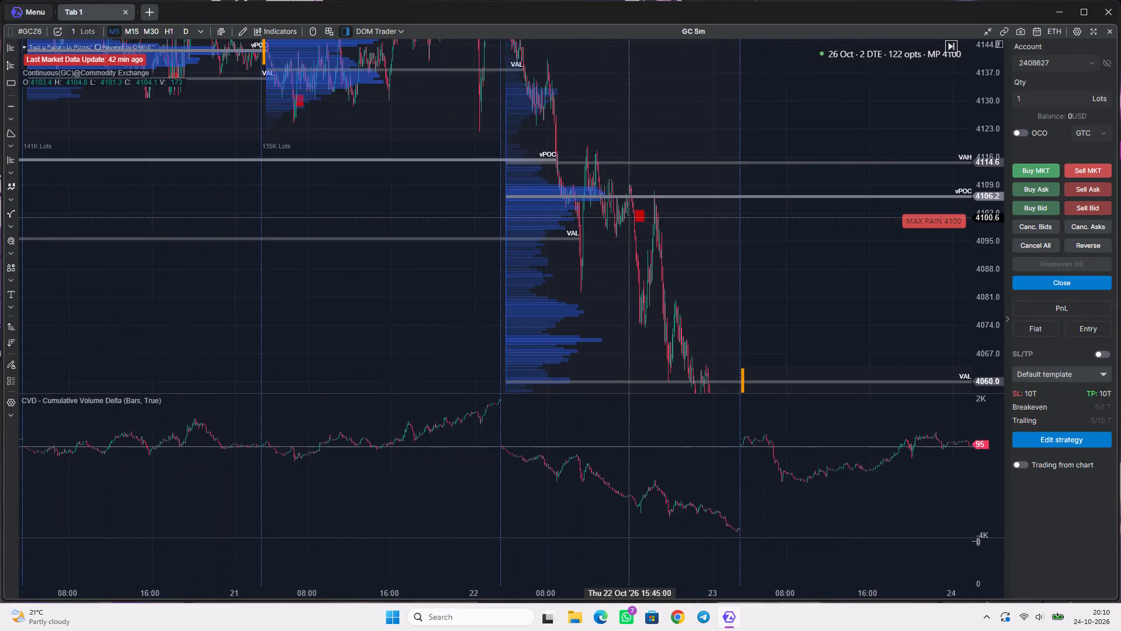
# Examine the footprint clusters and delta statistics around the red big-trade marks near 4102 at 16:20 on 22 October.
pyautogui.scroll(19, 629, 217)
pyautogui.scroll(5, 776, 200)
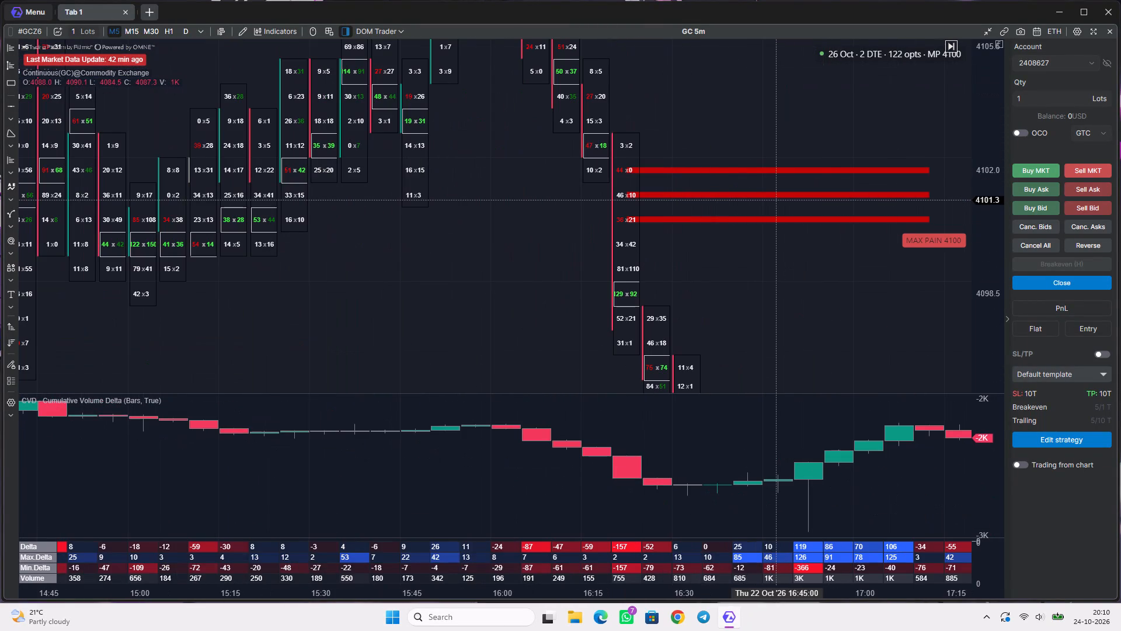
pyautogui.scroll(3, 776, 200)
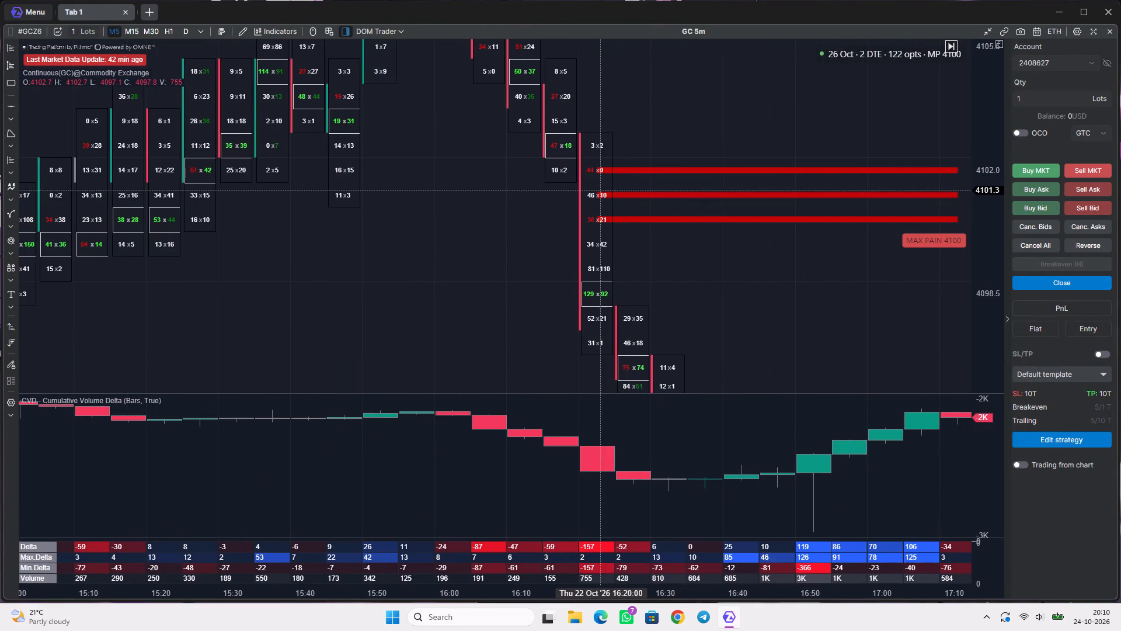
pyautogui.scroll(-1, 597, 194)
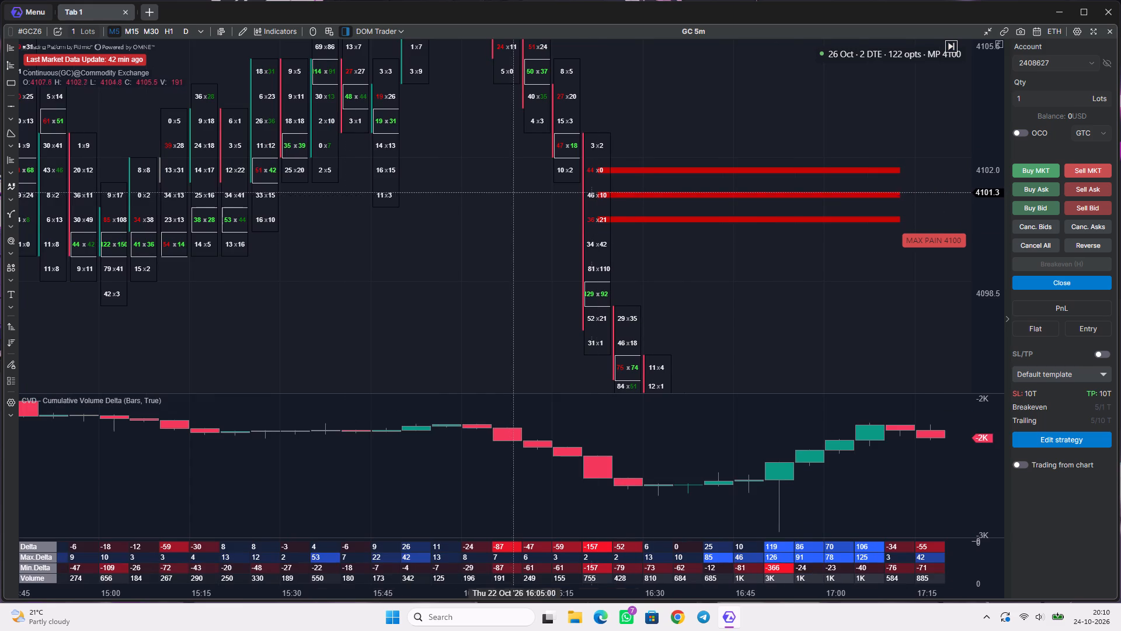
# Examine the 22 October footprint clusters and bar deltas from about 13:45 up to the red big-trade marks near MAX PAIN 4100.
pyautogui.moveTo(314, 262); pyautogui.dragTo(621, 265)
pyautogui.moveTo(499, 271); pyautogui.dragTo(611, 275)
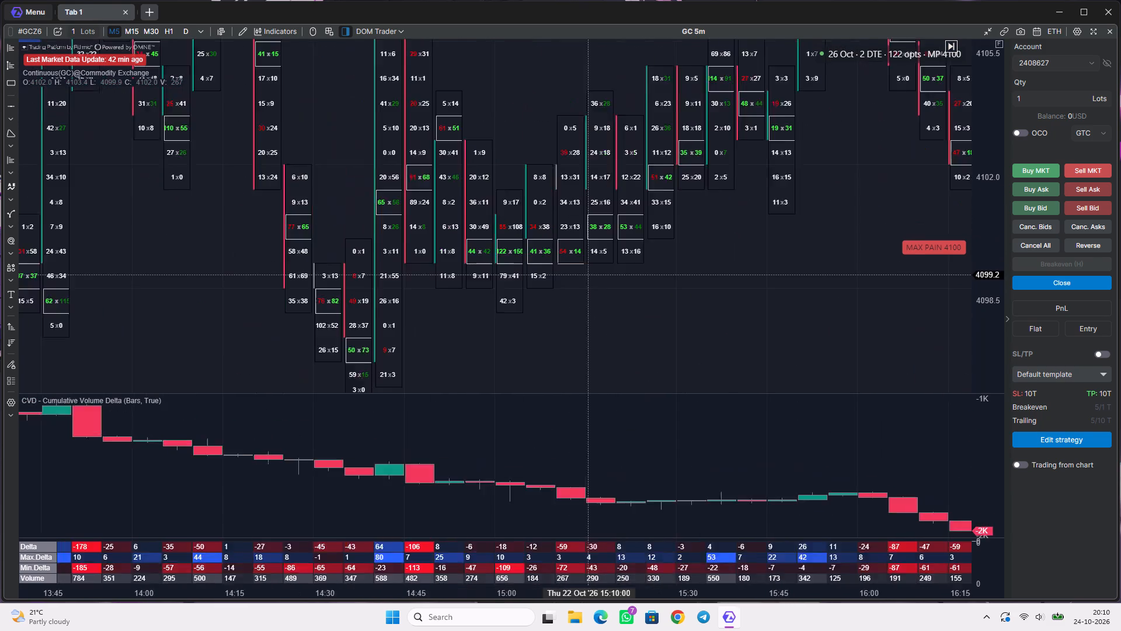
pyautogui.moveTo(611, 275); pyautogui.dragTo(643, 274)
pyautogui.scroll(-10, 615, 266)
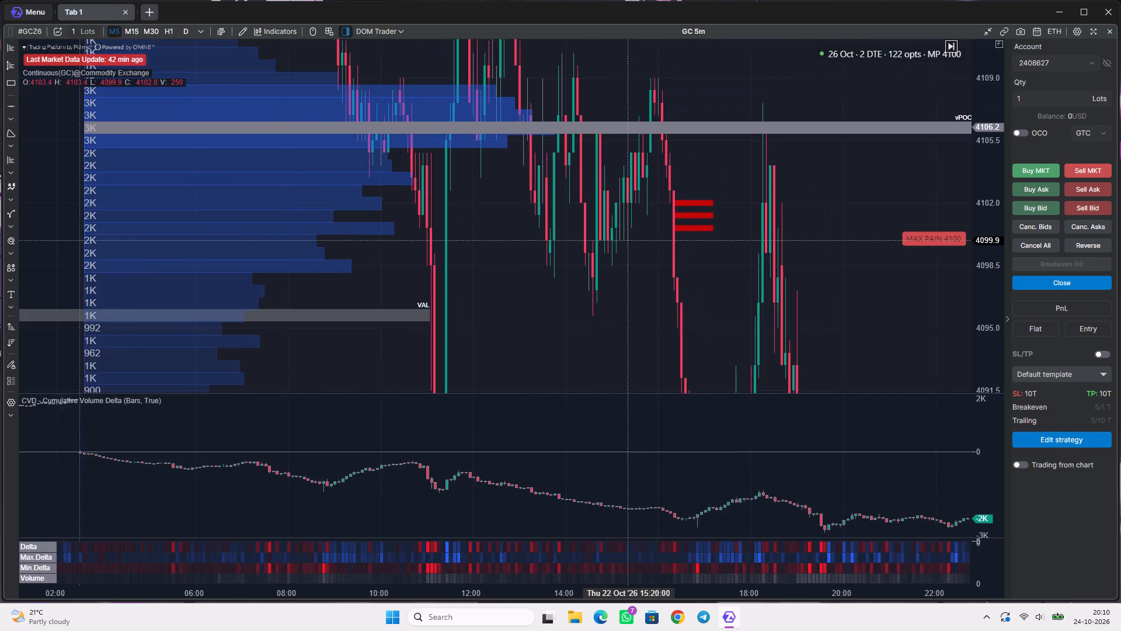
pyautogui.scroll(-1, 628, 240)
pyautogui.scroll(11, 628, 240)
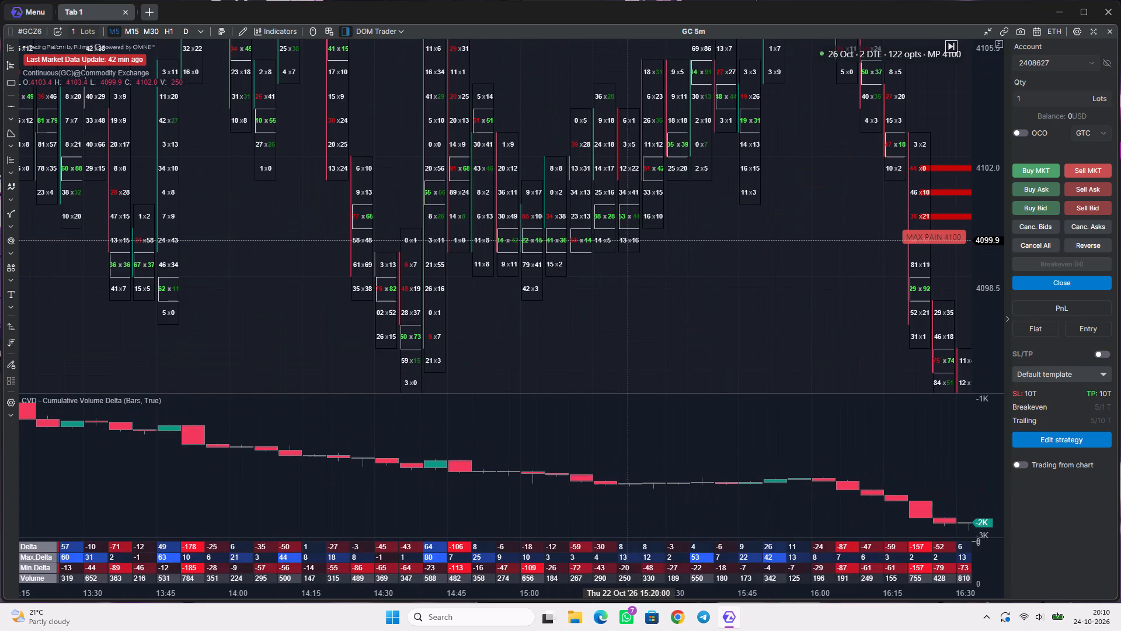
pyautogui.scroll(7, 628, 240)
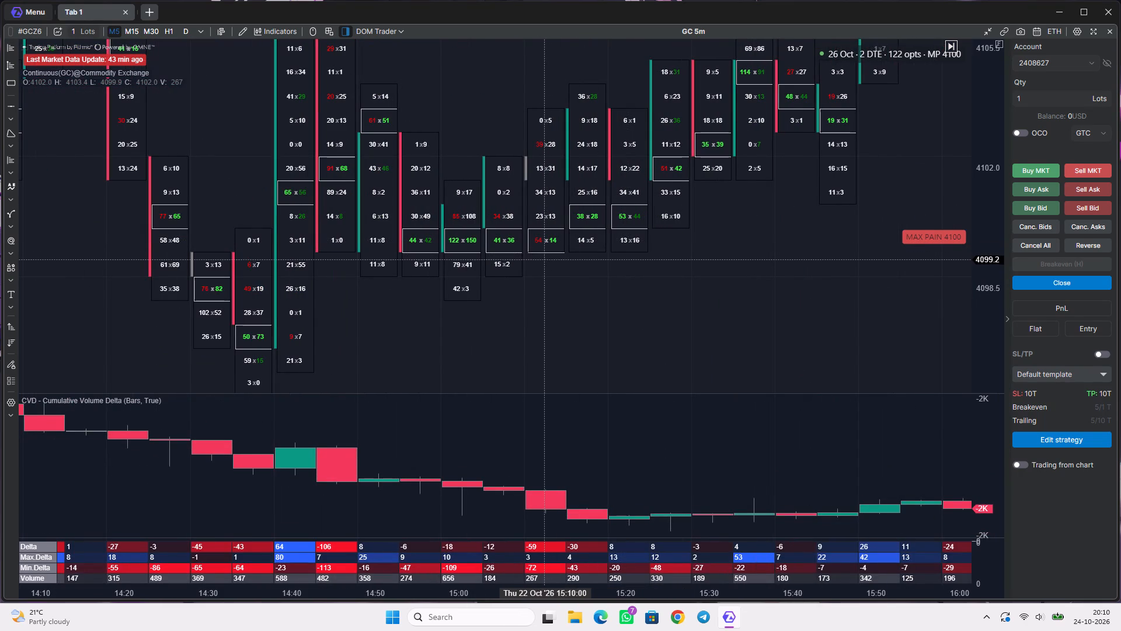
pyautogui.moveTo(748, 197); pyautogui.dragTo(705, 209)
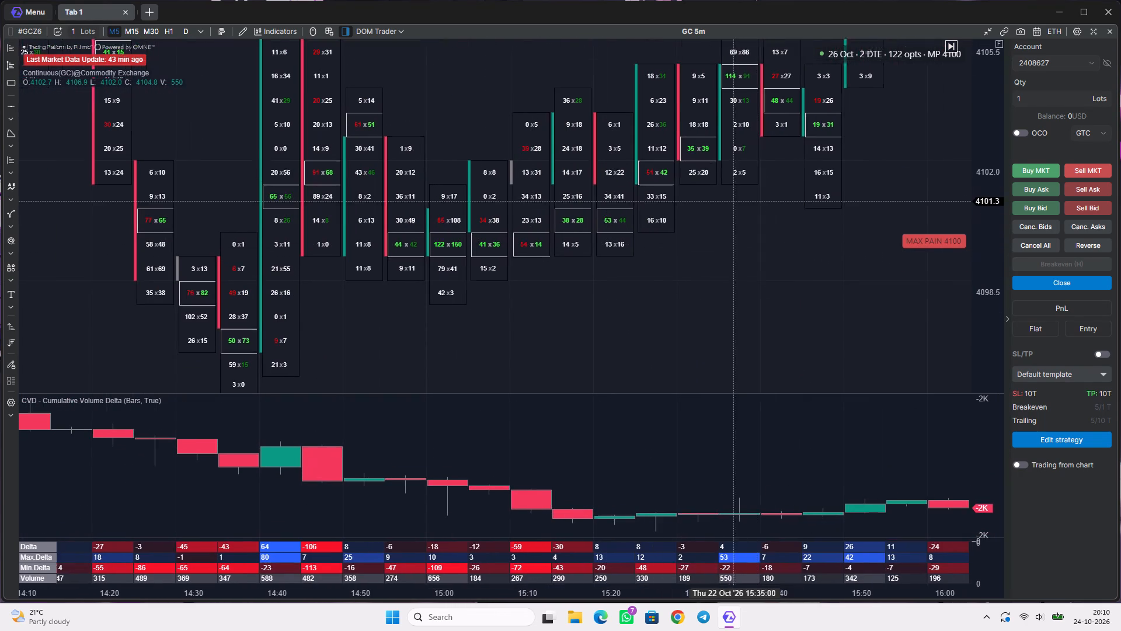
pyautogui.moveTo(705, 209); pyautogui.dragTo(443, 228)
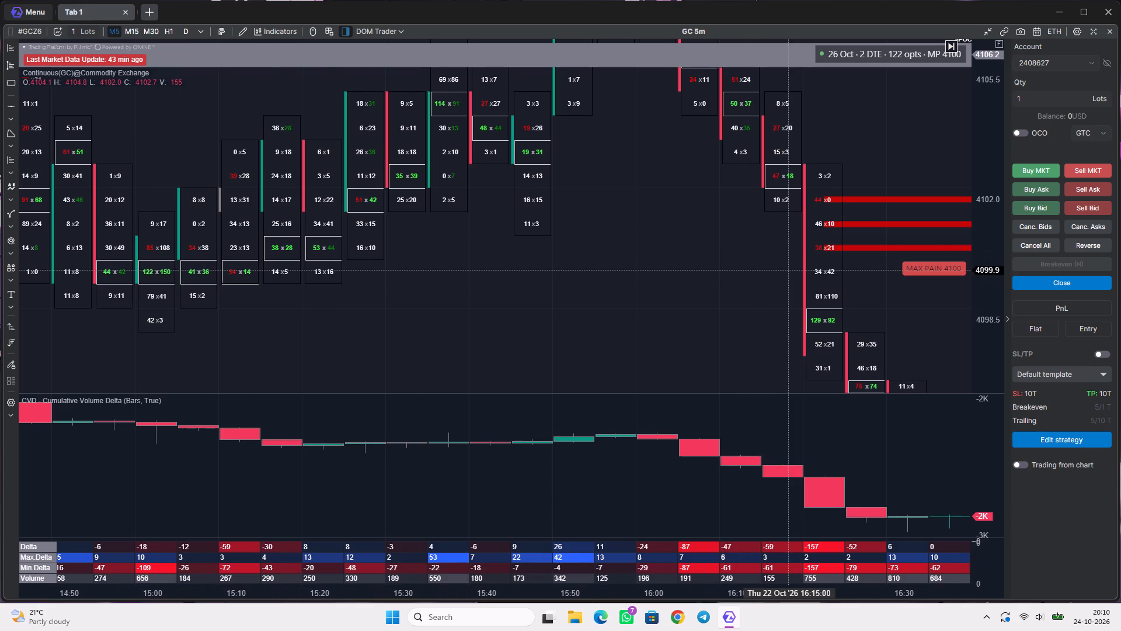
# Examine how the 22 October price action and footprint clusters behave around the 4106.2 vPOC before the red big-trade marks.
pyautogui.scroll(-3, 699, 253)
pyautogui.moveTo(674, 177); pyautogui.dragTo(629, 335)
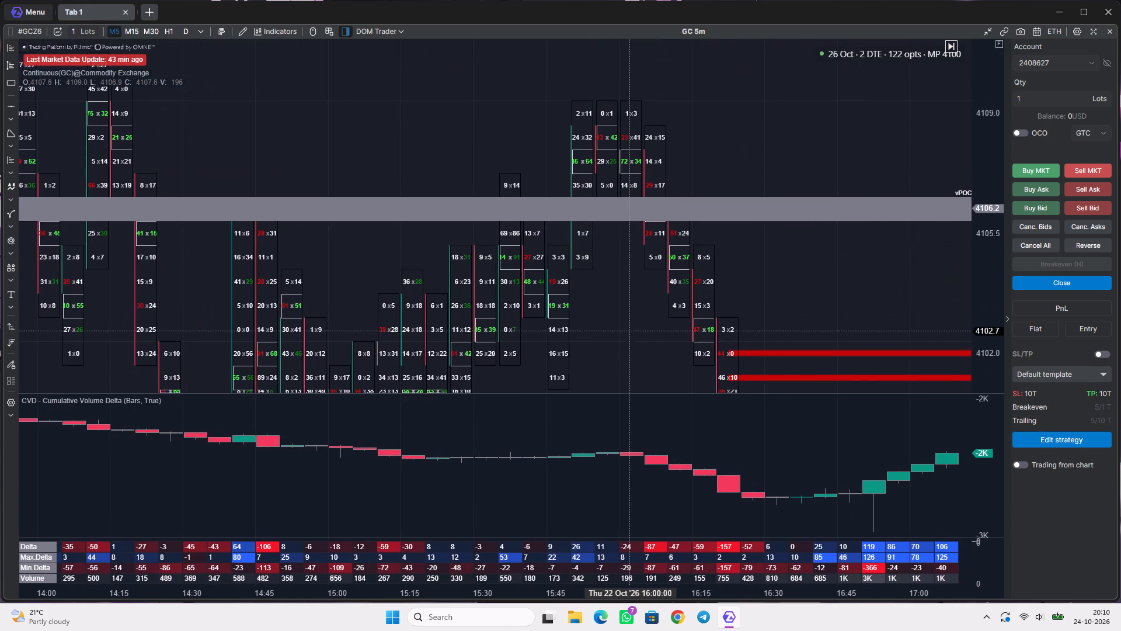
pyautogui.moveTo(629, 335); pyautogui.dragTo(629, 339)
pyautogui.scroll(-6, 585, 303)
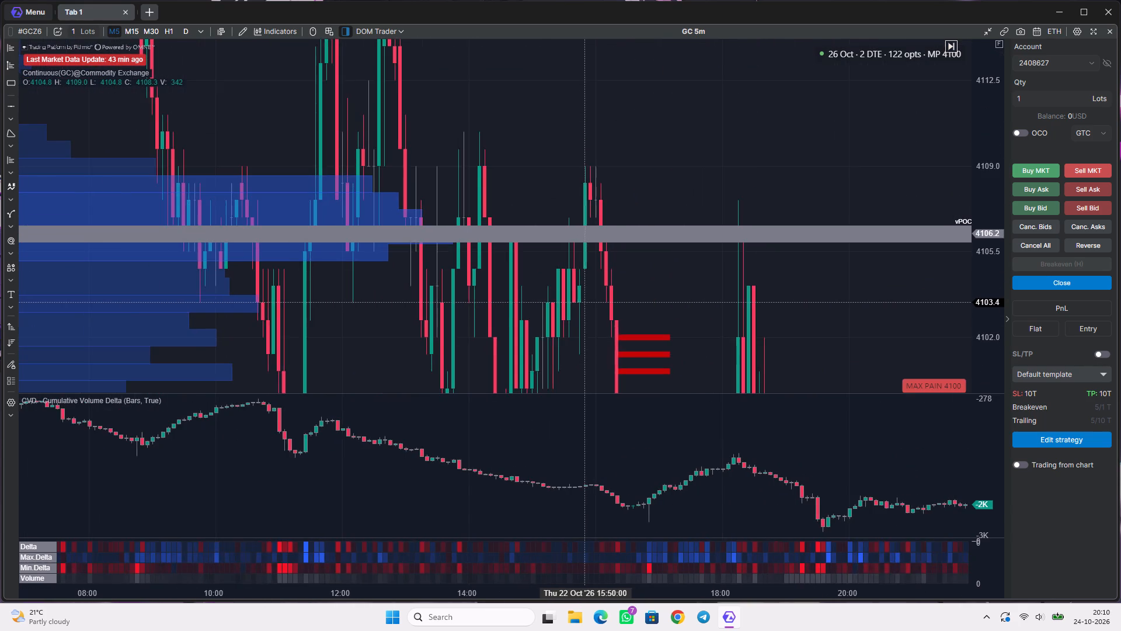
pyautogui.scroll(-8, 584, 301)
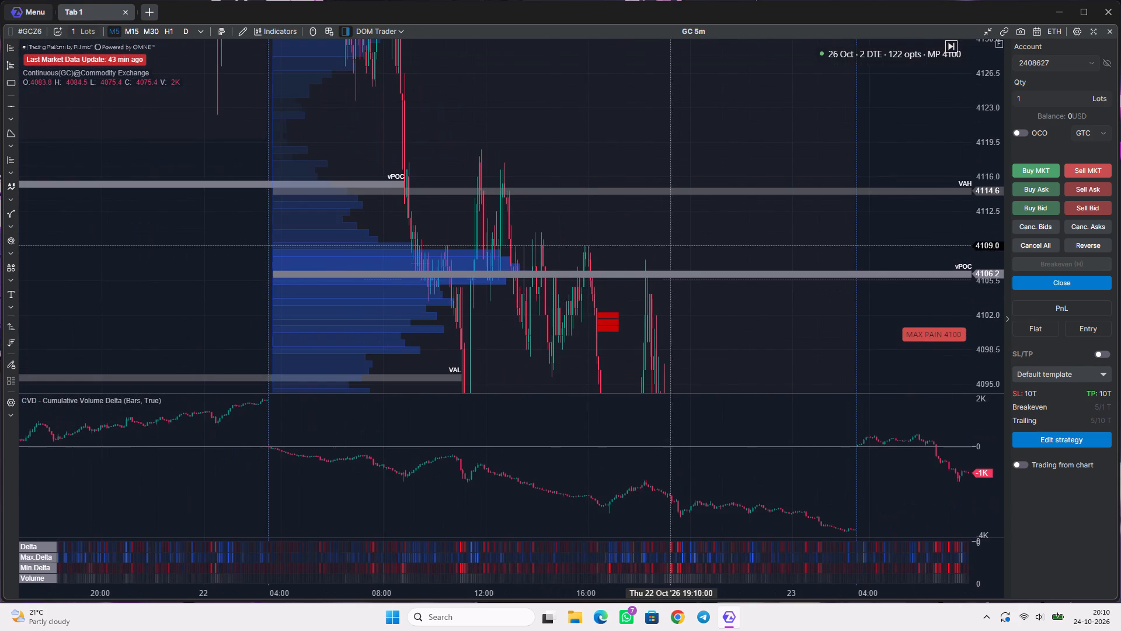
pyautogui.moveTo(664, 245); pyautogui.dragTo(714, 206)
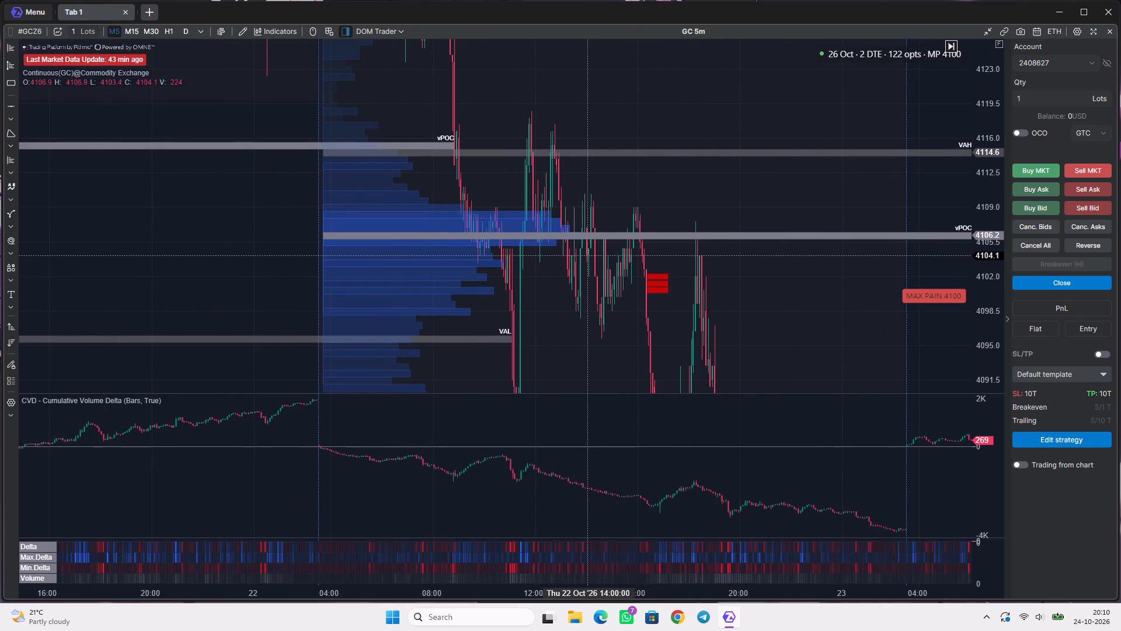
pyautogui.scroll(6, 587, 255)
pyautogui.moveTo(634, 248); pyautogui.dragTo(583, 247)
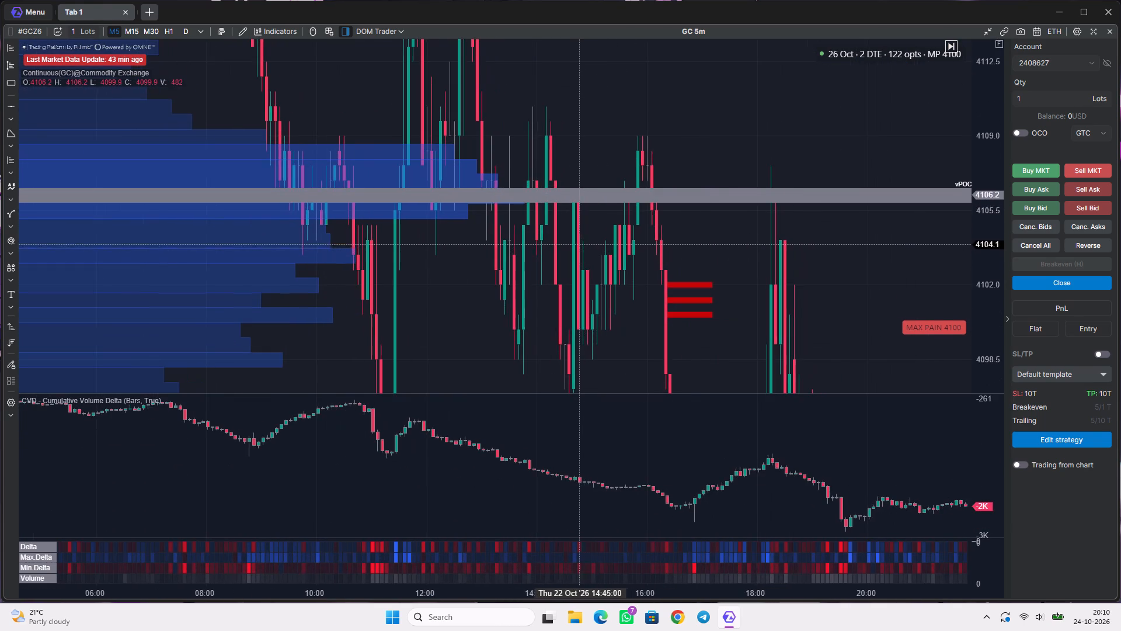
pyautogui.scroll(7, 576, 239)
pyautogui.moveTo(649, 249); pyautogui.dragTo(623, 207)
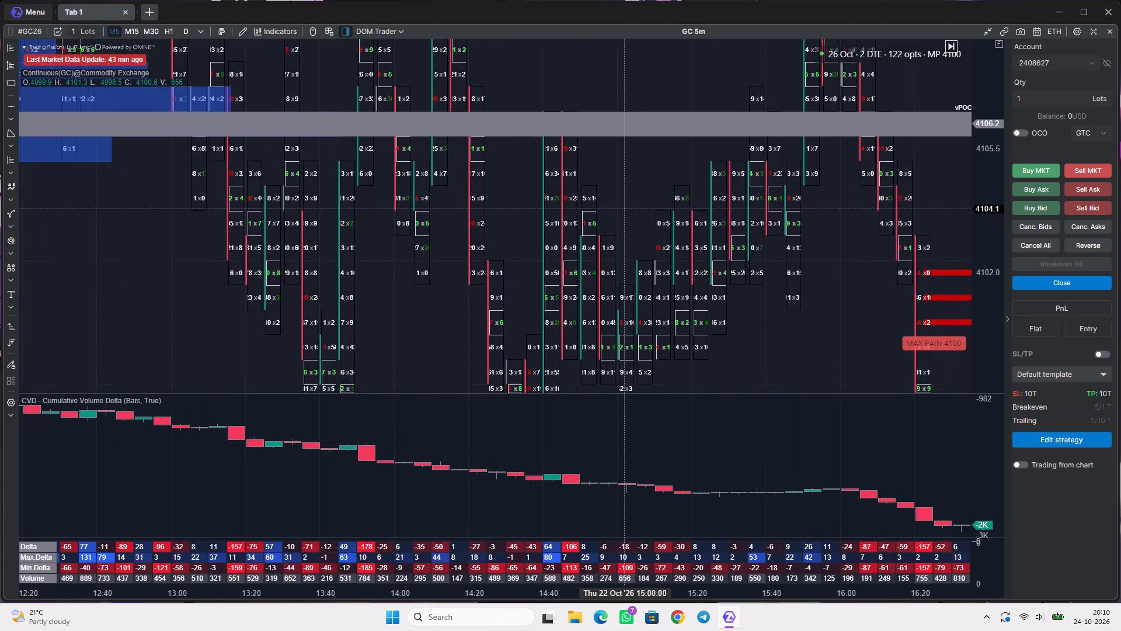
pyautogui.moveTo(623, 207); pyautogui.dragTo(619, 197)
pyautogui.moveTo(577, 136); pyautogui.dragTo(559, 196)
# Review the 16 to 22 October GC sessions, comparing their volume profiles, value-area levels and cumulative volume delta.
pyautogui.scroll(-9, 559, 197)
pyautogui.scroll(1, 559, 197)
pyautogui.scroll(-15, 559, 197)
pyautogui.scroll(-6, 559, 191)
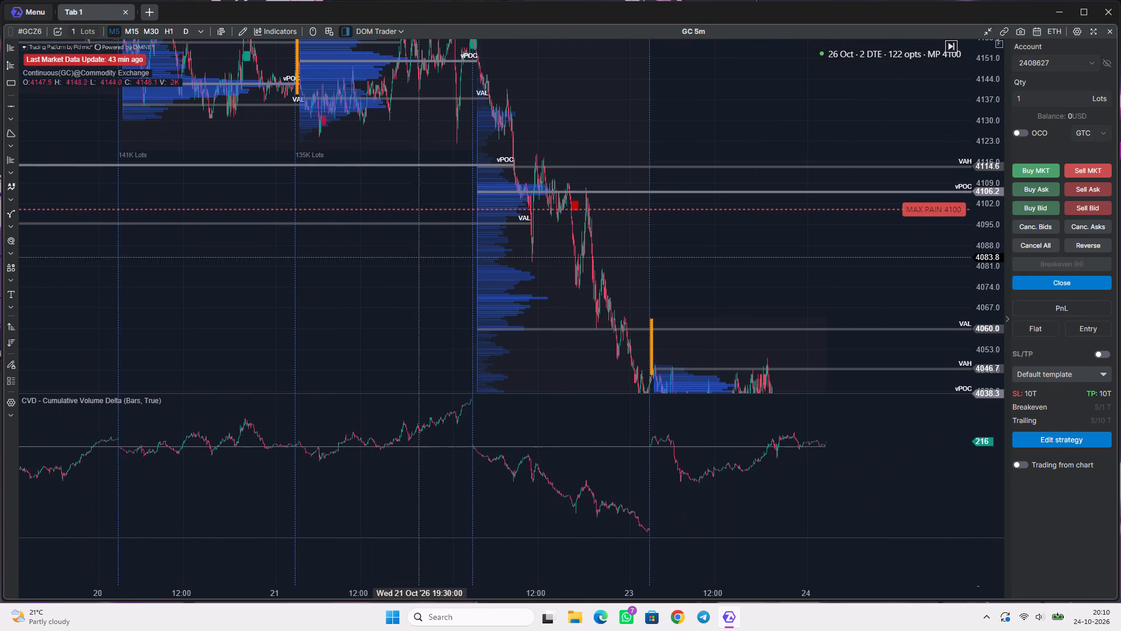
pyautogui.moveTo(403, 268); pyautogui.dragTo(513, 325)
pyautogui.moveTo(340, 190); pyautogui.dragTo(572, 282)
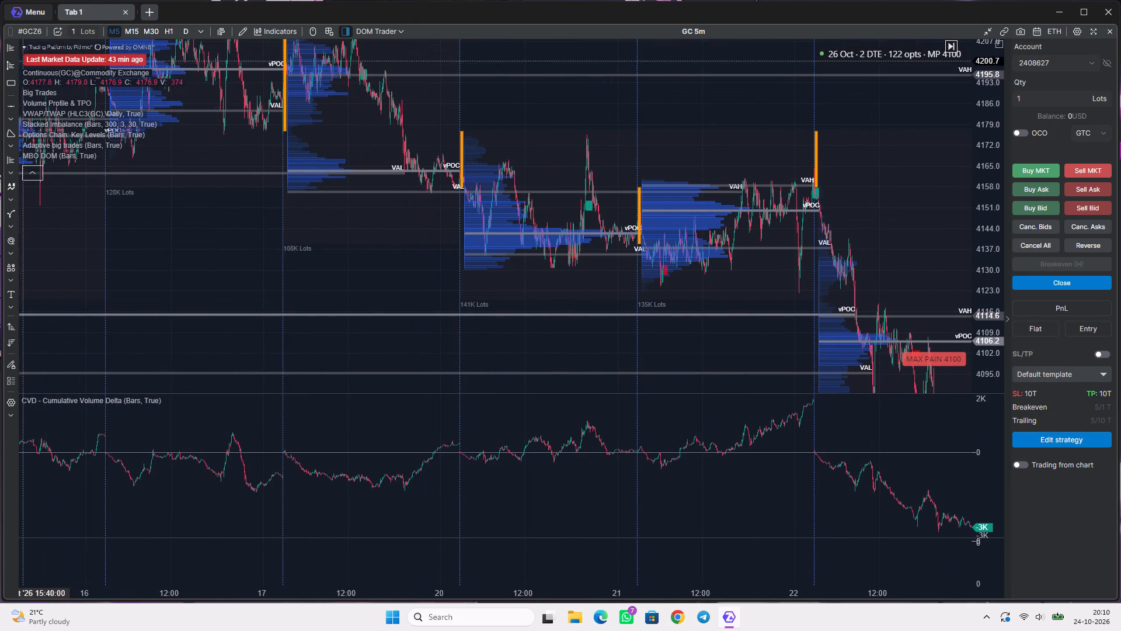
# Switch the chart's instrument to the favourite ES, the continuous E-mini S&P 500 futures.
pyautogui.click(41, 30)
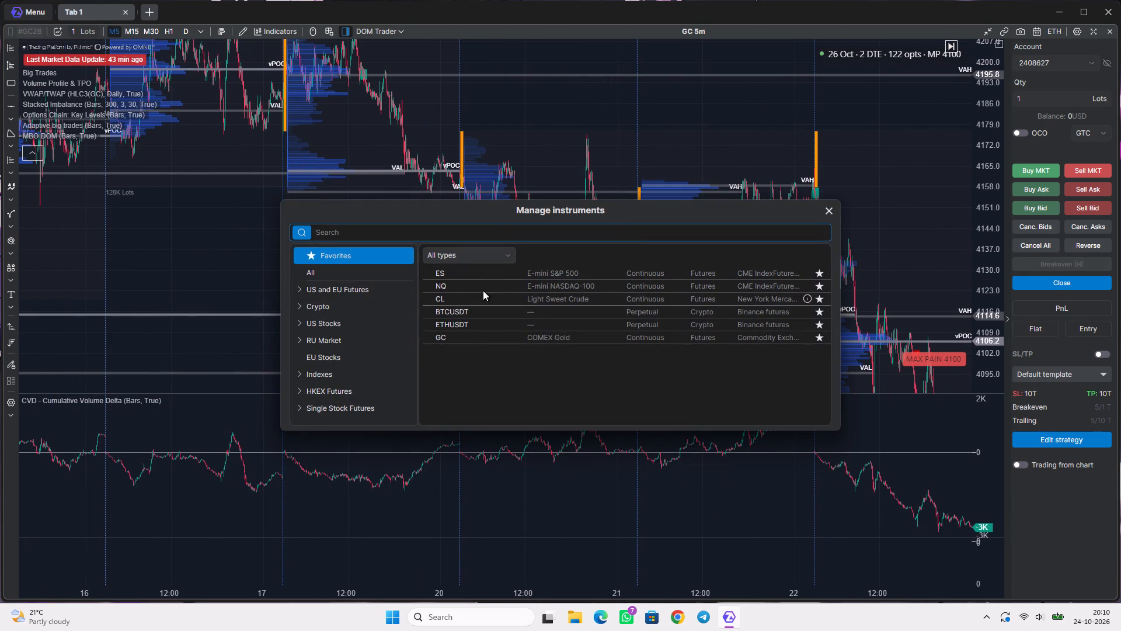
pyautogui.click(486, 268)
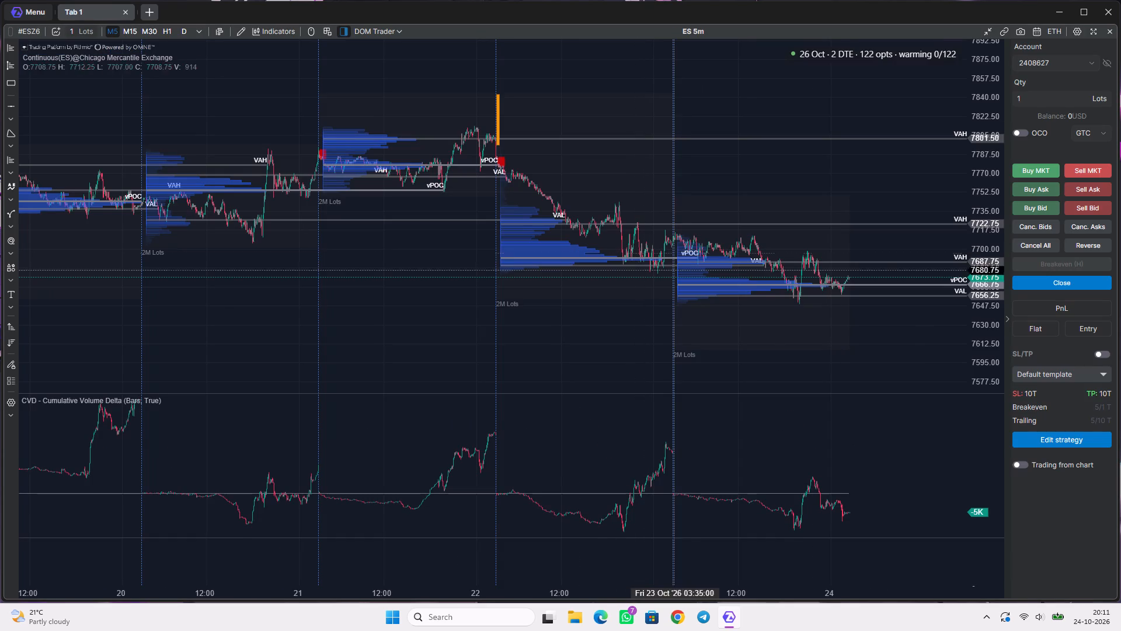
# Examine the ES volume profiles of 22 and 23 October with their VAH, vPOC and VAL levels.
pyautogui.scroll(19, 991, 280)
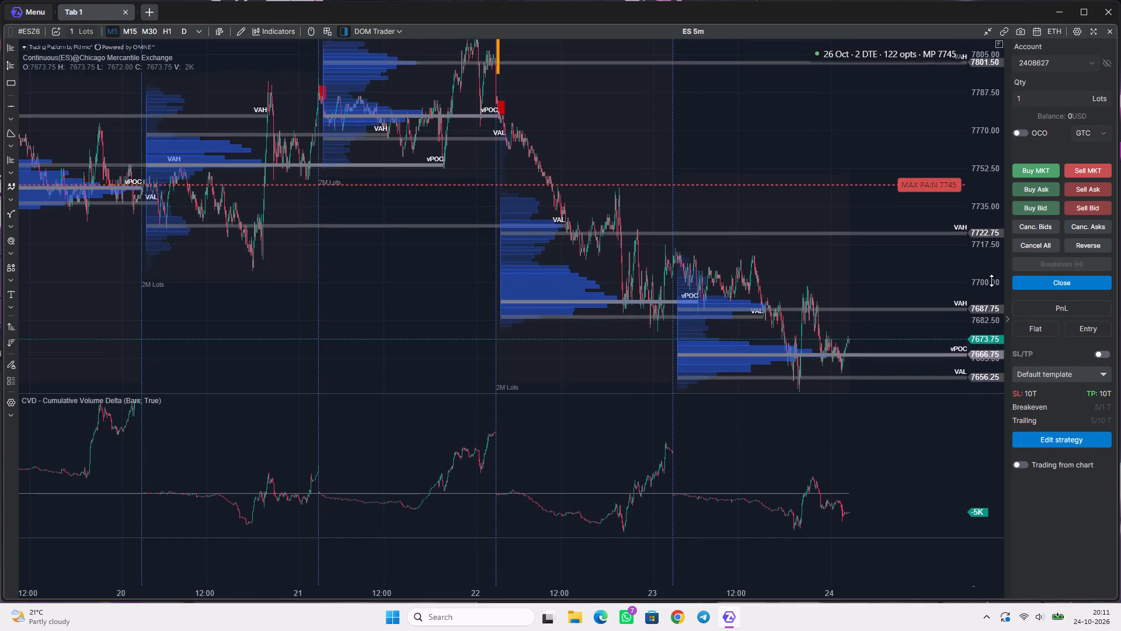
pyautogui.scroll(7, 991, 280)
pyautogui.moveTo(912, 304); pyautogui.dragTo(824, 201)
pyautogui.scroll(4, 558, 280)
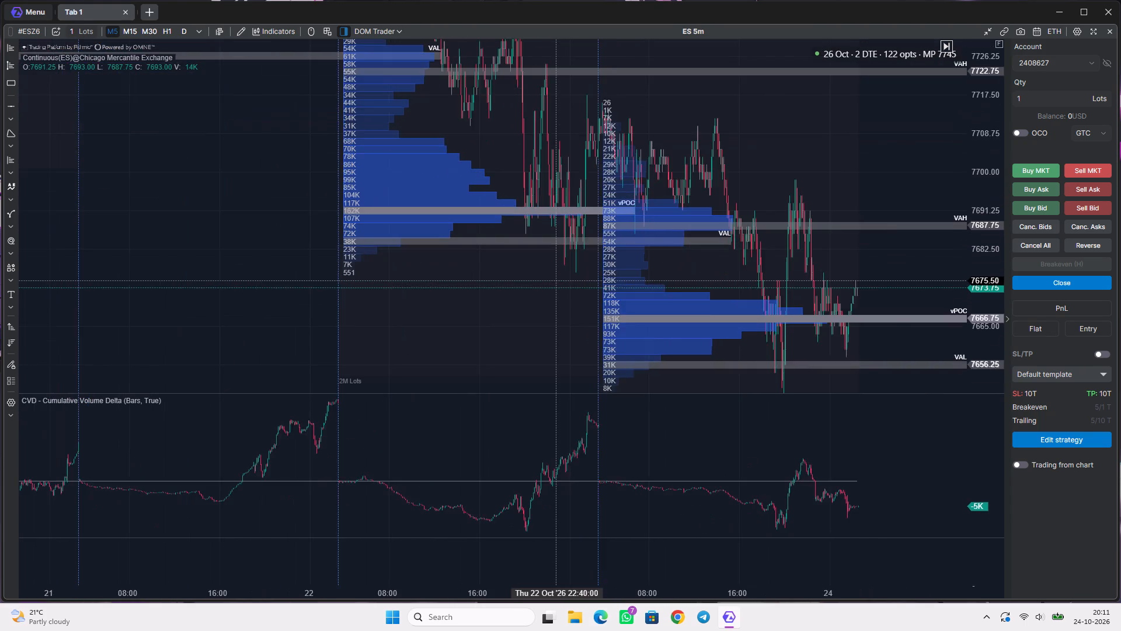
pyautogui.scroll(3, 556, 280)
pyautogui.moveTo(618, 201); pyautogui.dragTo(534, 291)
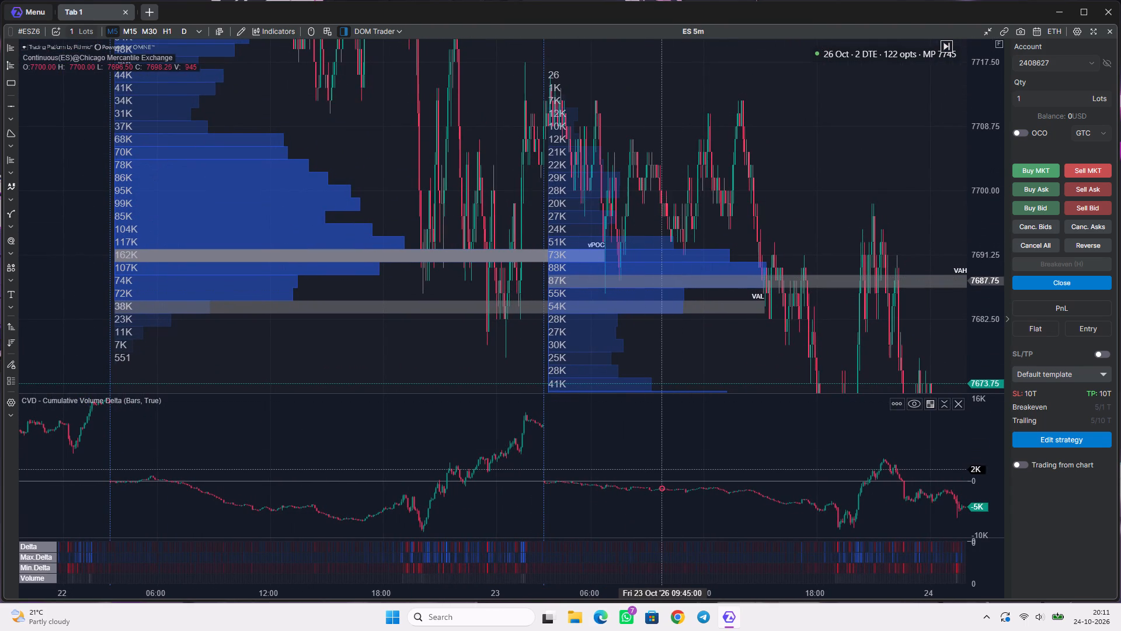
# Examine the 23 October ES cumulative volume delta in closer detail alongside that session's volume profile.
pyautogui.scroll(16, 981, 506)
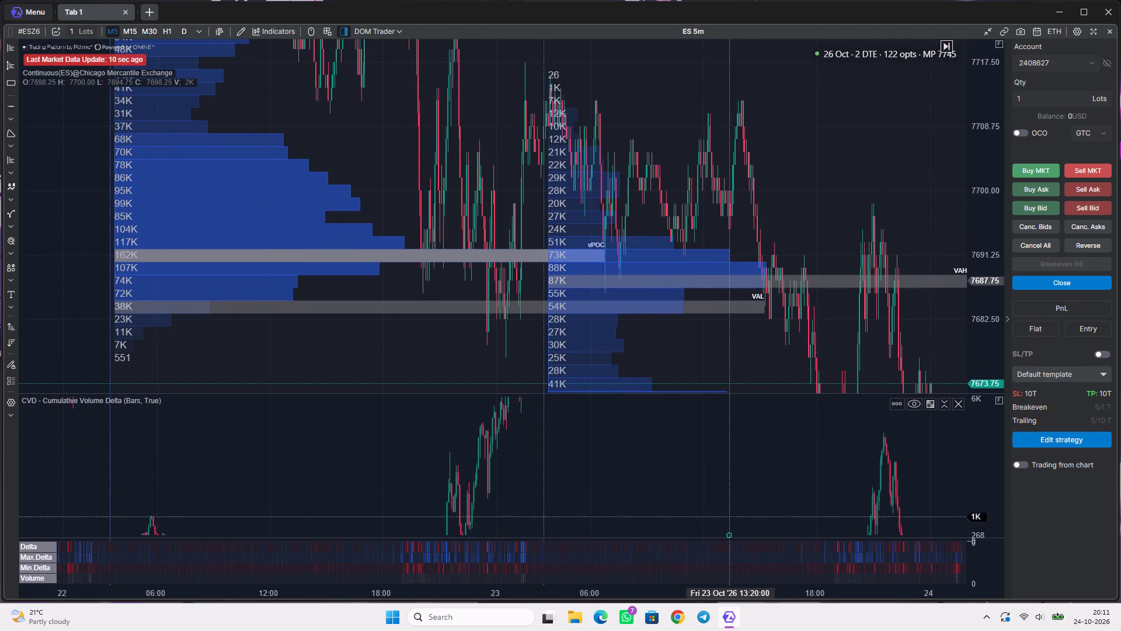
pyautogui.moveTo(728, 515); pyautogui.dragTo(719, 415)
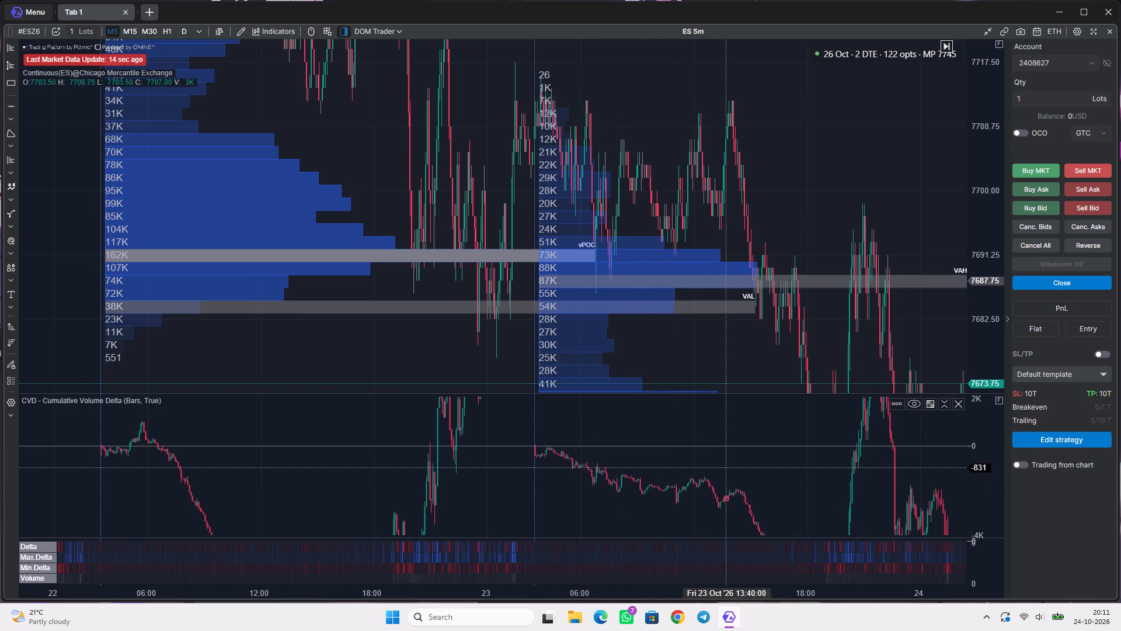
pyautogui.scroll(4, 608, 313)
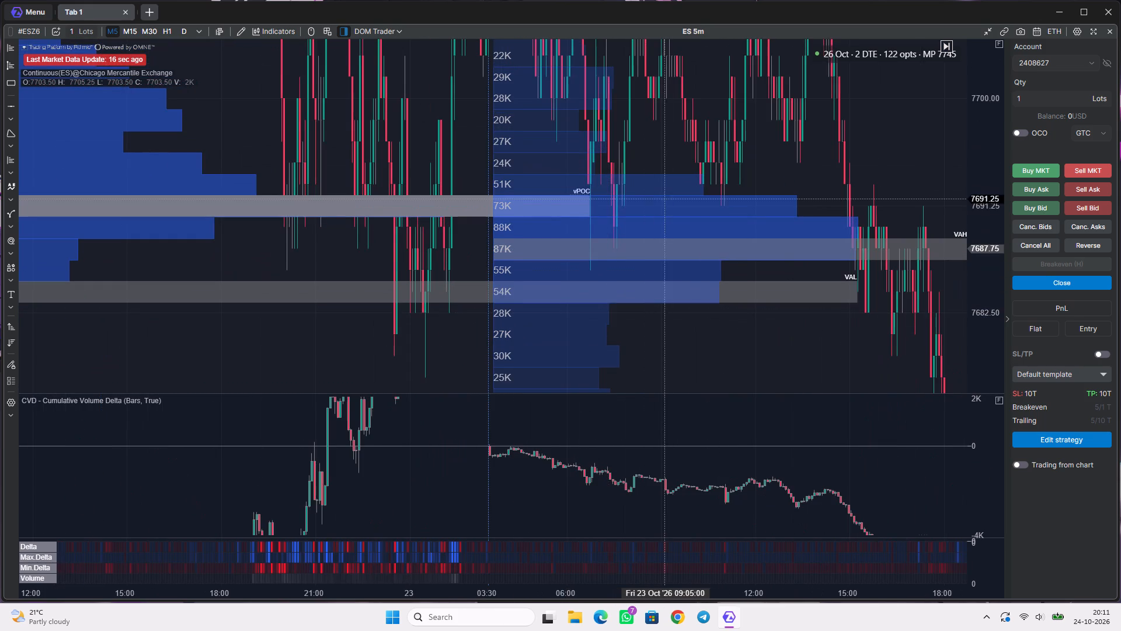
pyautogui.moveTo(666, 195); pyautogui.dragTo(662, 303)
pyautogui.scroll(-9, 608, 296)
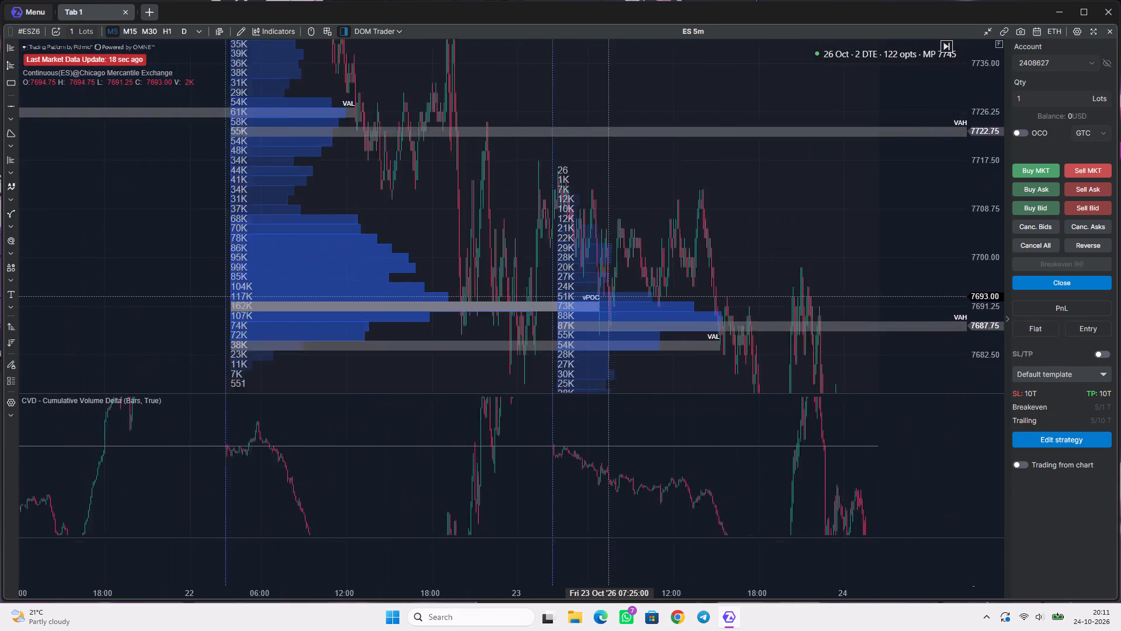
# Compare the ES daily volume profiles of 16 to 23 October against the session levels and the MAX PAIN 7745 line.
pyautogui.scroll(-2, 607, 295)
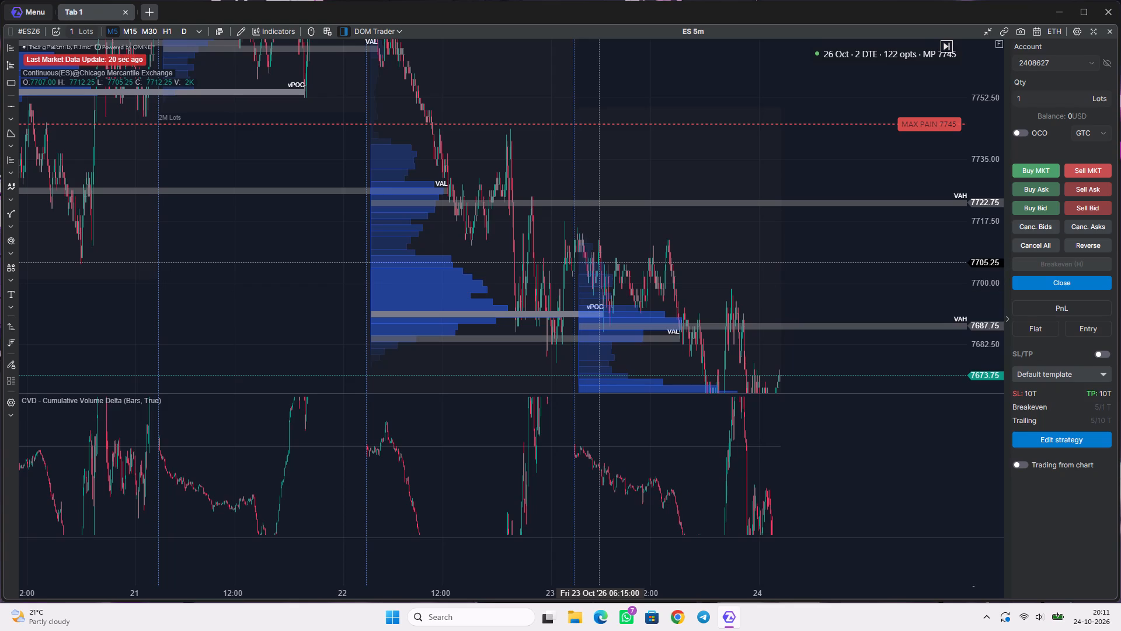
pyautogui.moveTo(712, 240); pyautogui.dragTo(706, 249)
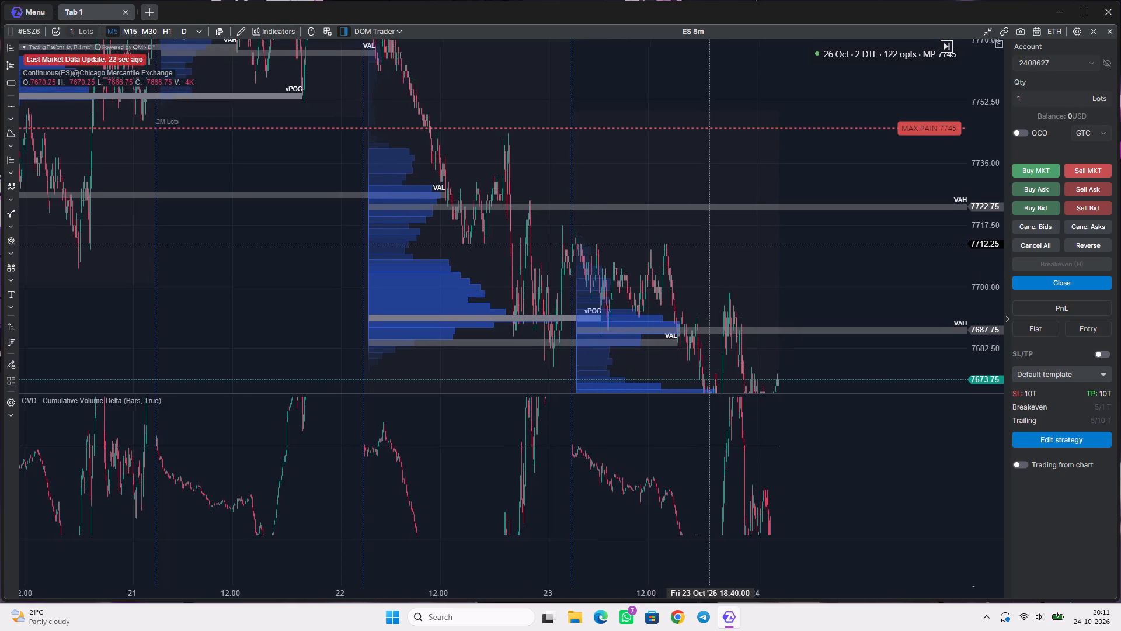
pyautogui.moveTo(706, 249); pyautogui.dragTo(689, 286)
pyautogui.scroll(-3, 682, 287)
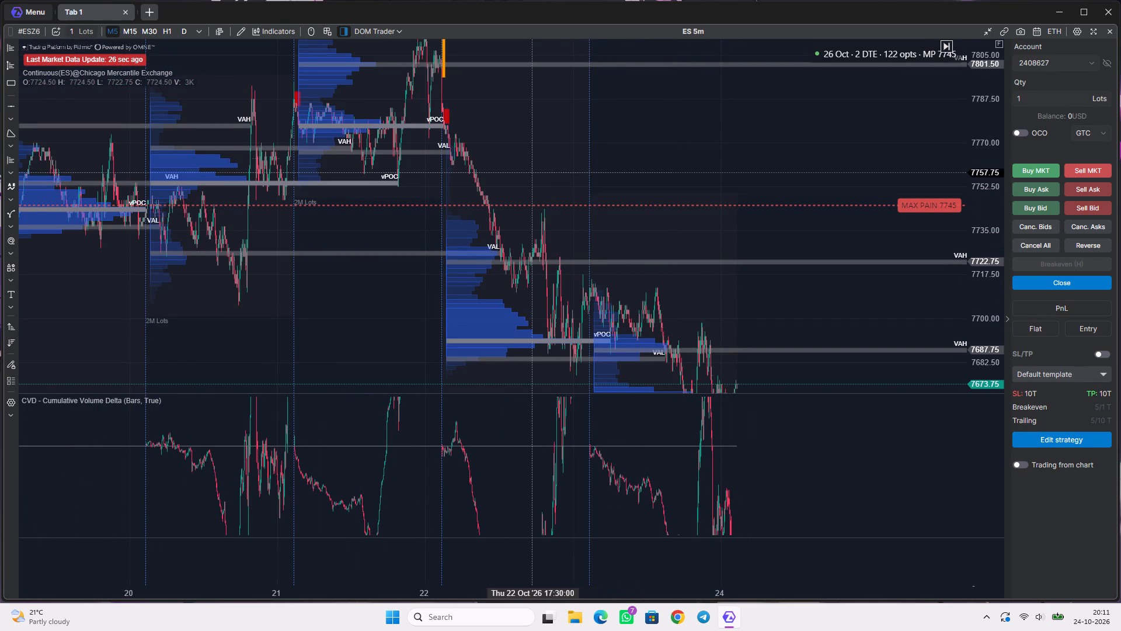
pyautogui.moveTo(527, 147); pyautogui.dragTo(558, 167)
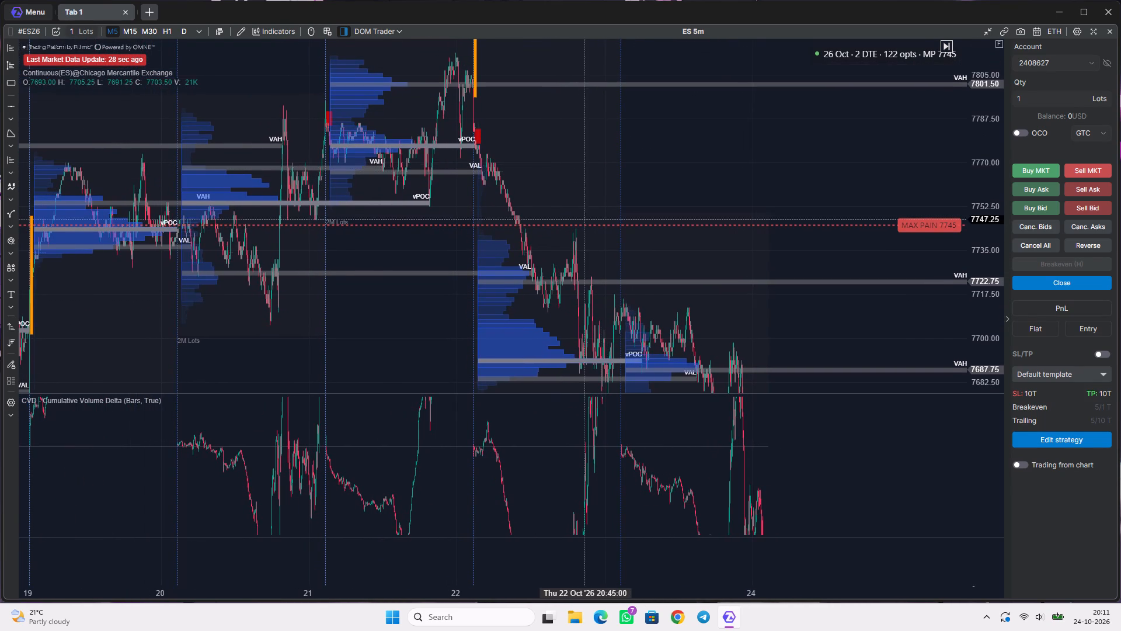
pyautogui.scroll(-2, 606, 262)
pyautogui.moveTo(771, 323); pyautogui.dragTo(746, 235)
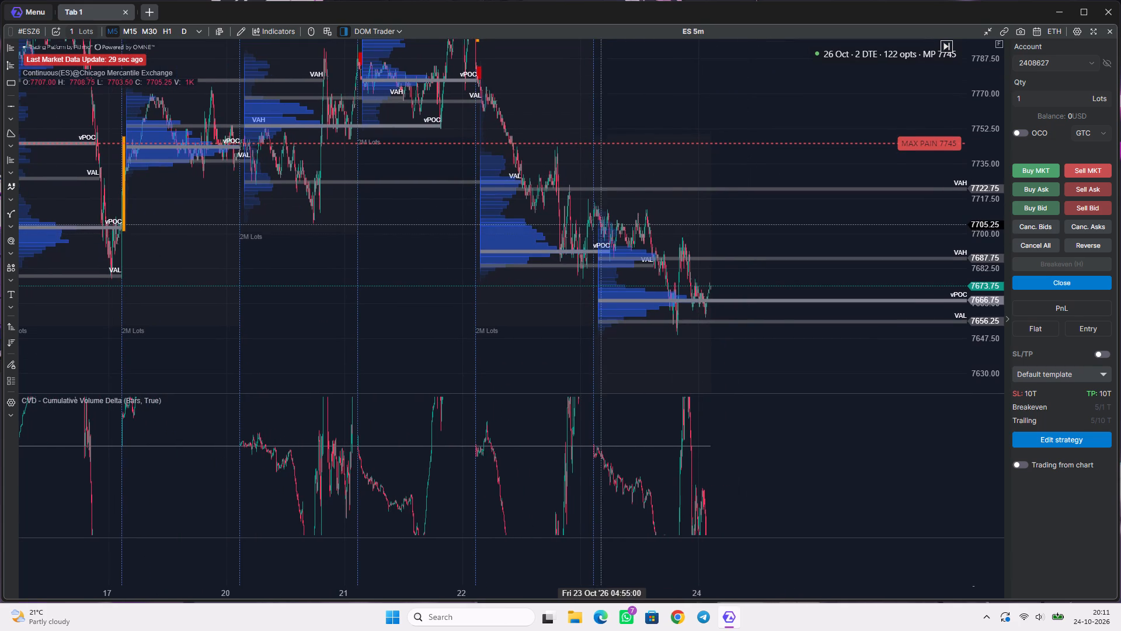
pyautogui.moveTo(458, 222); pyautogui.dragTo(538, 296)
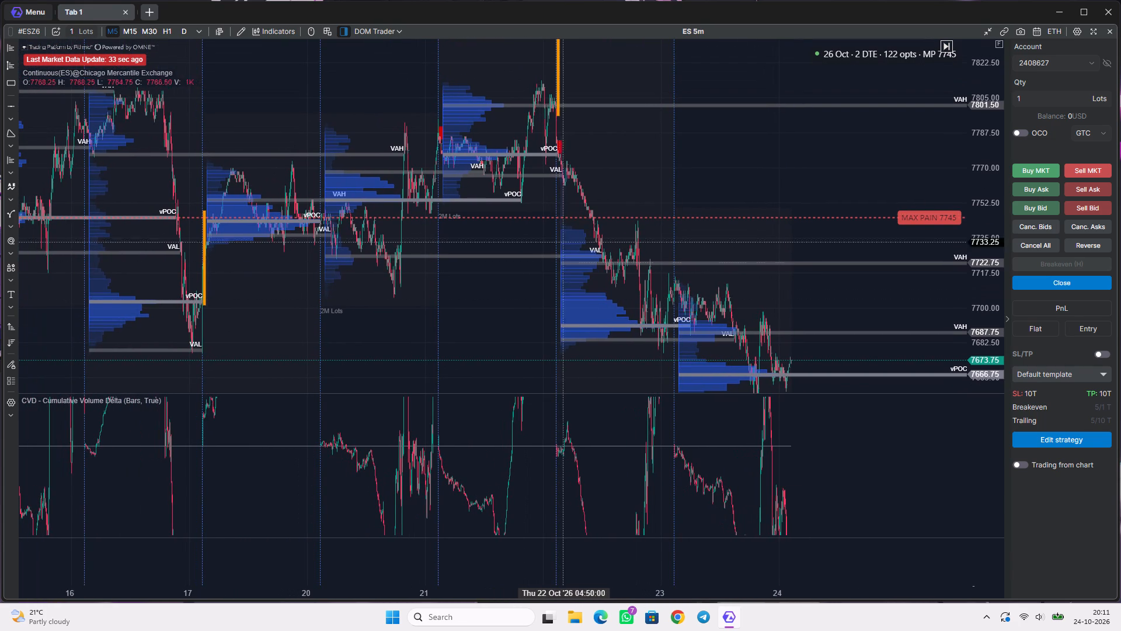
pyautogui.moveTo(806, 281); pyautogui.dragTo(726, 226)
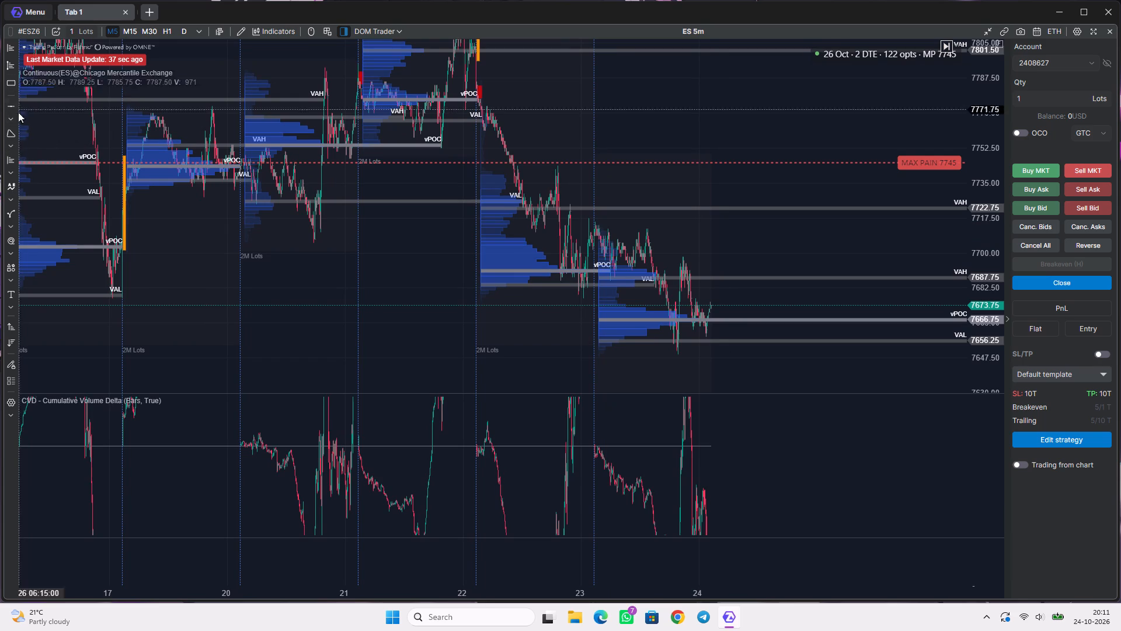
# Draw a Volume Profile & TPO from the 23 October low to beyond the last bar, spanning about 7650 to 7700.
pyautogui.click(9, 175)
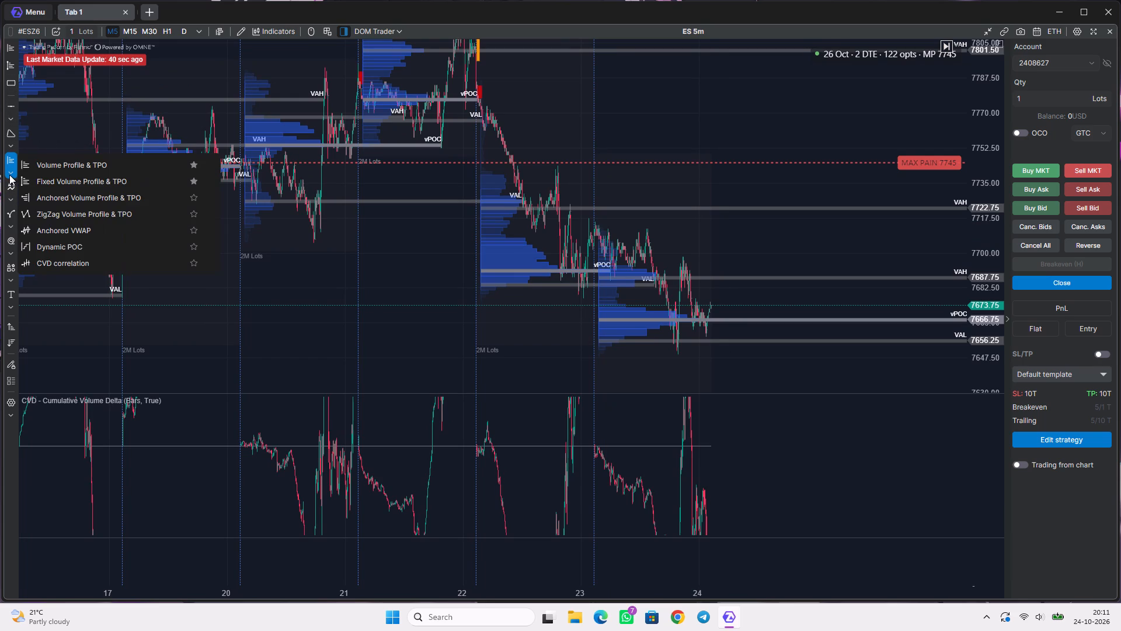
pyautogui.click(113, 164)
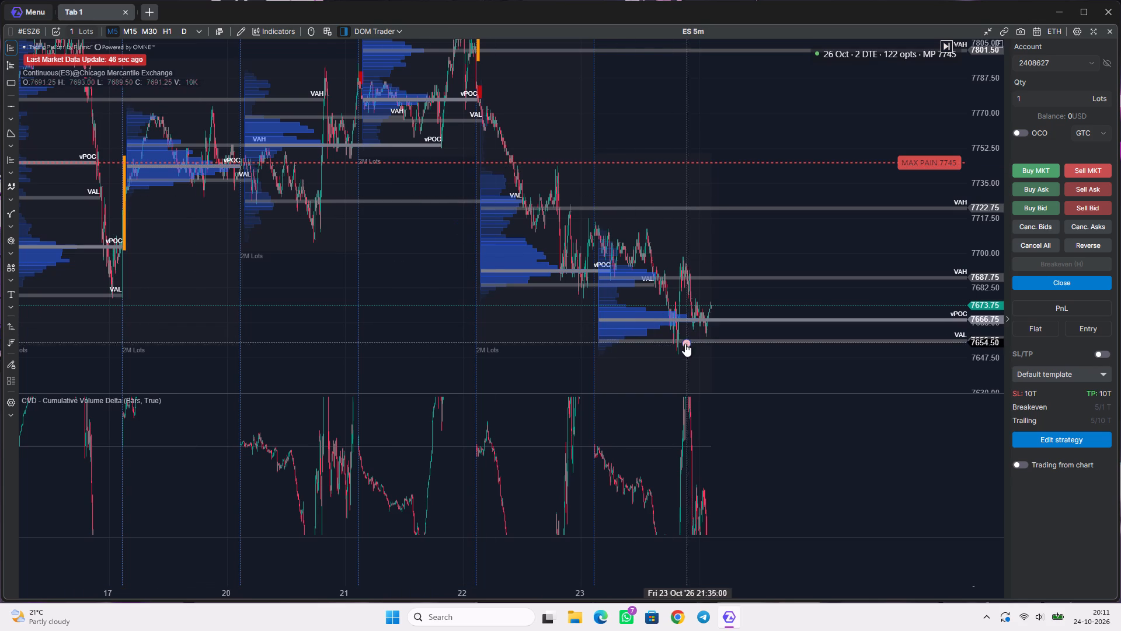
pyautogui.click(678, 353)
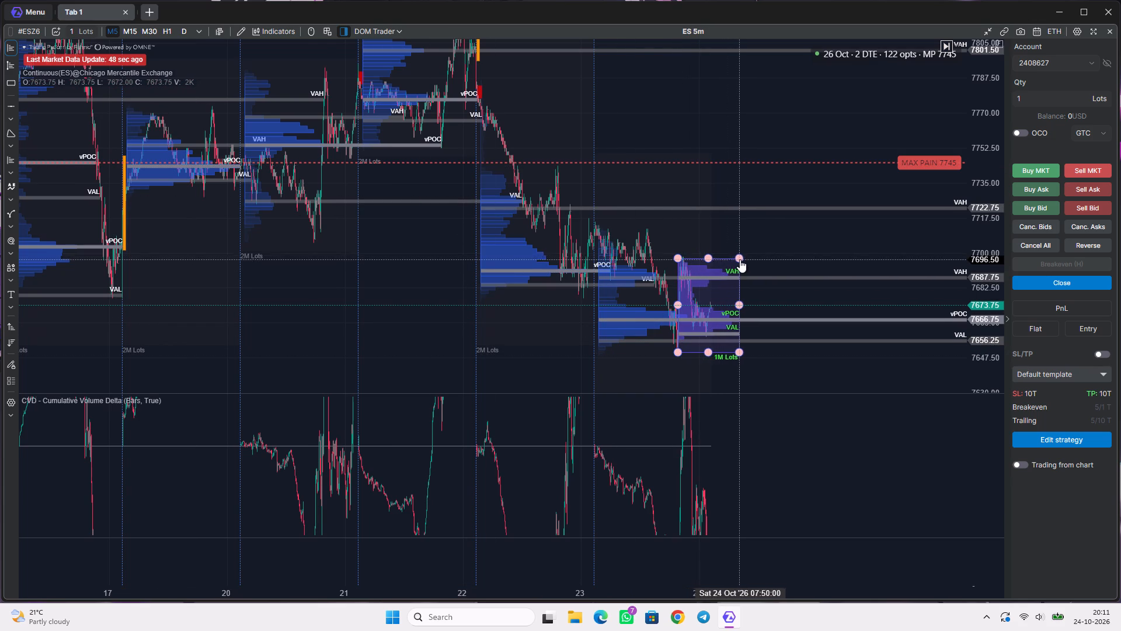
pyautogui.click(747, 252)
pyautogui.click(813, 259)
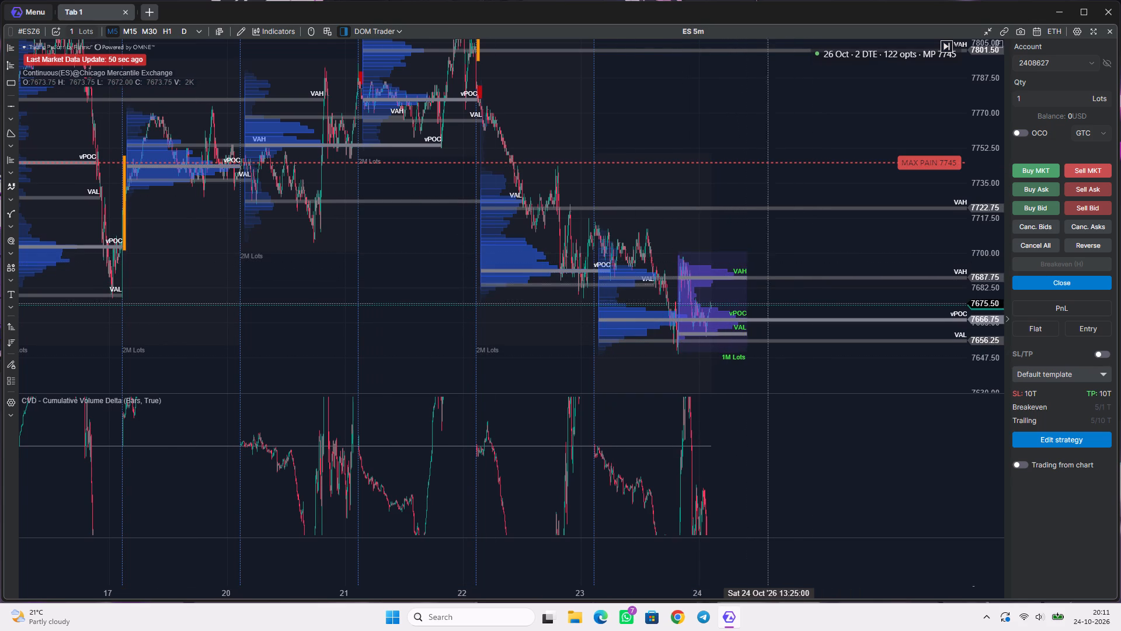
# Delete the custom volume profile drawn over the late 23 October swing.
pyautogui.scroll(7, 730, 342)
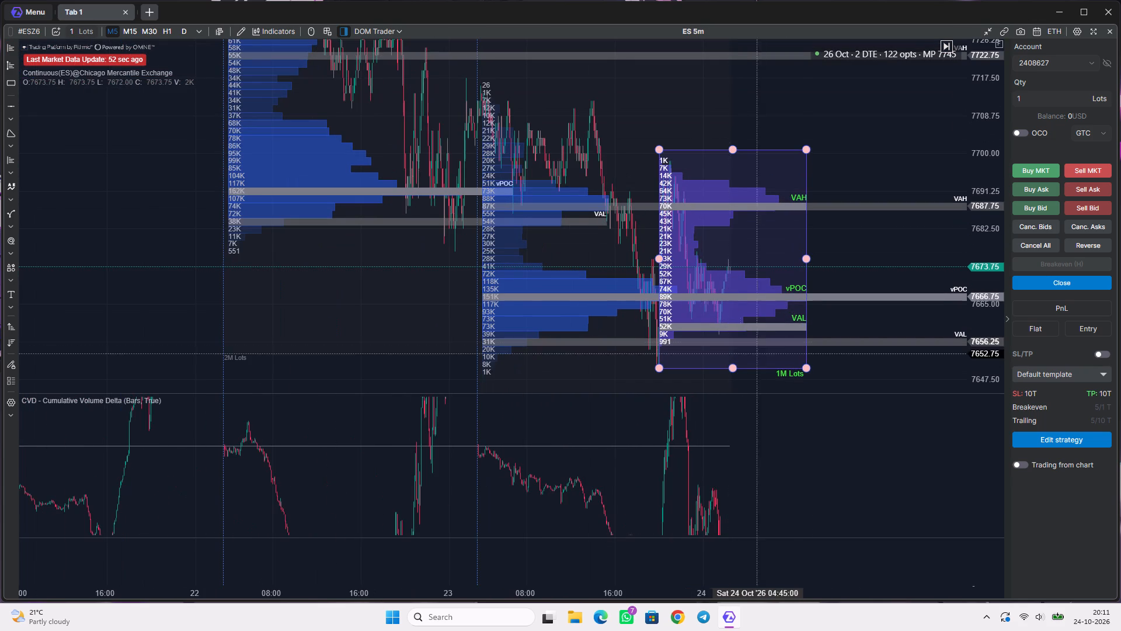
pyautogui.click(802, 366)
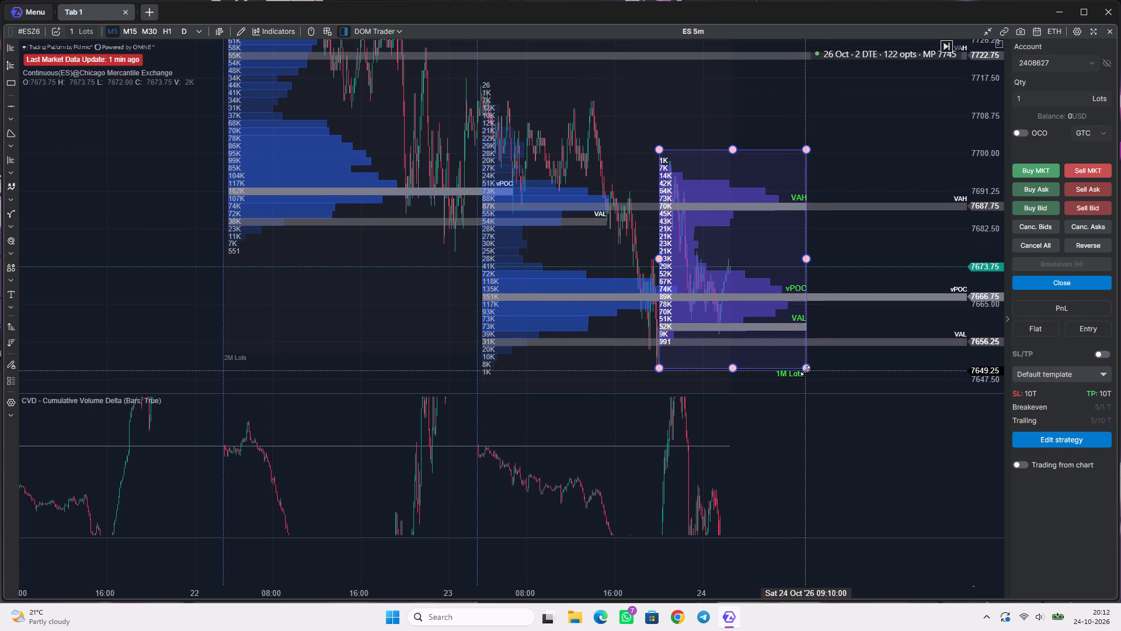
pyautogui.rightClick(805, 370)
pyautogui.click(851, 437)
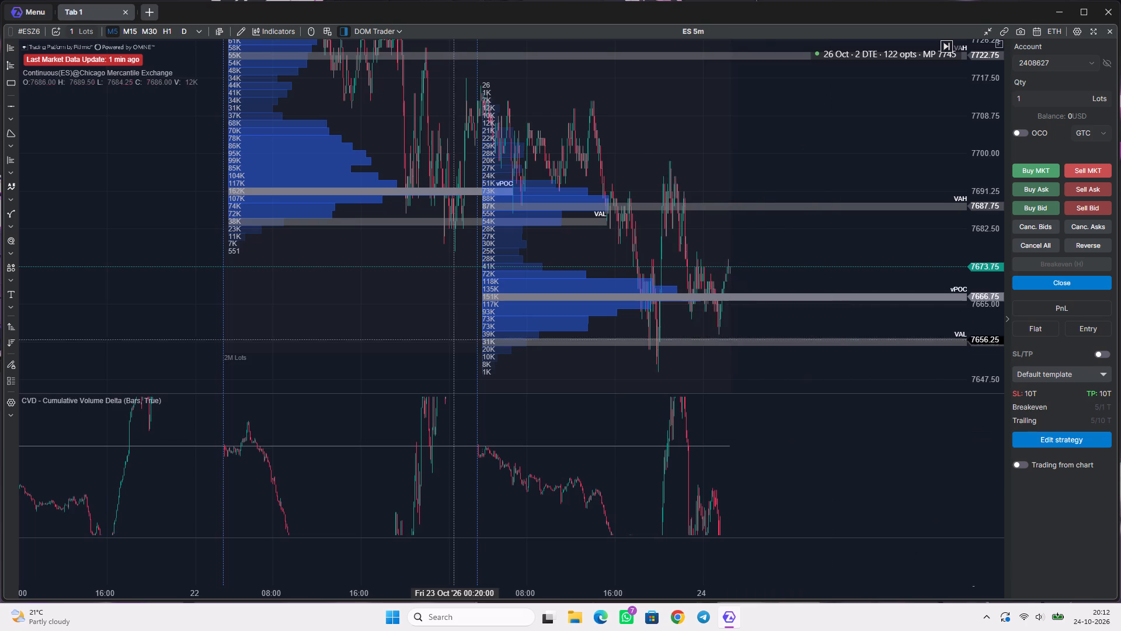
# Examine the 22 and 23 October ES volume profiles together with their cumulative volume delta.
pyautogui.scroll(-4, 448, 333)
pyautogui.scroll(9, 477, 318)
pyautogui.scroll(-2, 503, 311)
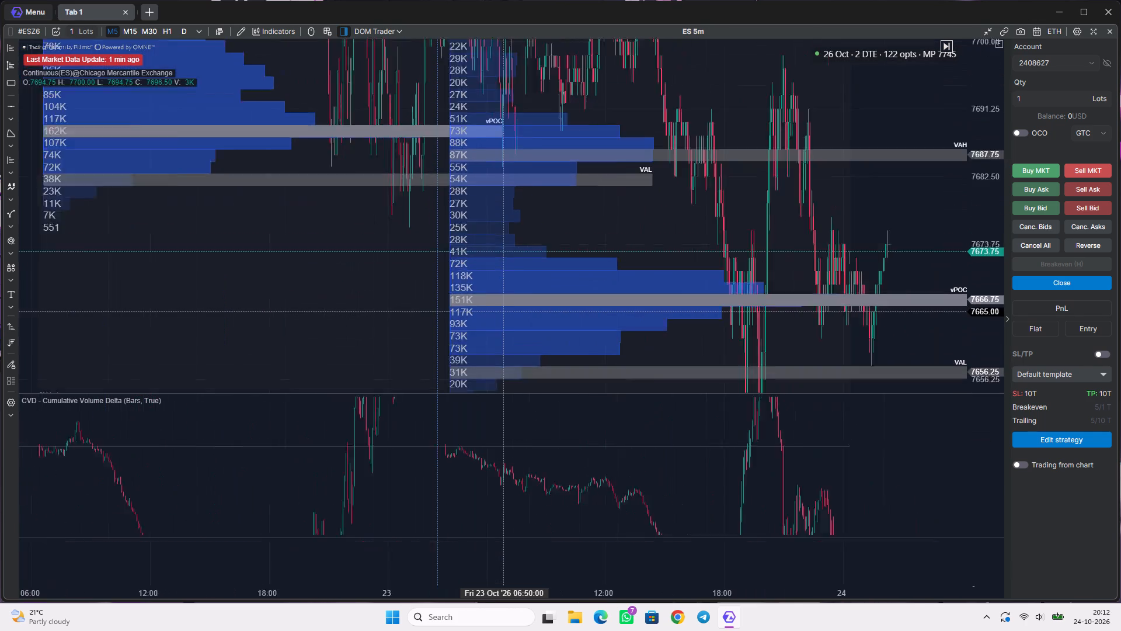
pyautogui.scroll(-12, 503, 311)
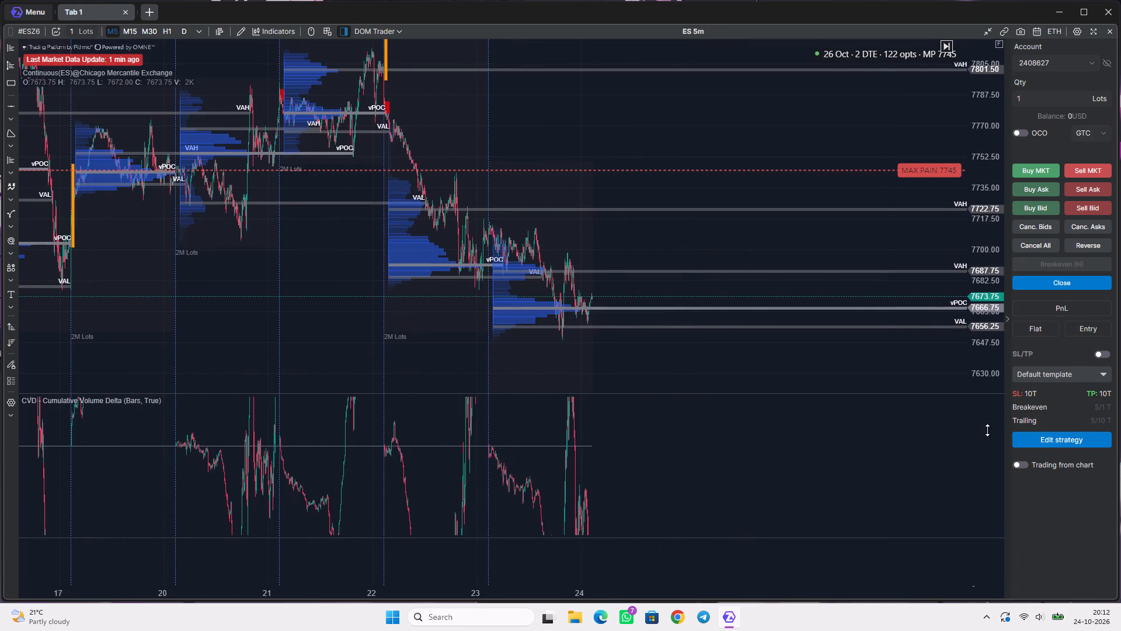
pyautogui.scroll(-16, 987, 430)
pyautogui.scroll(4, 518, 437)
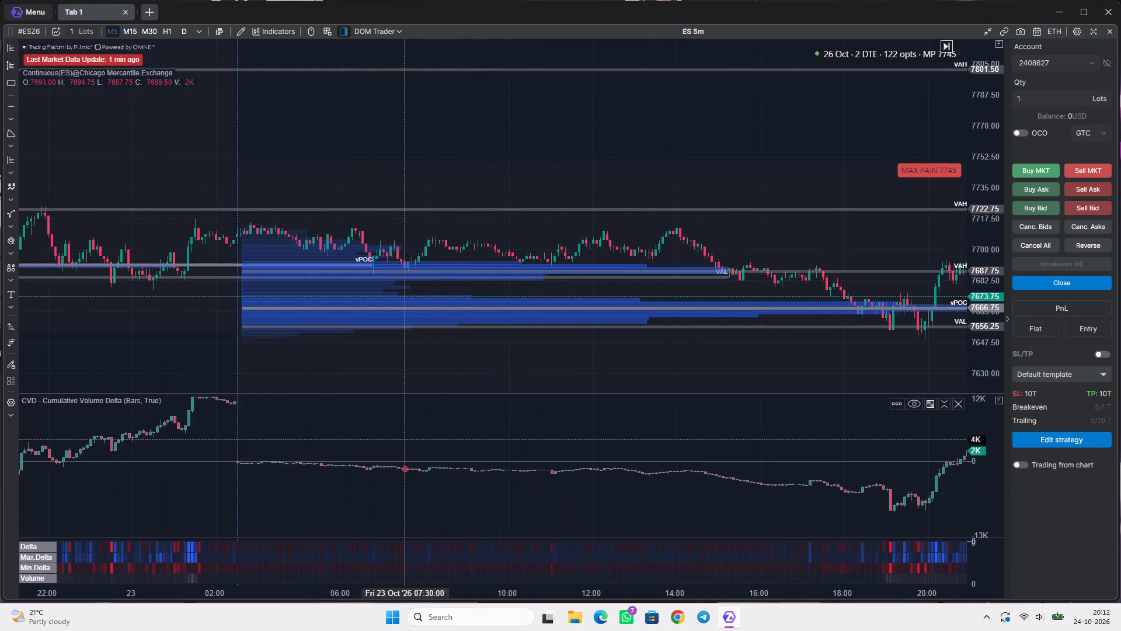
pyautogui.moveTo(389, 435); pyautogui.dragTo(666, 438)
pyautogui.scroll(-11, 510, 360)
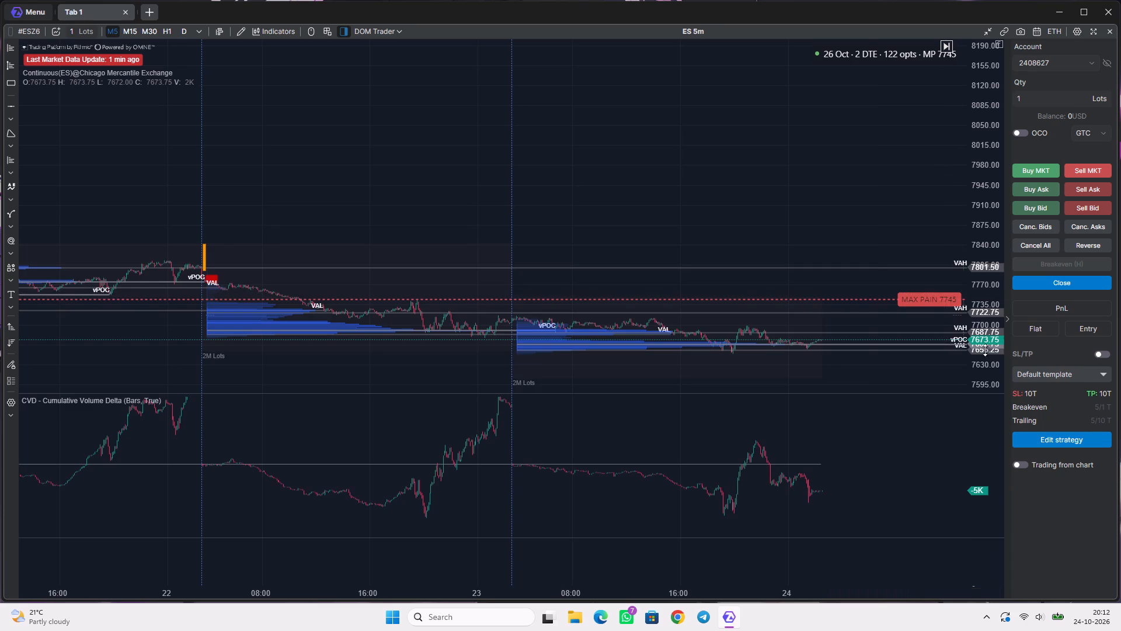
pyautogui.scroll(20, 991, 355)
pyautogui.scroll(8, 991, 355)
pyautogui.moveTo(698, 359); pyautogui.dragTo(817, 79)
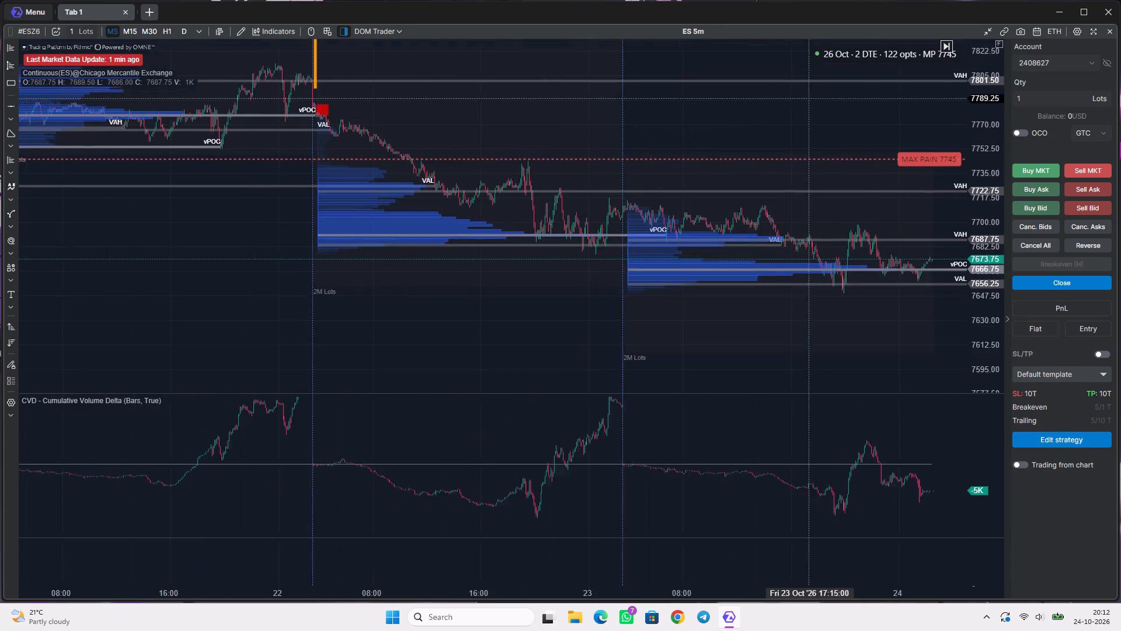
pyautogui.moveTo(817, 79); pyautogui.dragTo(821, 42)
pyautogui.moveTo(443, 263); pyautogui.dragTo(429, 330)
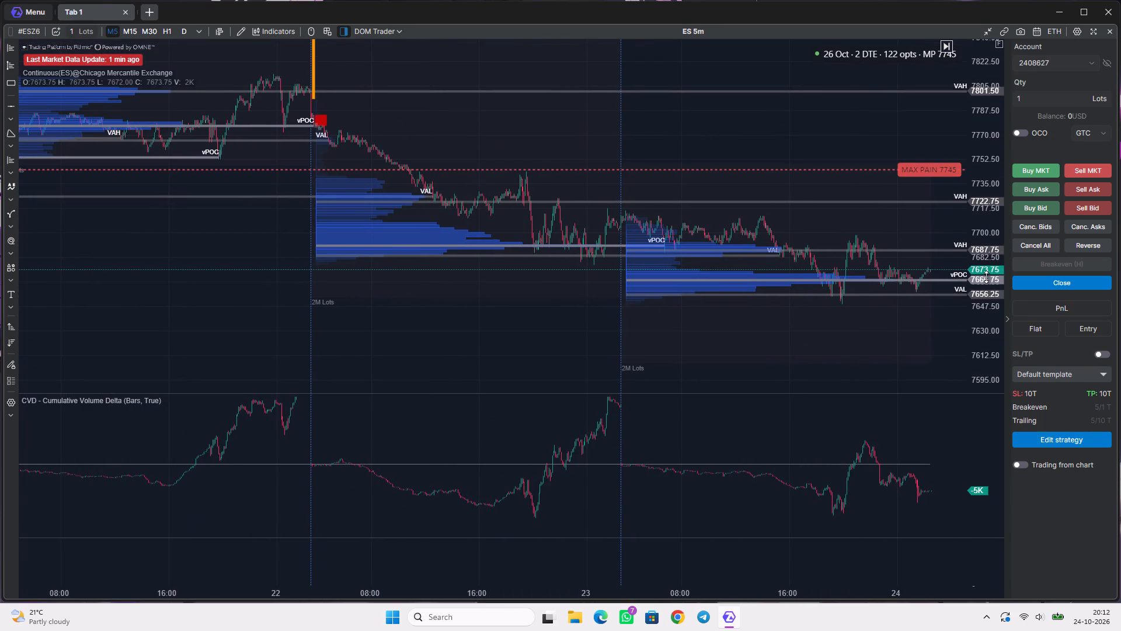
pyautogui.scroll(20, 986, 278)
pyautogui.scroll(10, 986, 278)
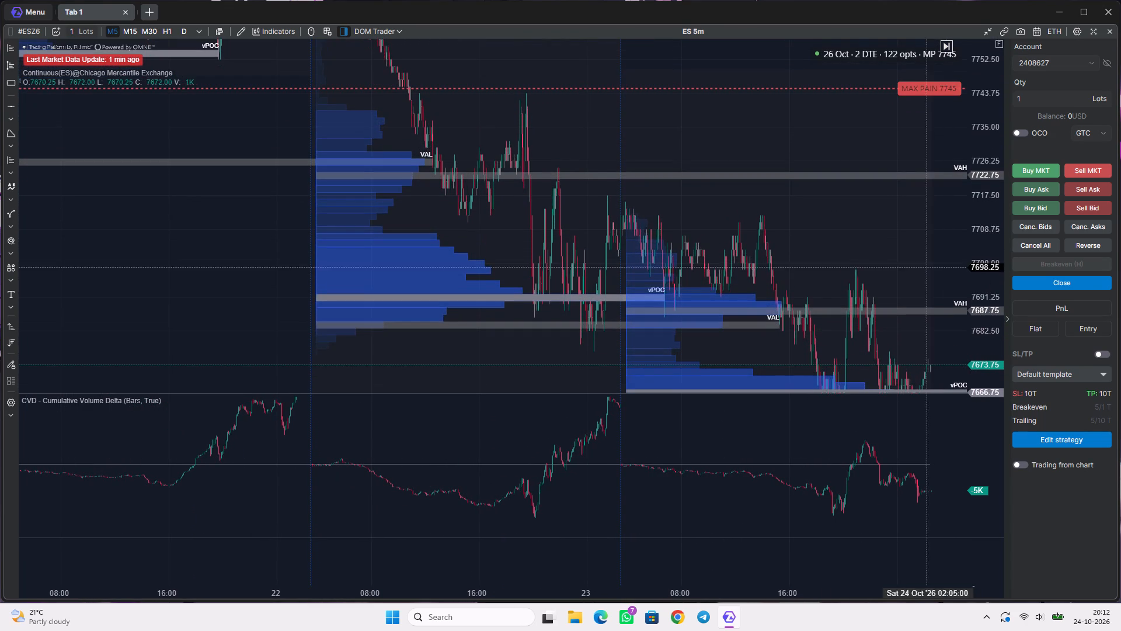
pyautogui.moveTo(822, 244); pyautogui.dragTo(761, 259)
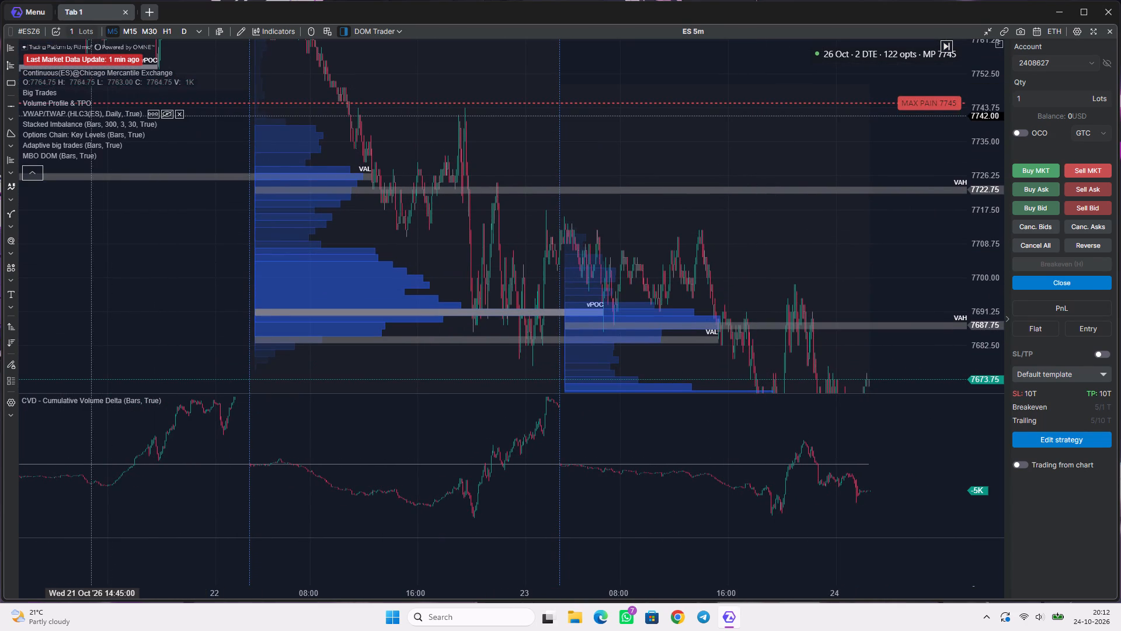
# Check the Volume Profile & TPO indicator's settings without changing them.
pyautogui.click(99, 103)
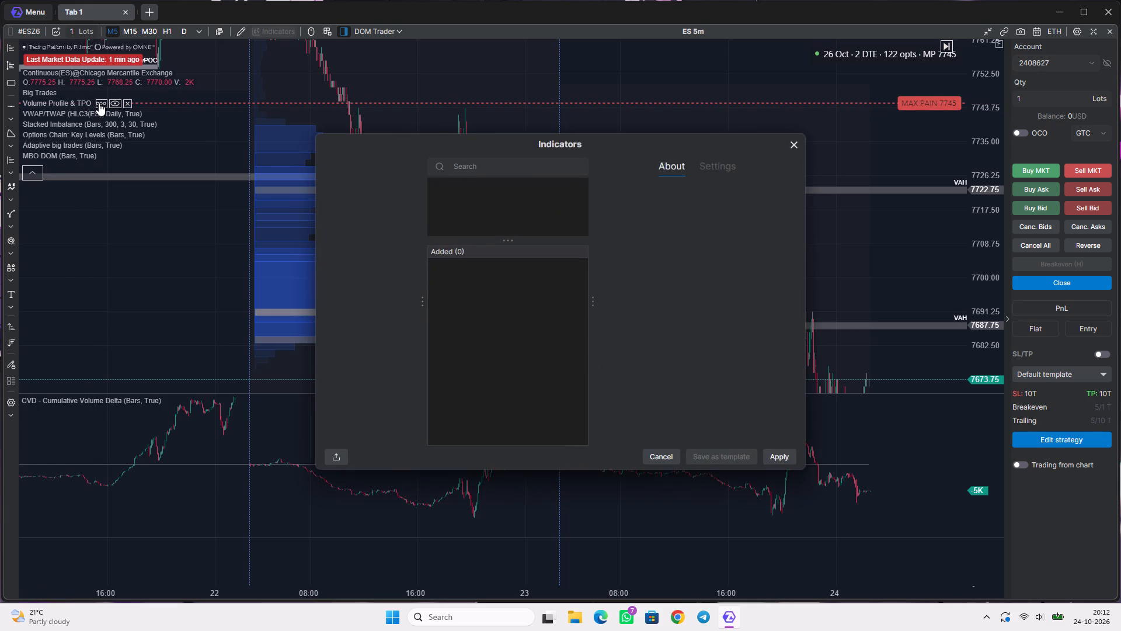
pyautogui.click(793, 143)
# Examine the ES daily volume profiles from 15 to 23 October, with a closer look at 19 and 20 October.
pyautogui.scroll(-8, 366, 266)
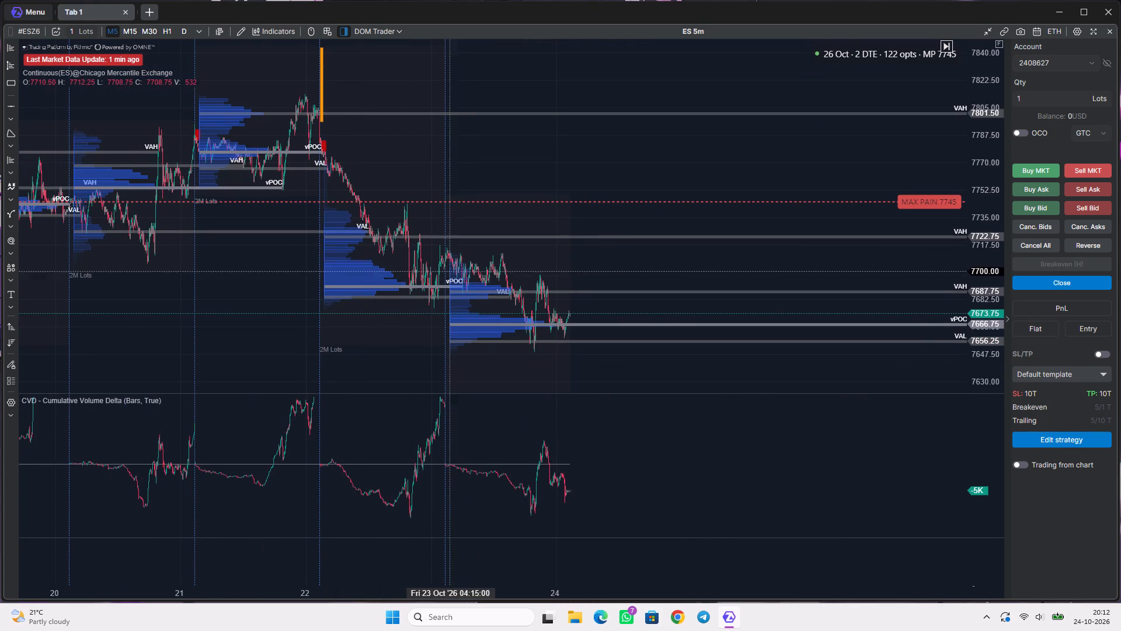
pyautogui.moveTo(280, 240); pyautogui.dragTo(682, 278)
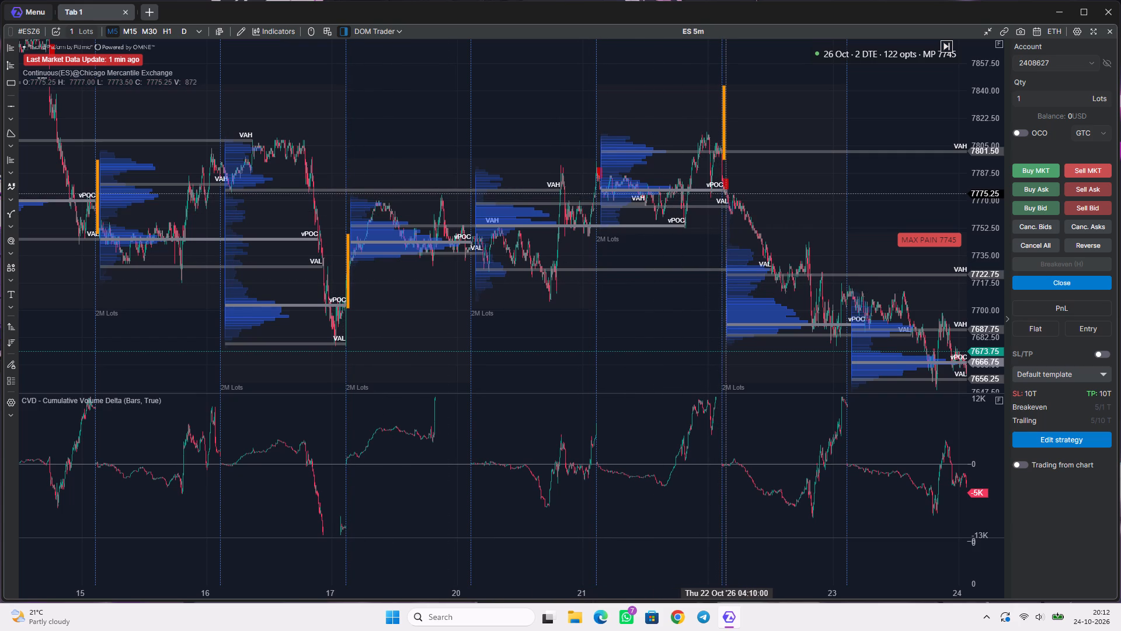
pyautogui.scroll(8, 367, 293)
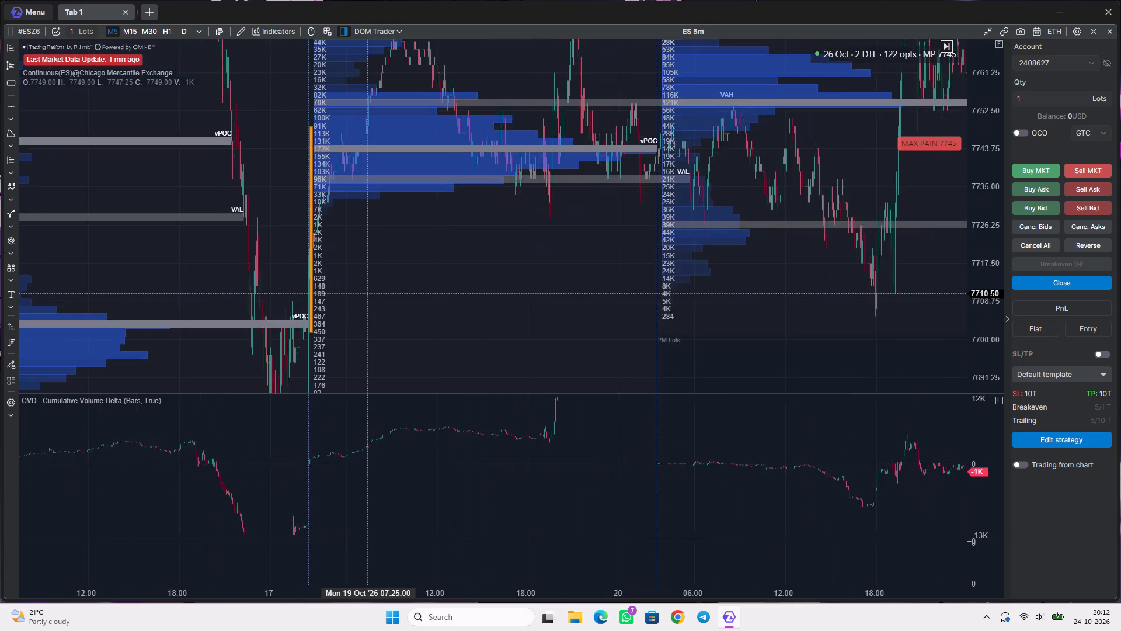
pyautogui.scroll(3, 367, 293)
pyautogui.moveTo(313, 260); pyautogui.dragTo(346, 261)
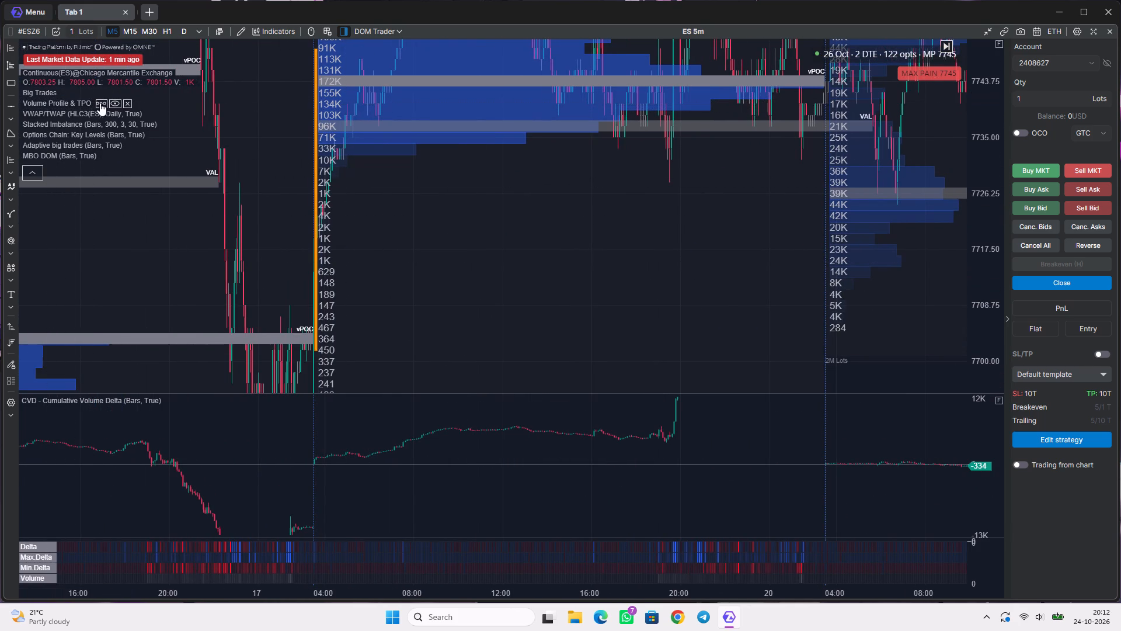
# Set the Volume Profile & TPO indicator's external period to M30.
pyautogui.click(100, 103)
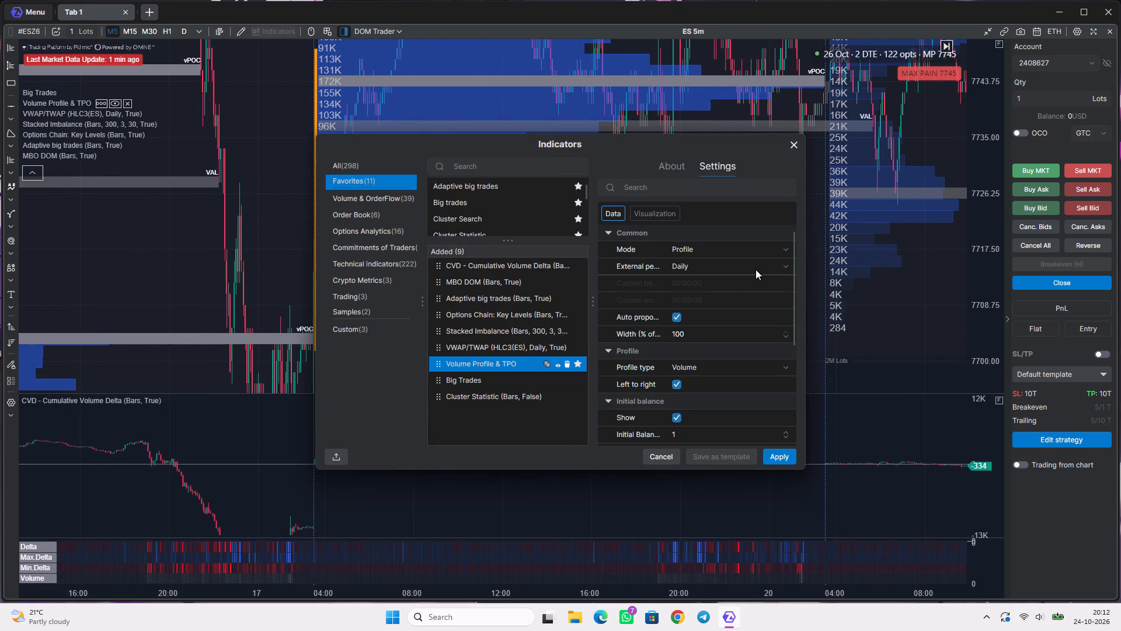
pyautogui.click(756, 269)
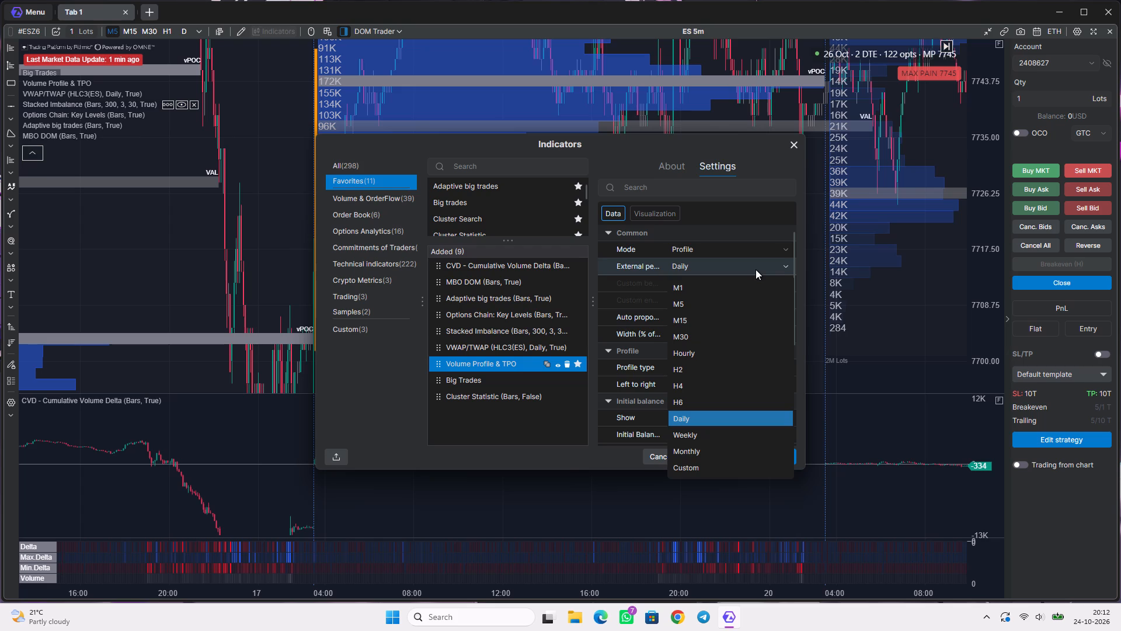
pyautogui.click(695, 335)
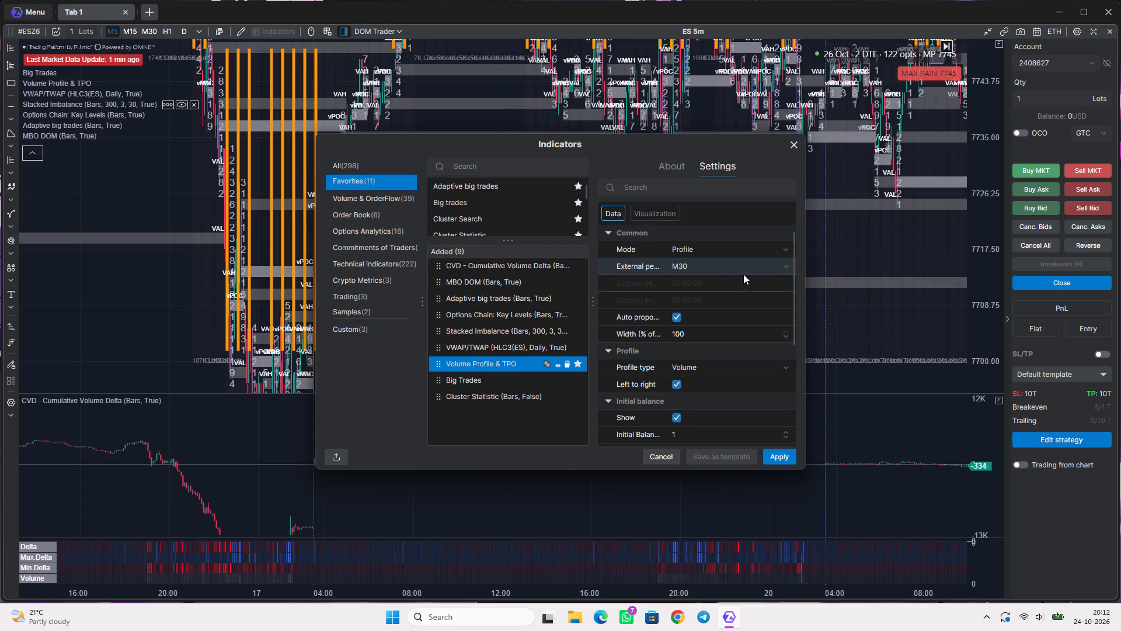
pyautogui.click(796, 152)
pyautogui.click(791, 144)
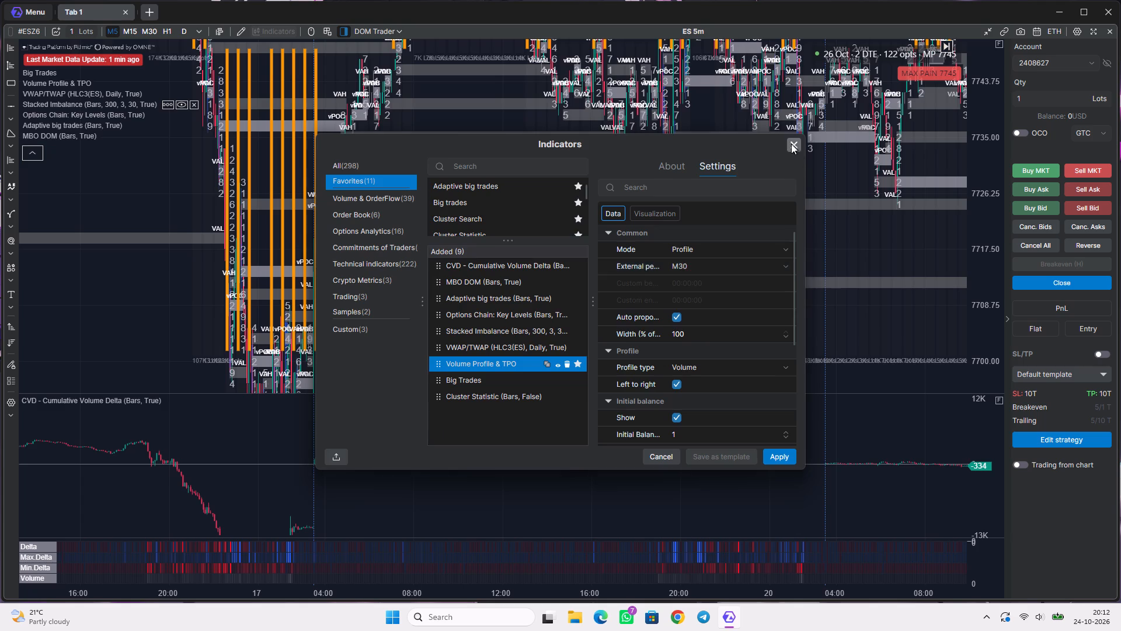
# Examine the M30 volume profiles on ES from 16 to 21 October, closer around 20 October.
pyautogui.scroll(-9, 521, 256)
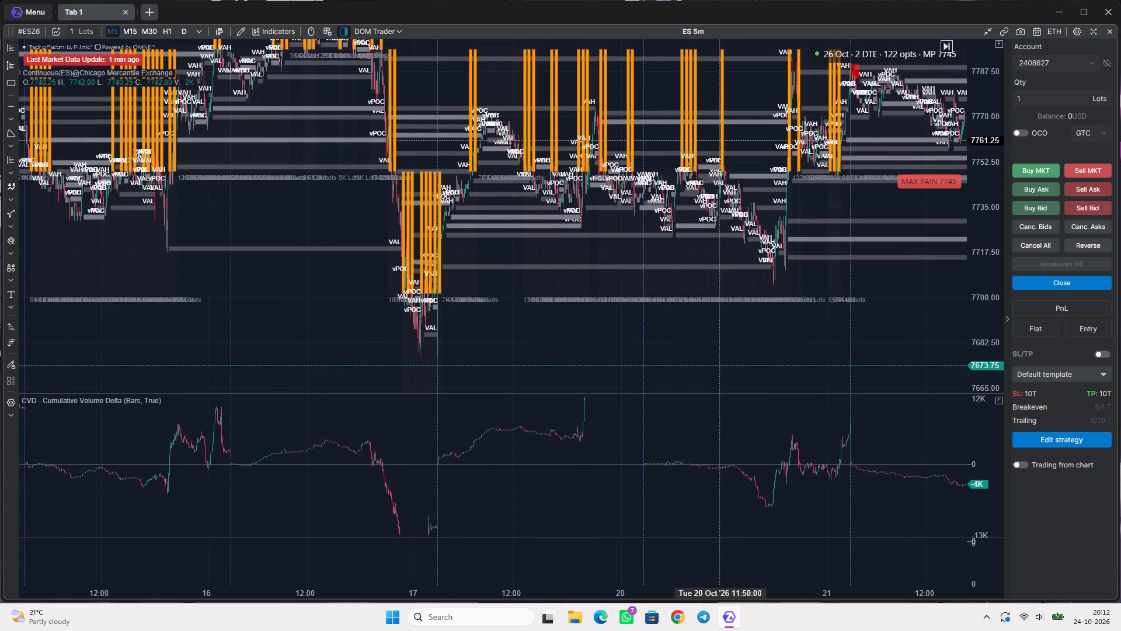
pyautogui.moveTo(720, 140); pyautogui.dragTo(641, 298)
pyautogui.scroll(14, 609, 278)
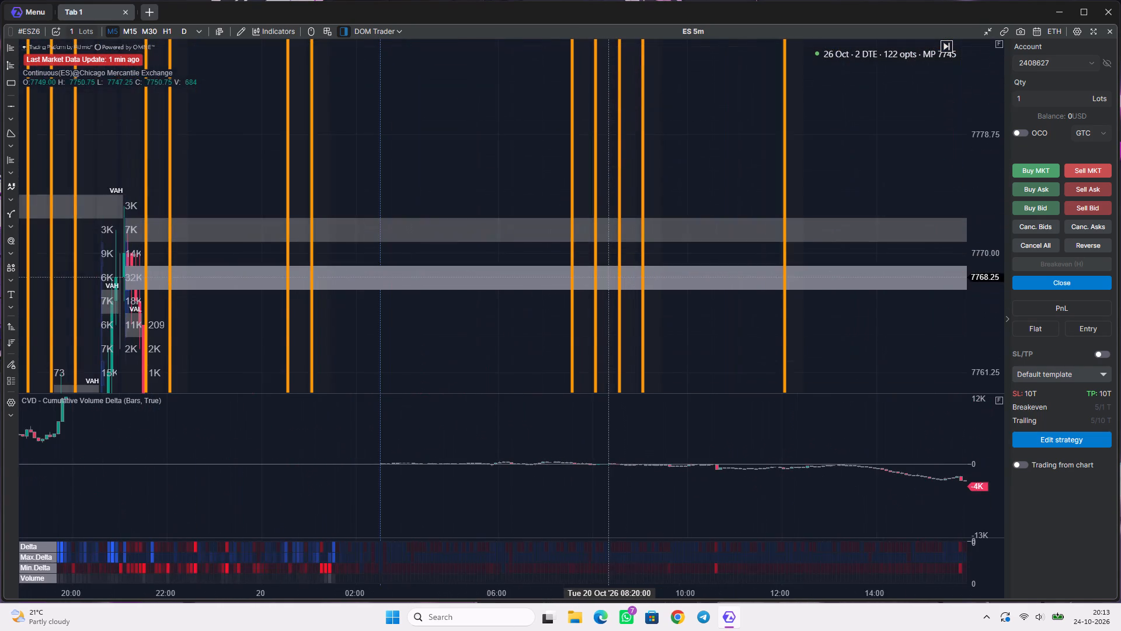
pyautogui.moveTo(711, 337); pyautogui.dragTo(685, 133)
pyautogui.moveTo(655, 274); pyautogui.dragTo(689, 180)
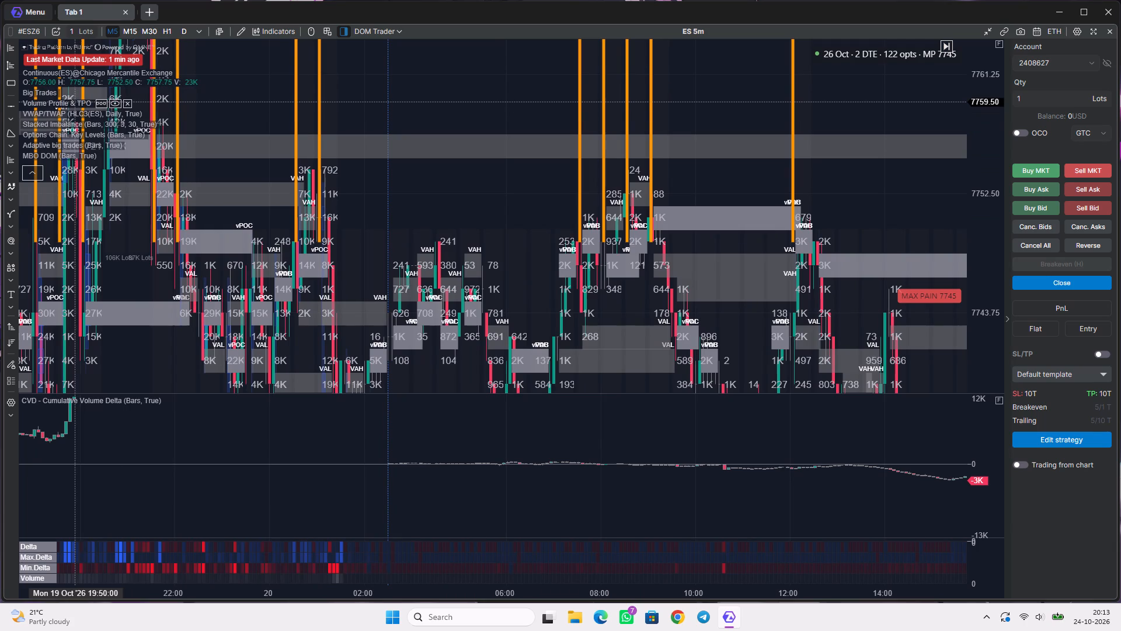
# Set the Volume Profile & TPO indicator's external period to H2 and apply it.
pyautogui.click(100, 105)
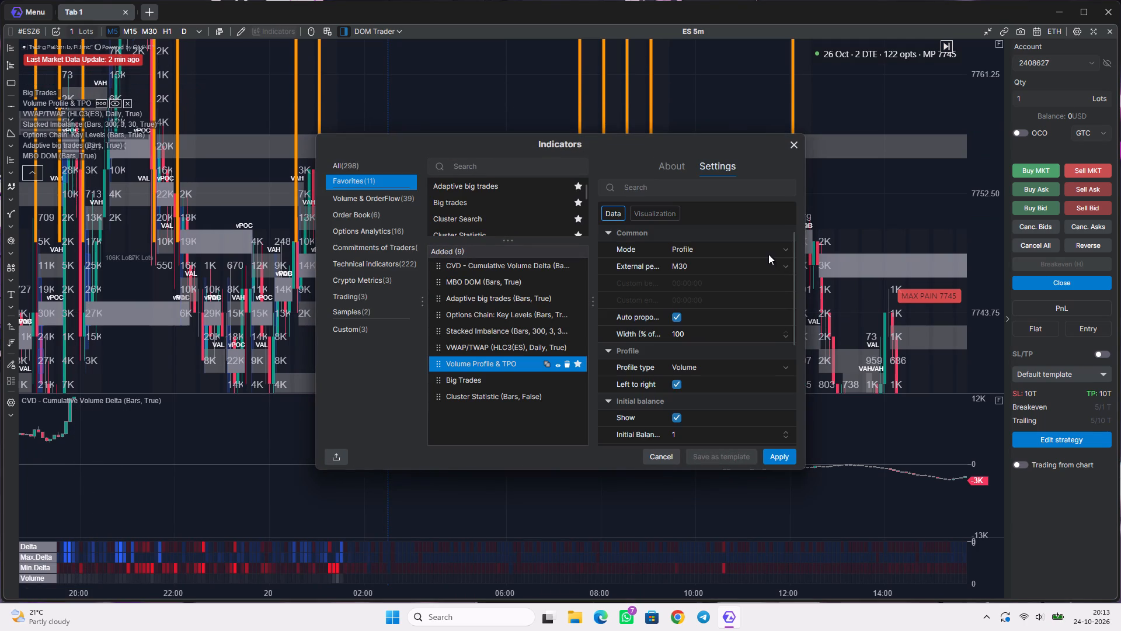
pyautogui.click(754, 266)
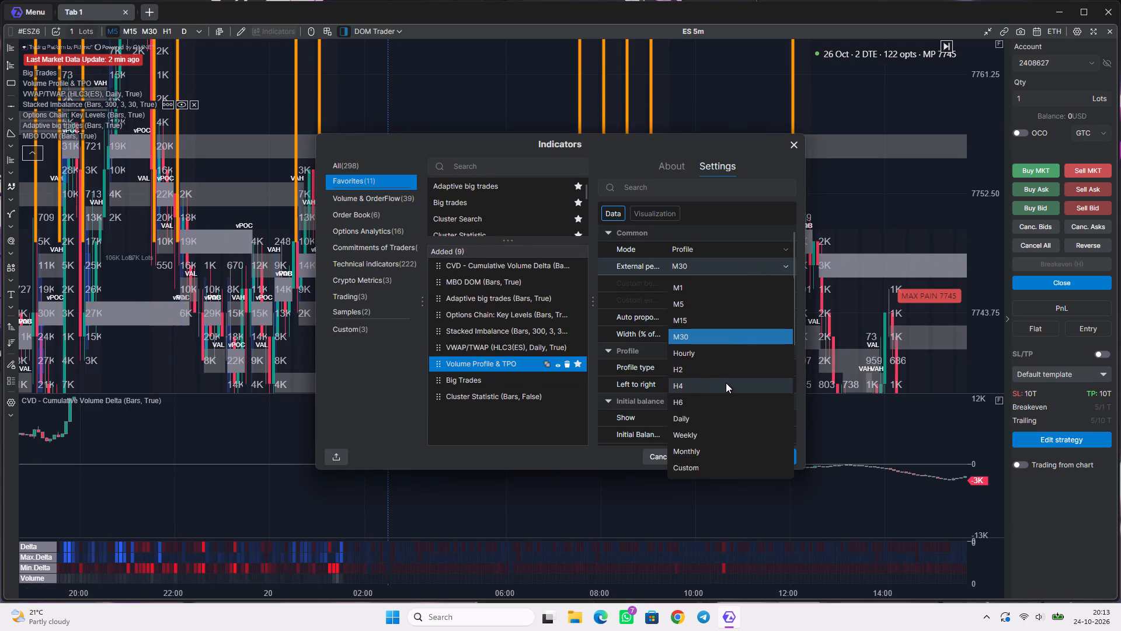
pyautogui.click(726, 372)
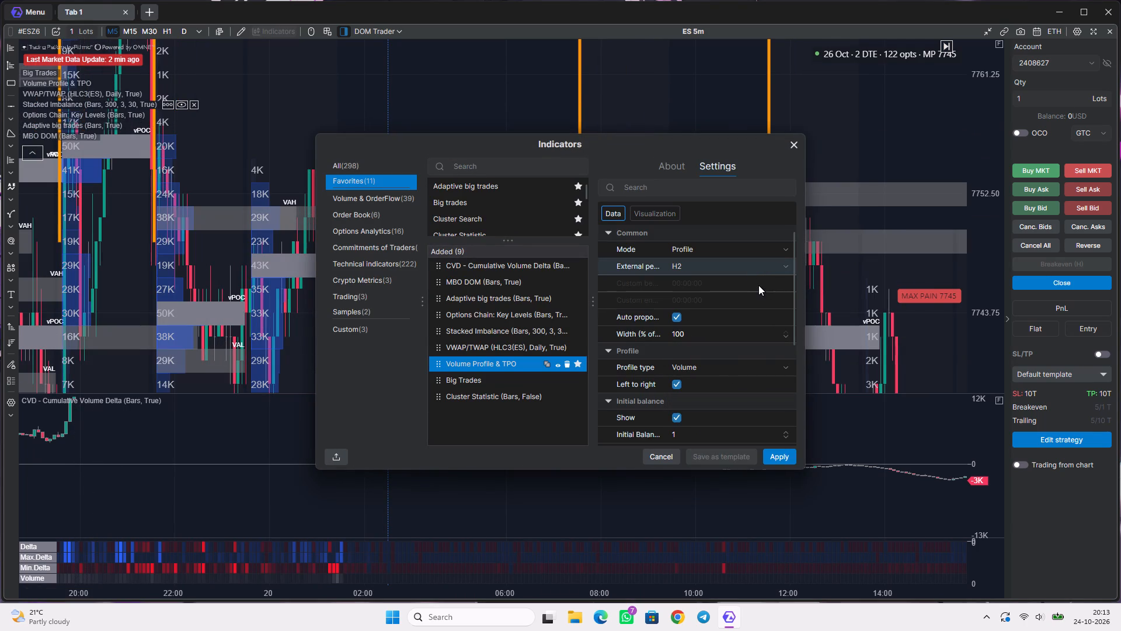
pyautogui.click(788, 455)
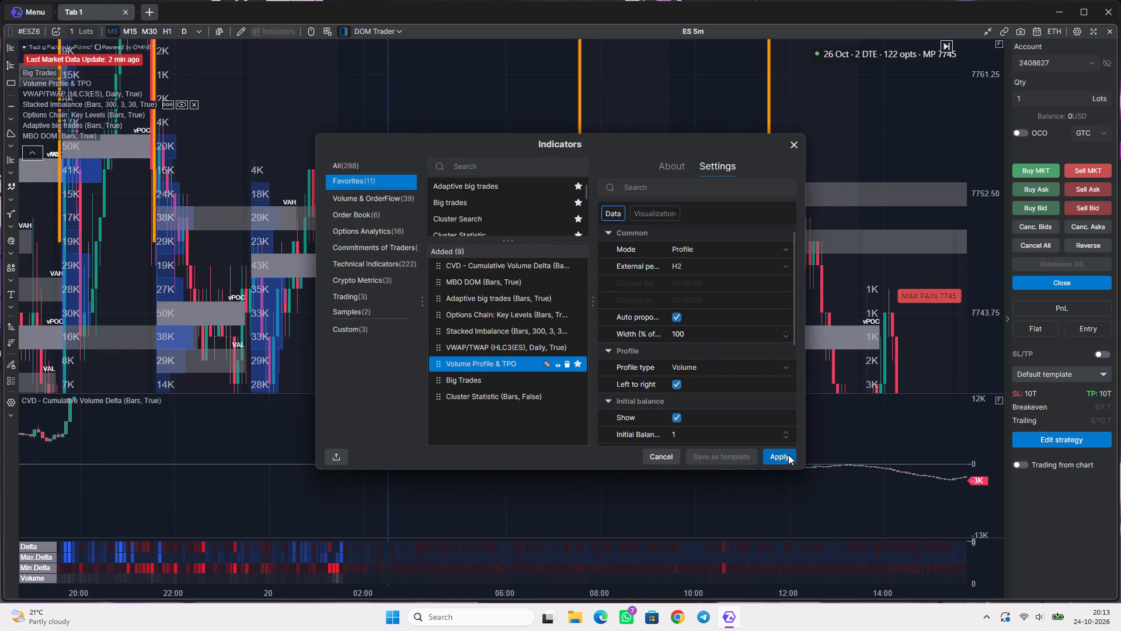
# Try the H4, Daily and Weekly external periods for the Volume Profile & TPO indicator, and apply Daily.
pyautogui.scroll(-17, 593, 264)
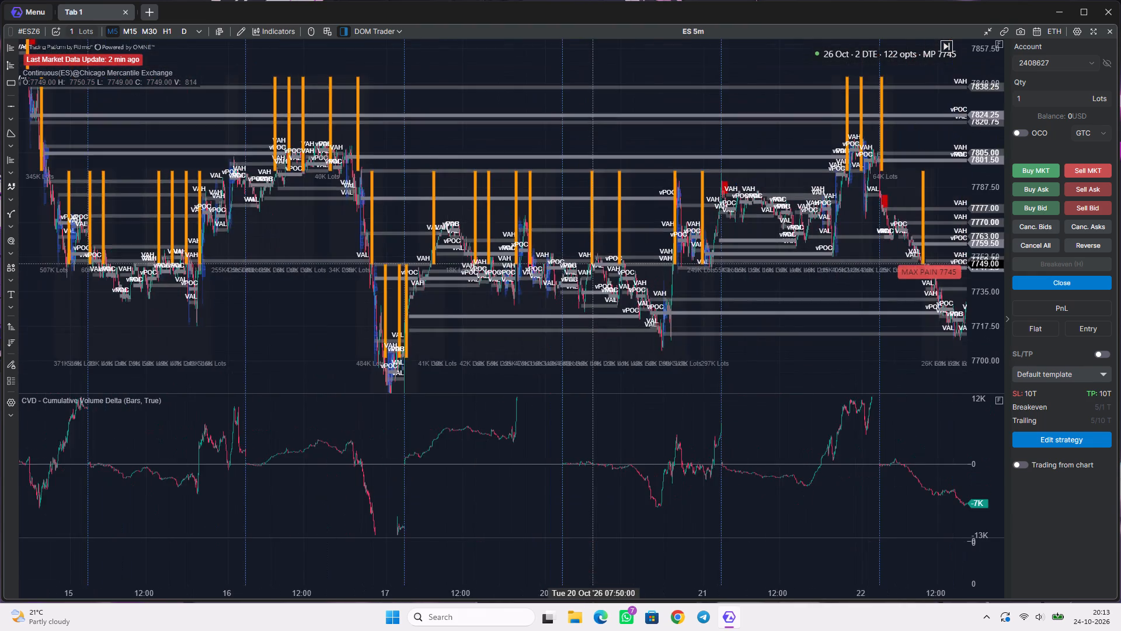
pyautogui.scroll(-4, 593, 264)
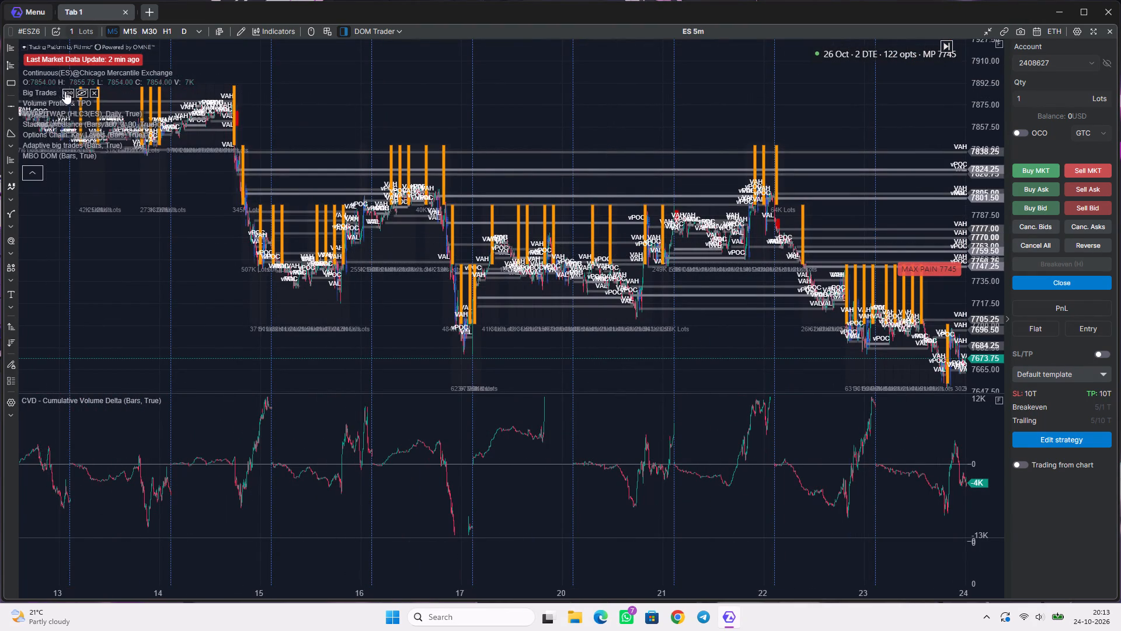
pyautogui.click(100, 103)
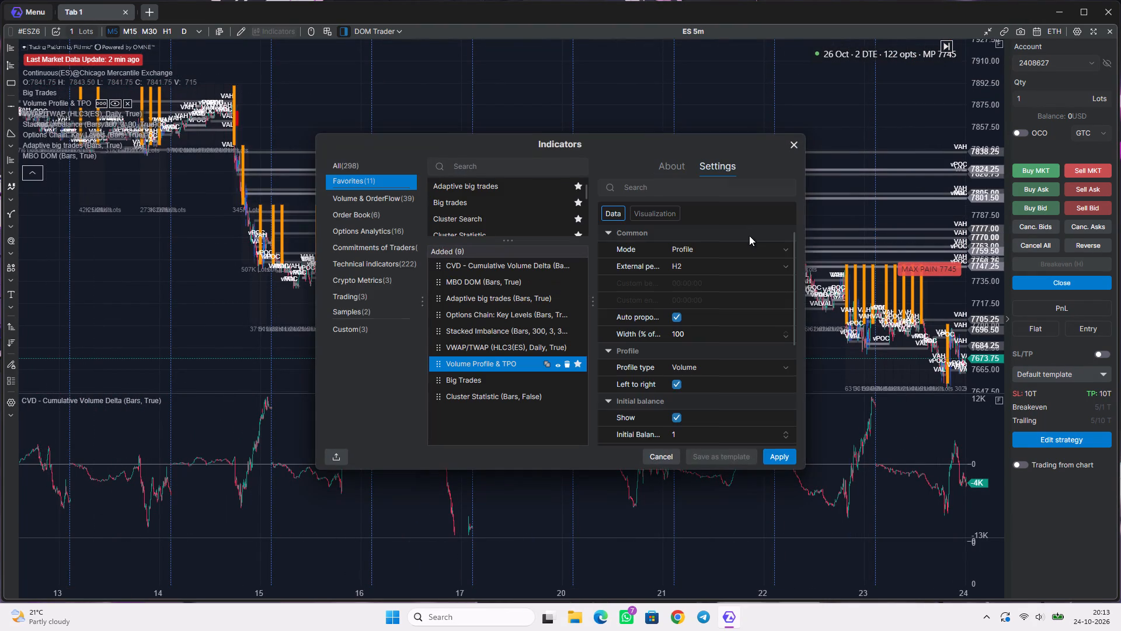
pyautogui.click(695, 270)
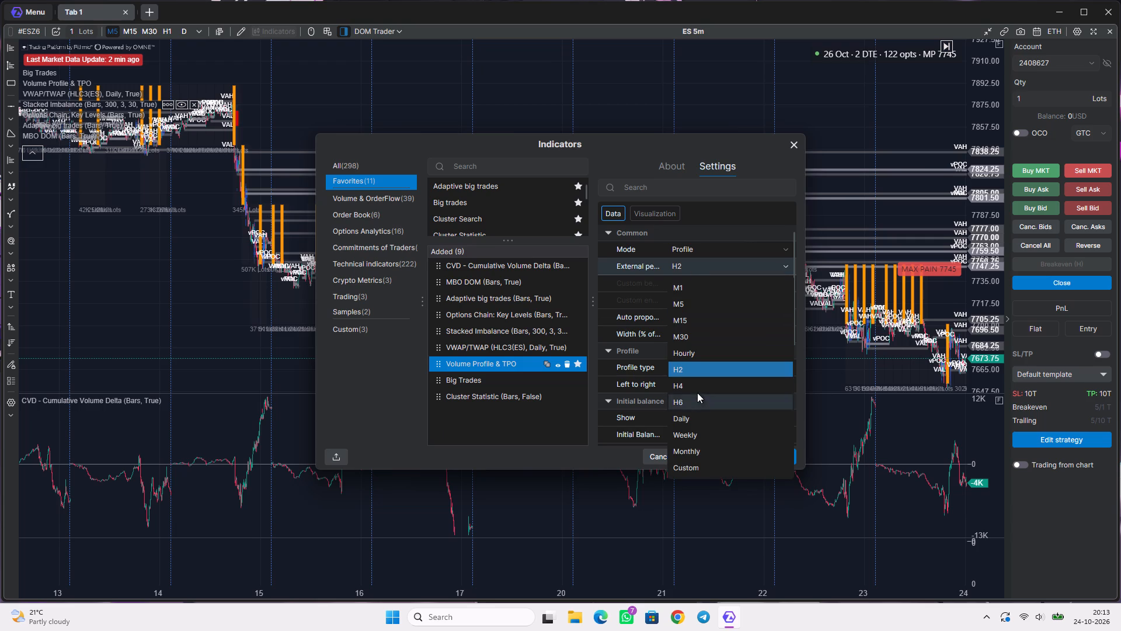
pyautogui.click(698, 388)
pyautogui.click(694, 261)
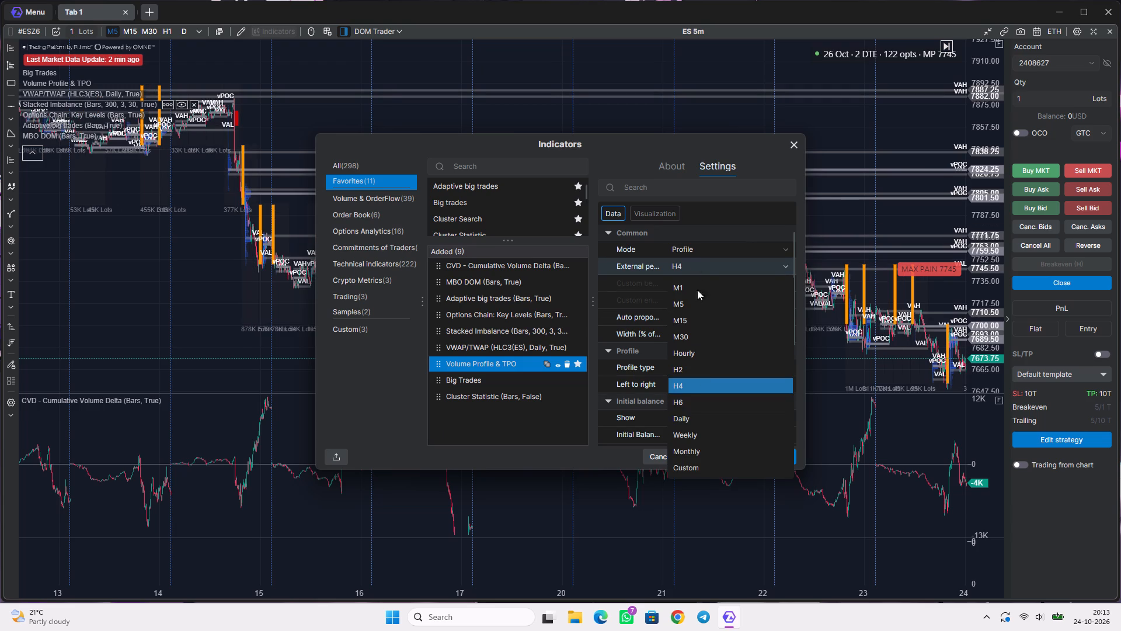
pyautogui.click(697, 414)
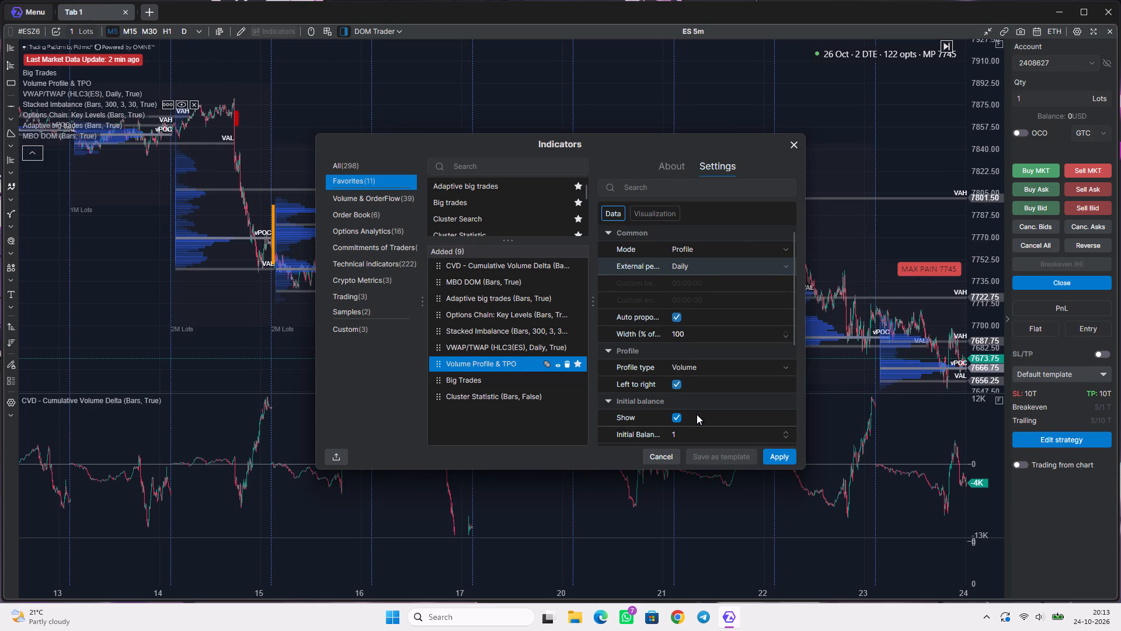
pyautogui.click(711, 268)
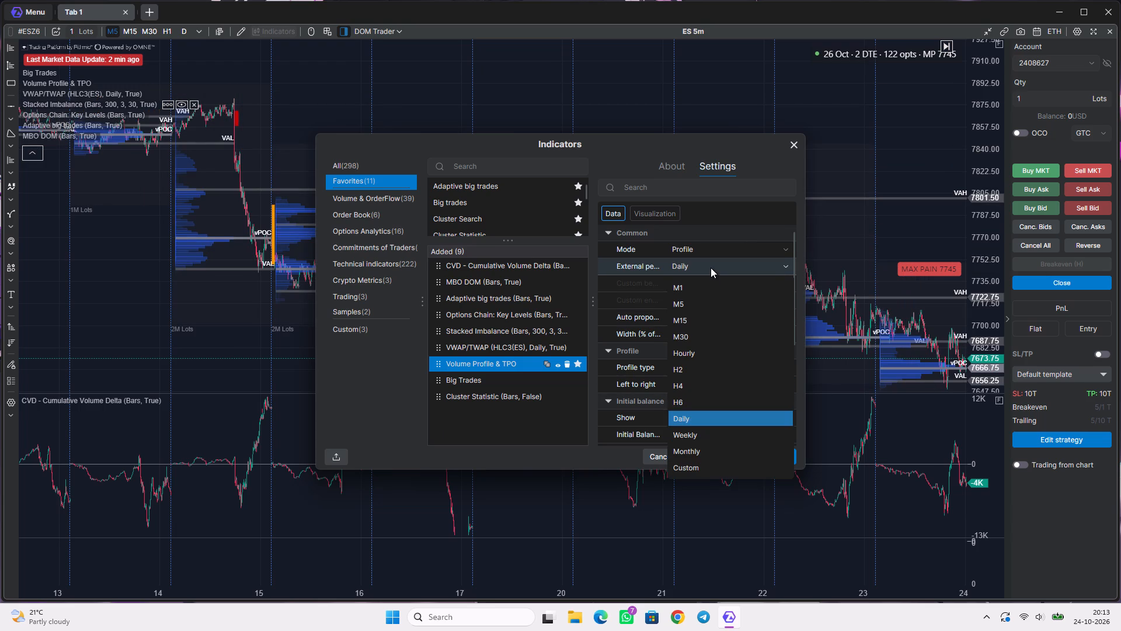
pyautogui.click(687, 434)
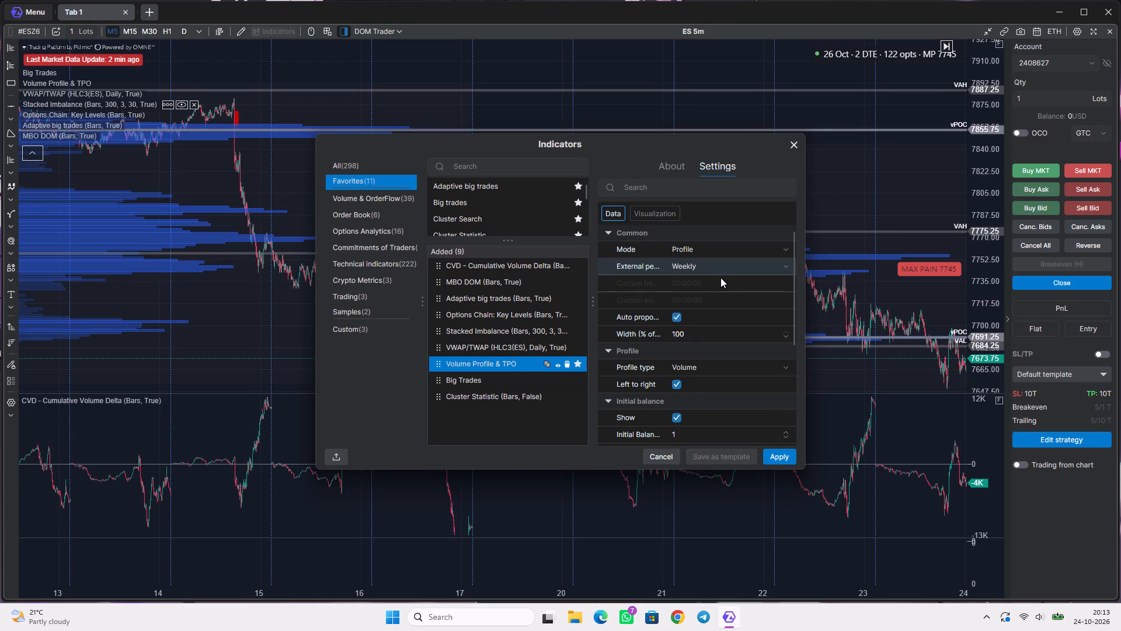
pyautogui.click(721, 271)
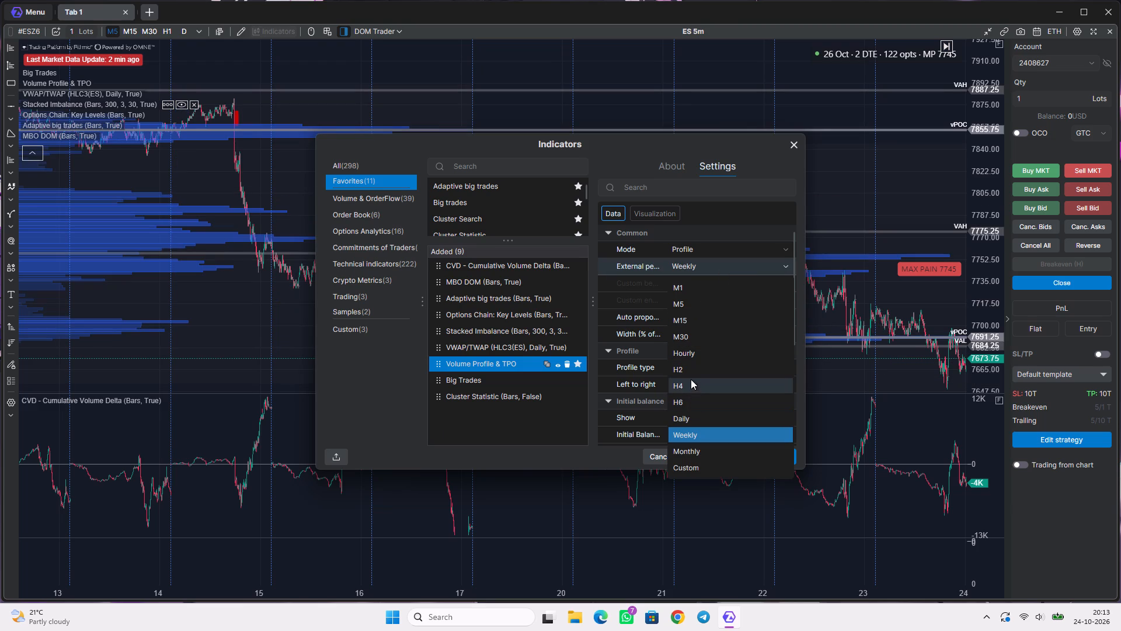
pyautogui.click(689, 418)
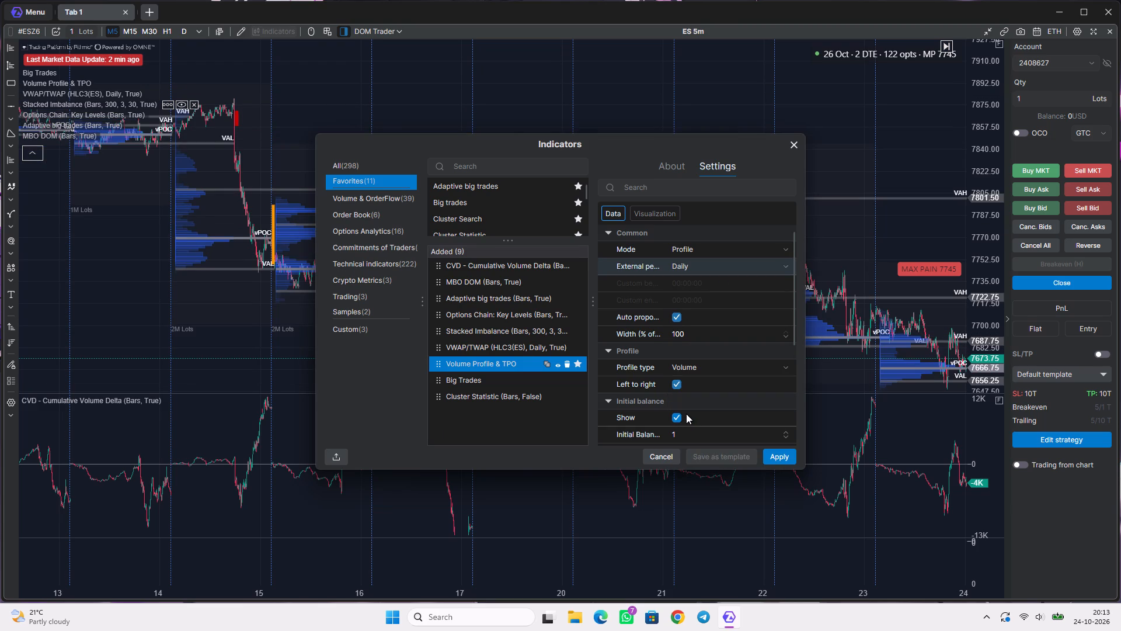
pyautogui.click(772, 460)
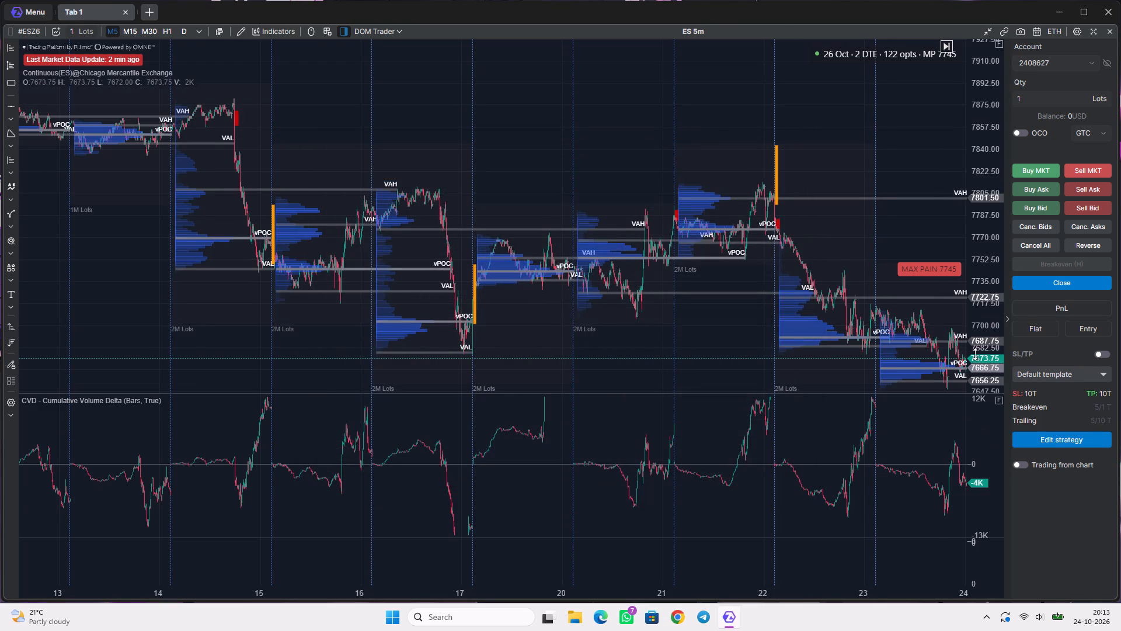
# Examine the ES daily volume profiles and cumulative delta from 15 to 23 October, including the 19 October session start.
pyautogui.scroll(6, 473, 500)
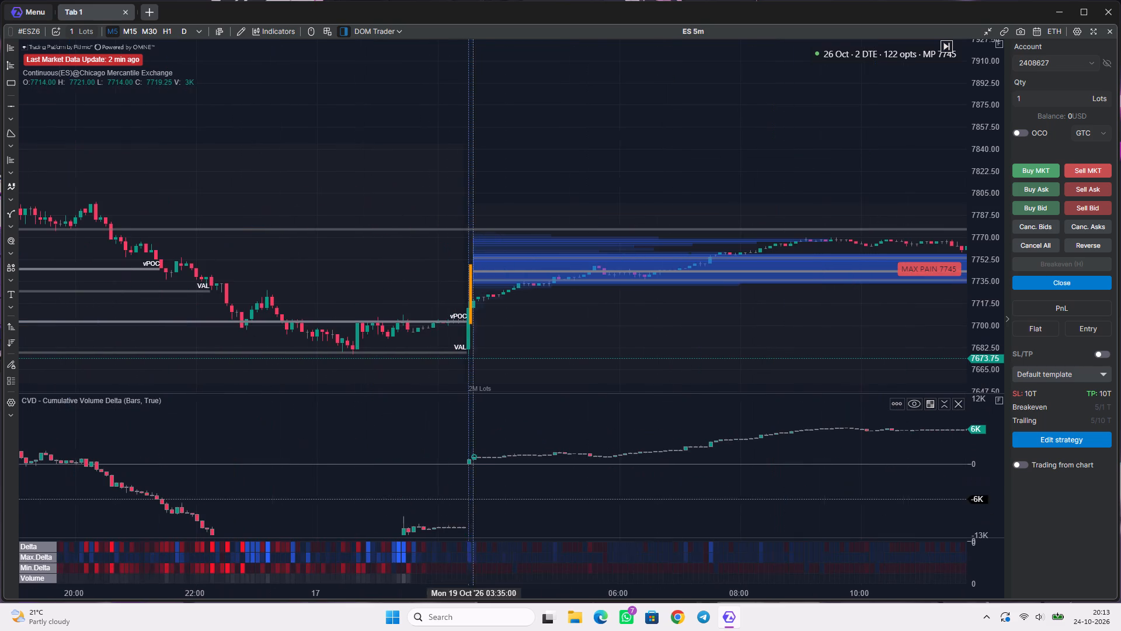
pyautogui.scroll(-11, 689, 316)
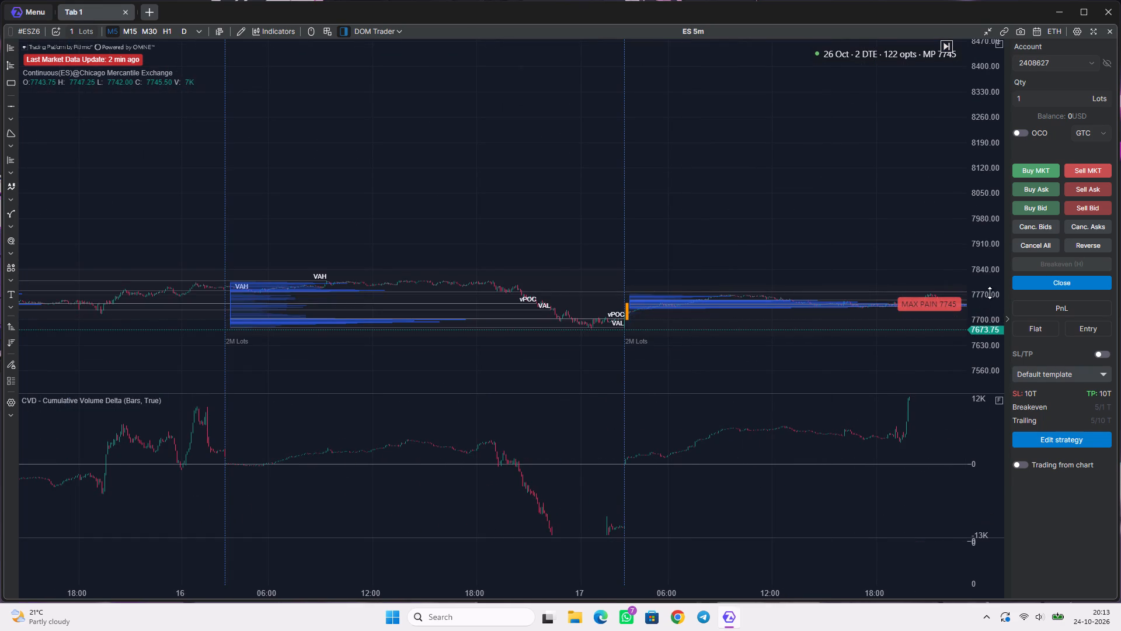
pyautogui.doubleClick(990, 293)
pyautogui.scroll(5, 977, 317)
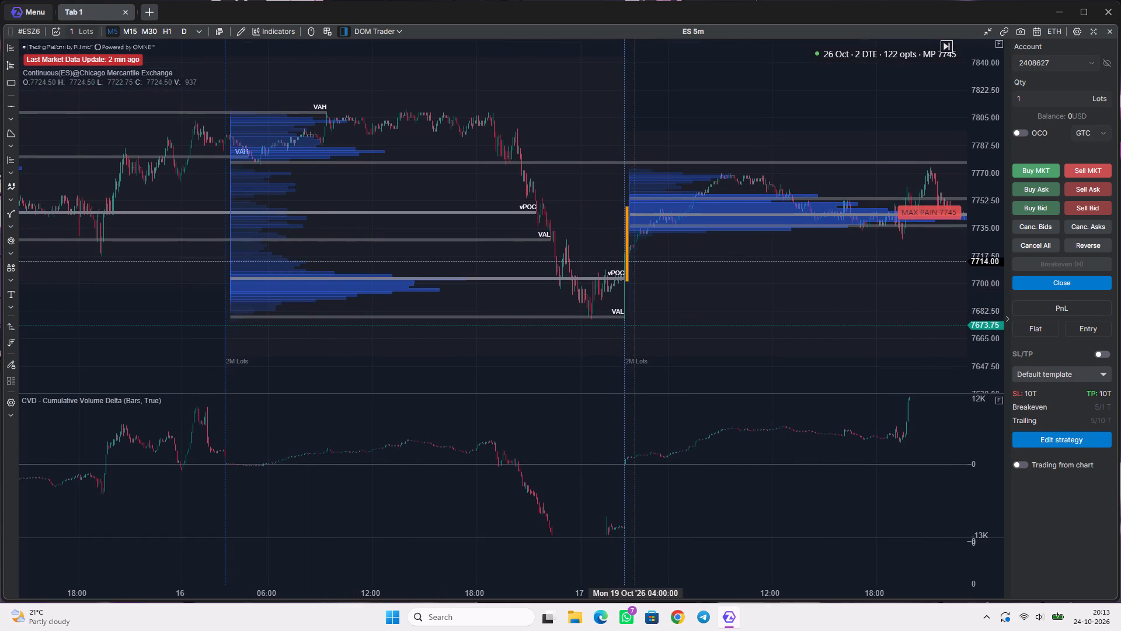
pyautogui.scroll(-3, 648, 259)
pyautogui.moveTo(810, 261); pyautogui.dragTo(654, 275)
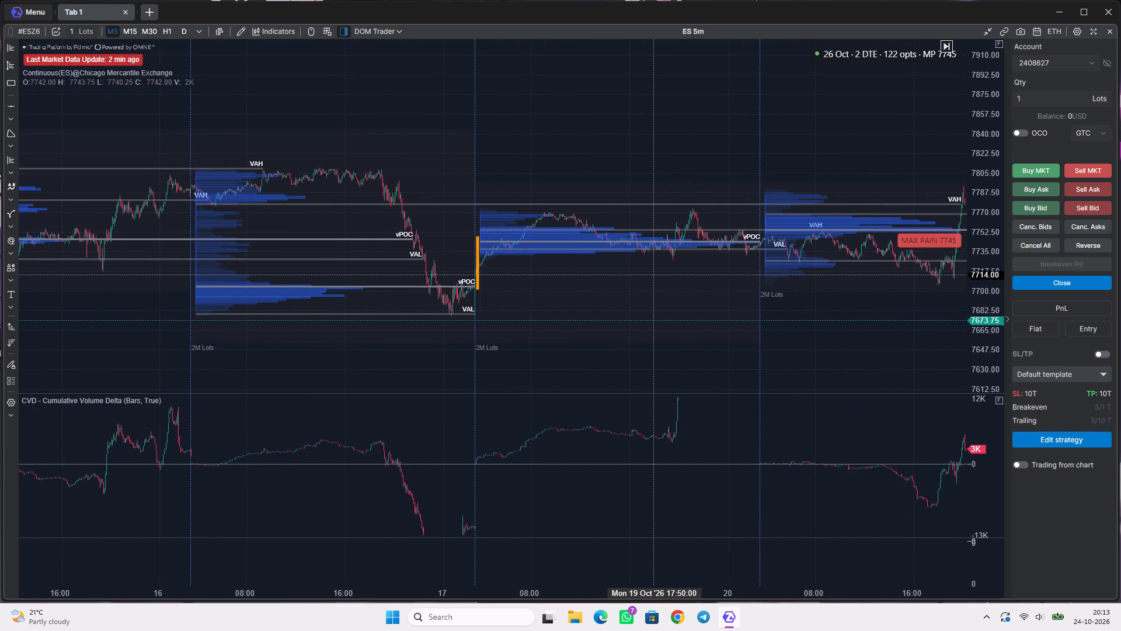
pyautogui.scroll(4, 984, 309)
pyautogui.scroll(-5, 984, 309)
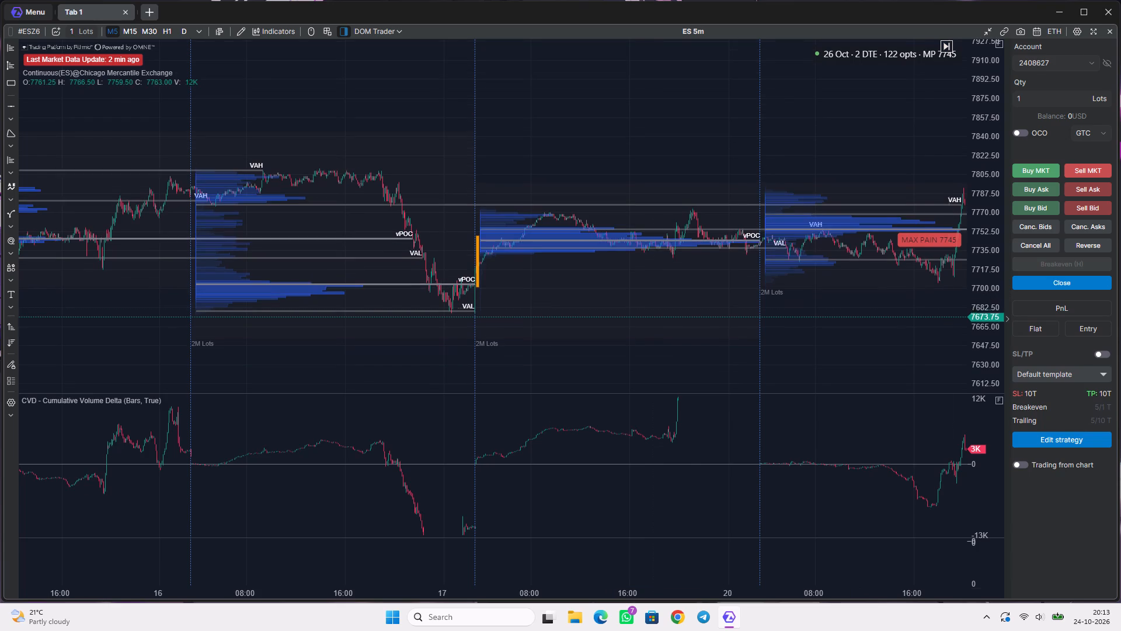
pyautogui.moveTo(917, 313); pyautogui.dragTo(443, 311)
pyautogui.scroll(-10, 573, 322)
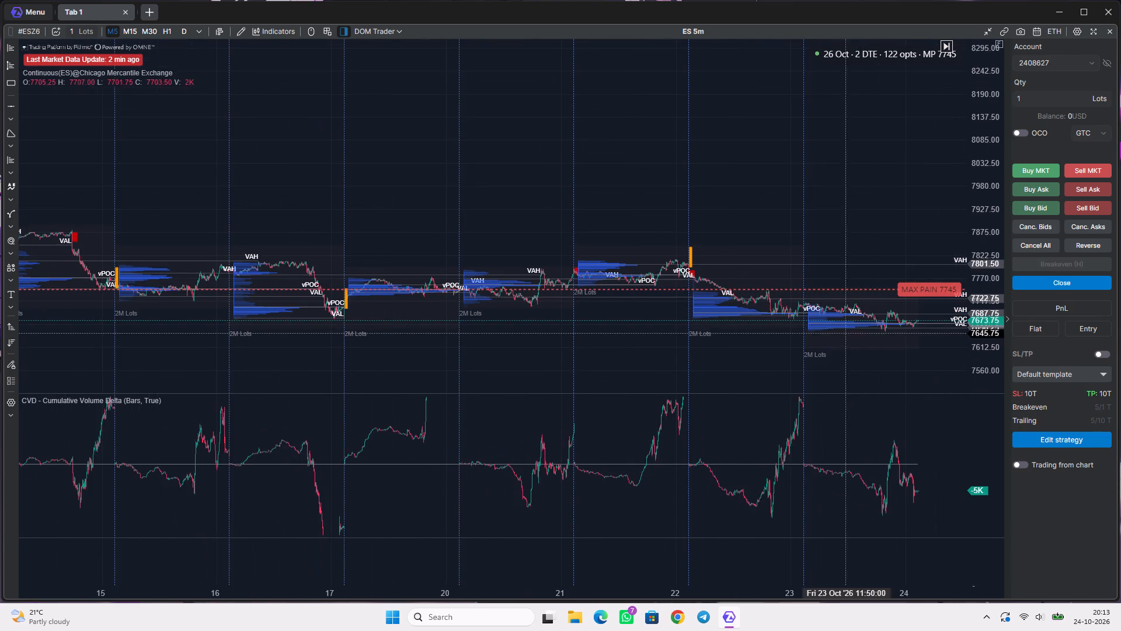
pyautogui.moveTo(877, 337); pyautogui.dragTo(826, 321)
pyautogui.scroll(17, 1005, 327)
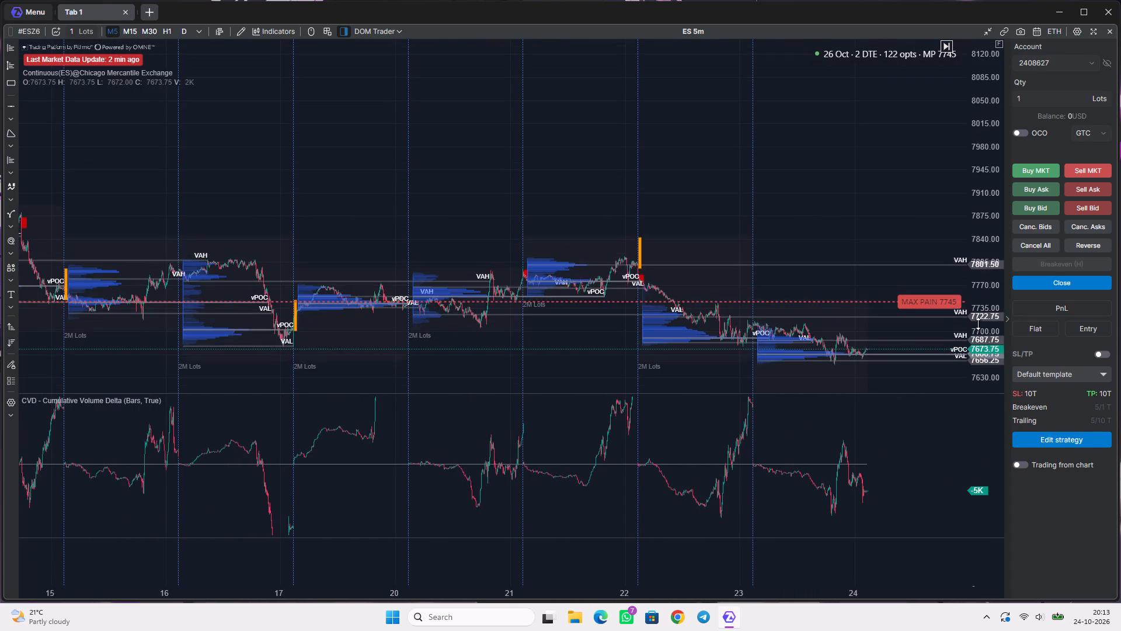
# Examine the ES daily volume profiles and value areas from 19 to 22 October more closely, focusing on 20 and 21 October.
pyautogui.scroll(20, 978, 324)
pyautogui.scroll(5, 978, 324)
pyautogui.moveTo(687, 367); pyautogui.dragTo(826, 213)
pyautogui.scroll(10, 995, 276)
pyautogui.scroll(4, 900, 281)
pyautogui.moveTo(622, 287); pyautogui.dragTo(704, 285)
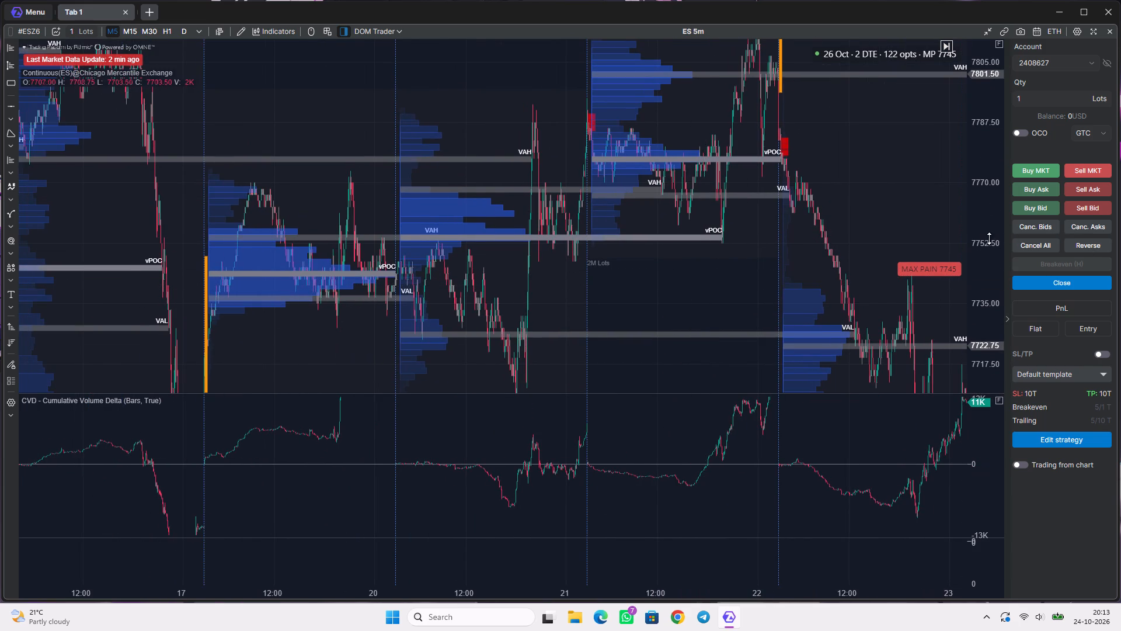
pyautogui.scroll(-7, 986, 241)
pyautogui.scroll(2, 338, 341)
pyautogui.moveTo(747, 248); pyautogui.dragTo(662, 266)
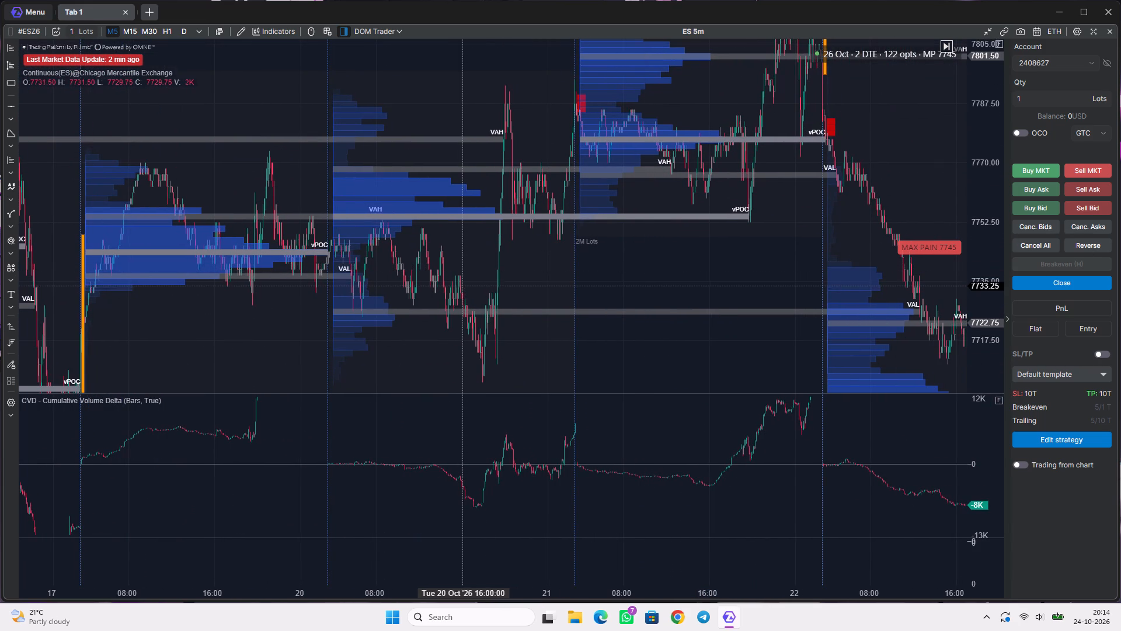
pyautogui.scroll(2, 530, 242)
pyautogui.scroll(-2, 530, 242)
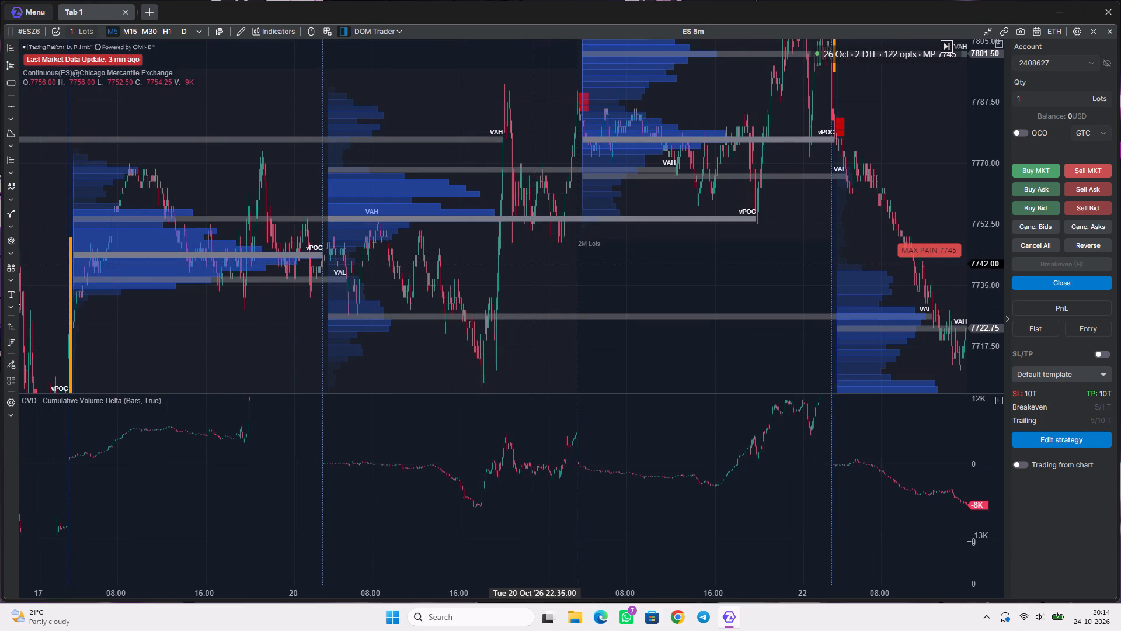
pyautogui.moveTo(534, 264); pyautogui.dragTo(506, 292)
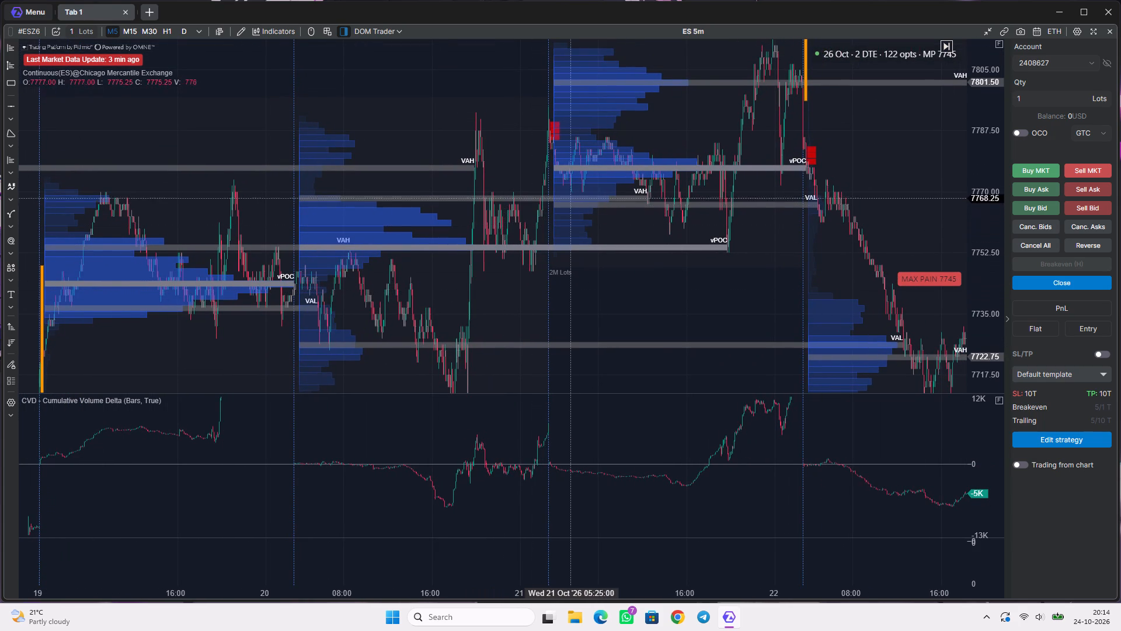
pyautogui.scroll(6, 545, 189)
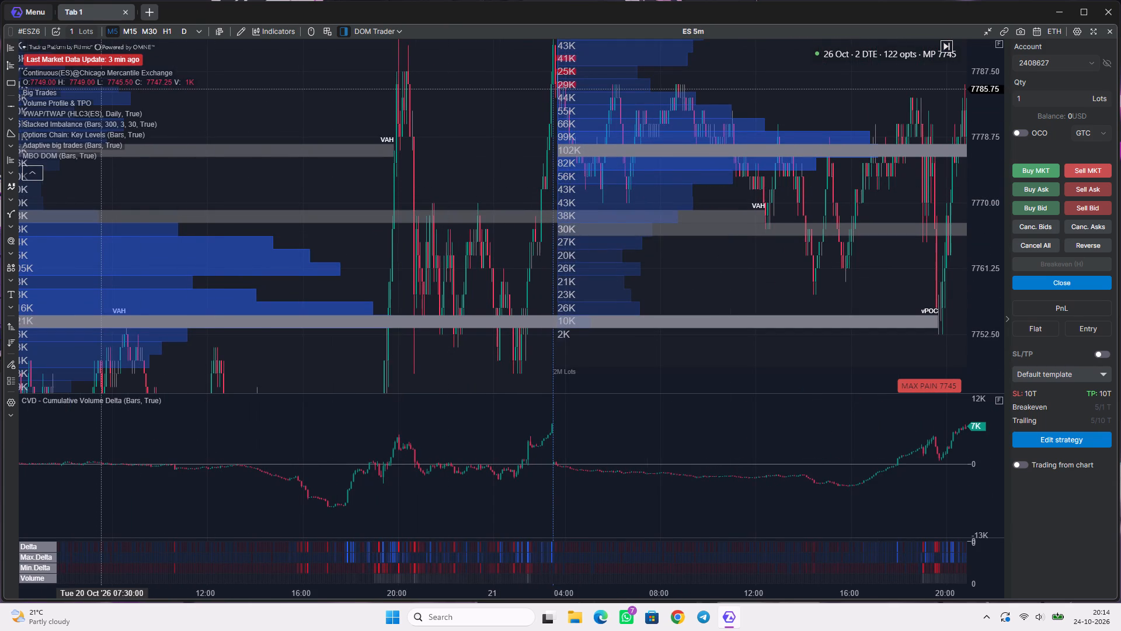
# Set the Volume Profile & TPO indicator's mode to TPO and apply it.
pyautogui.click(102, 103)
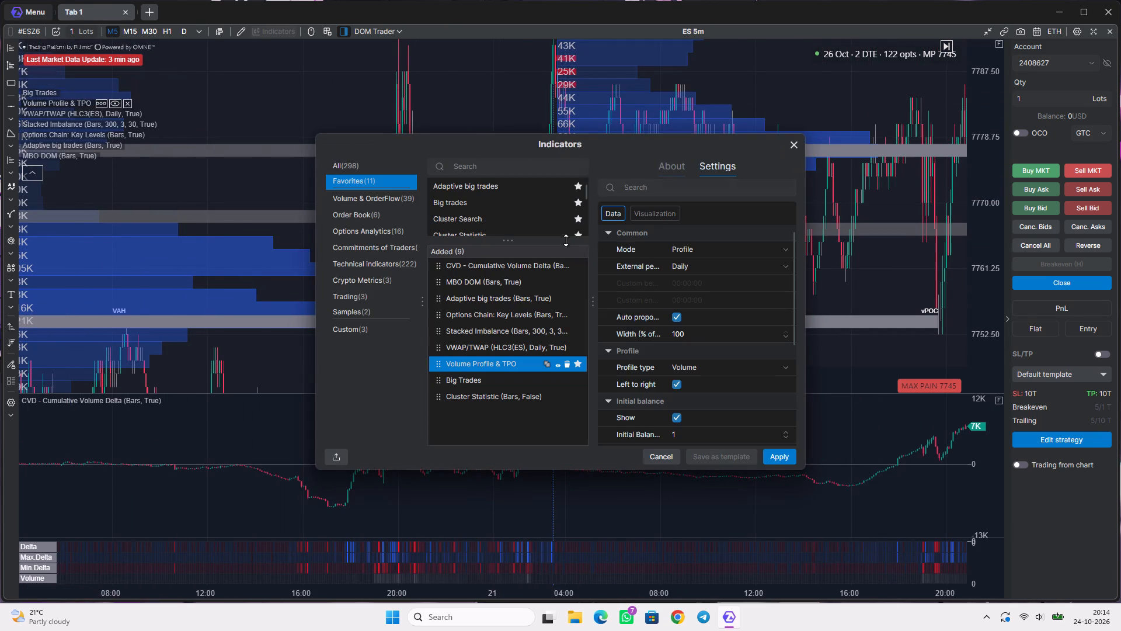
pyautogui.click(712, 250)
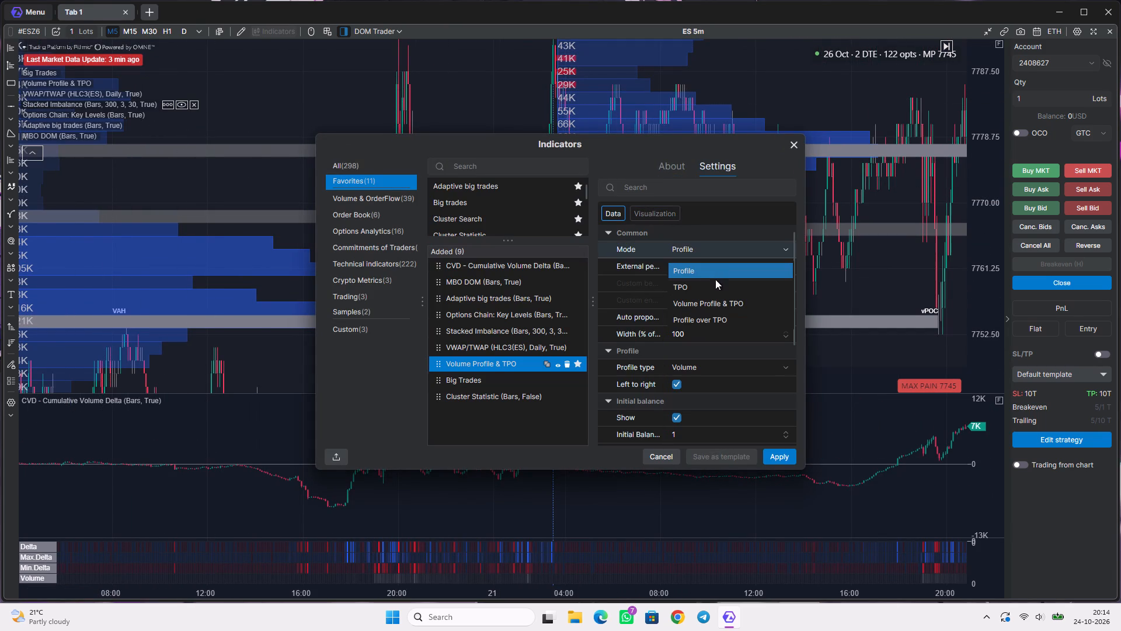
pyautogui.click(716, 283)
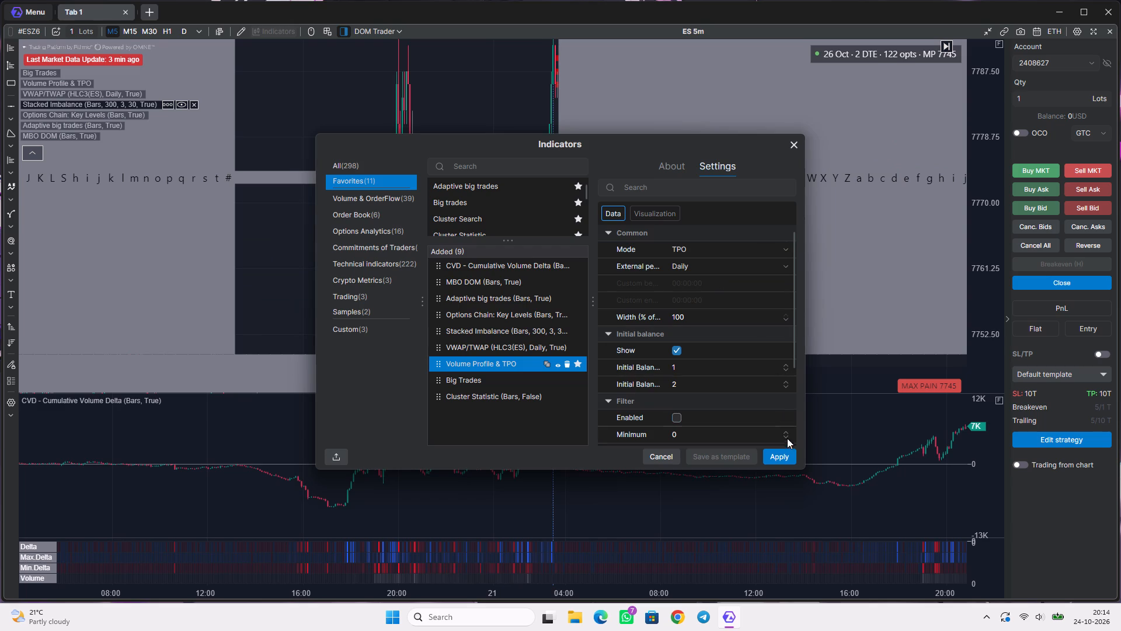
pyautogui.click(782, 453)
# Examine the daily TPO profiles on ES from 14 to 23 October, with a closer look at 20 and 21 October.
pyautogui.scroll(-13, 537, 278)
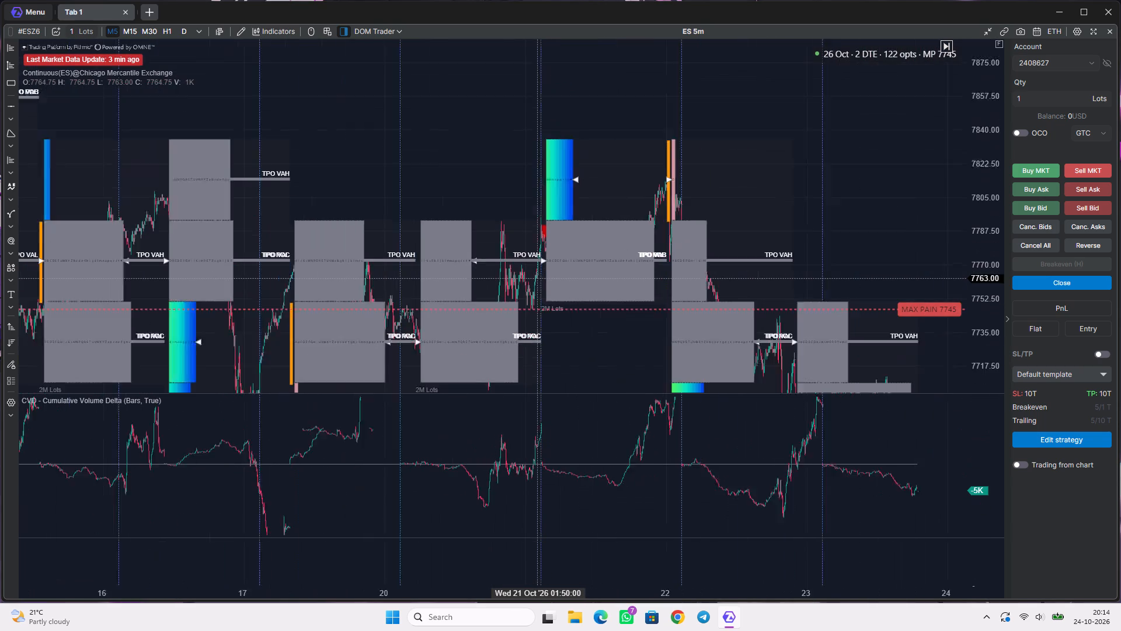
pyautogui.scroll(-7, 537, 278)
pyautogui.scroll(8, 537, 278)
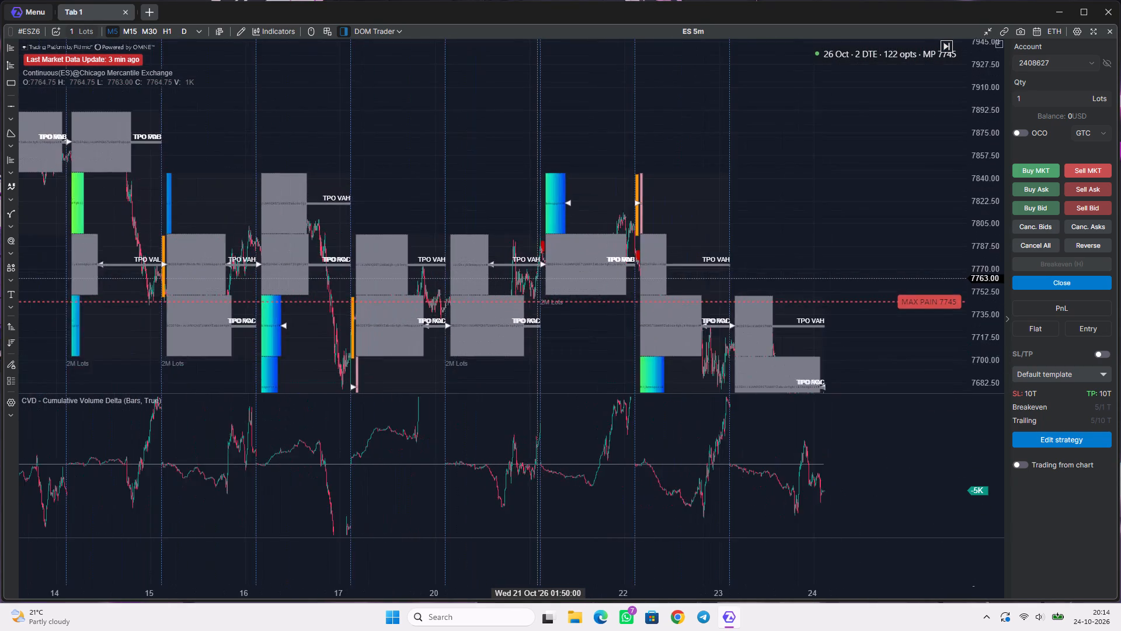
pyautogui.scroll(8, 537, 278)
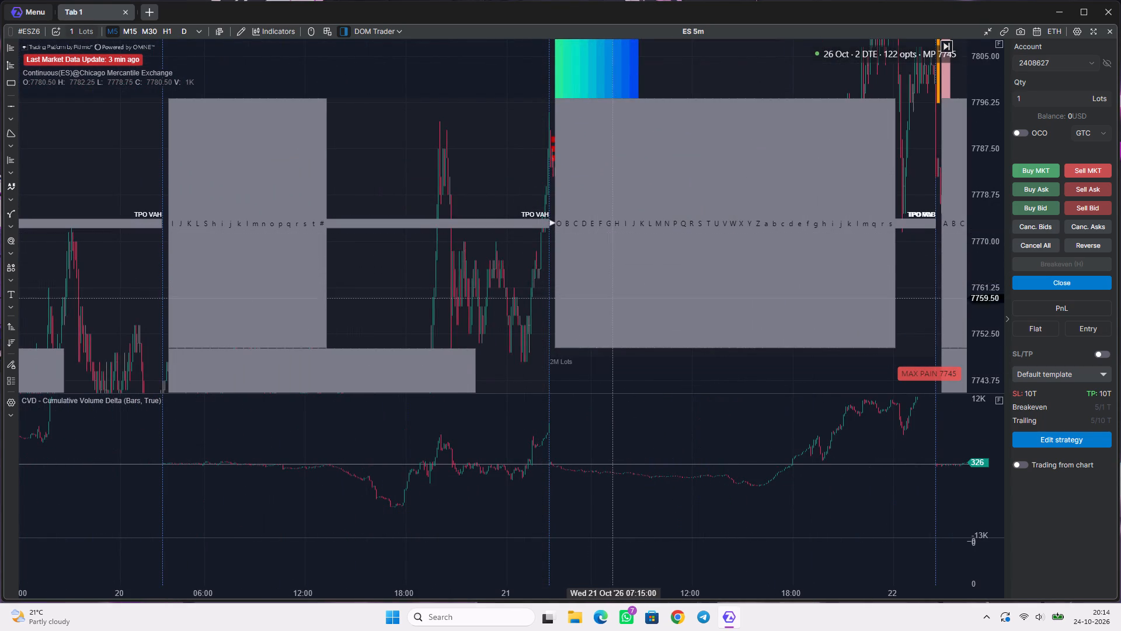
pyautogui.moveTo(634, 359); pyautogui.dragTo(566, 325)
pyautogui.scroll(-1, 498, 283)
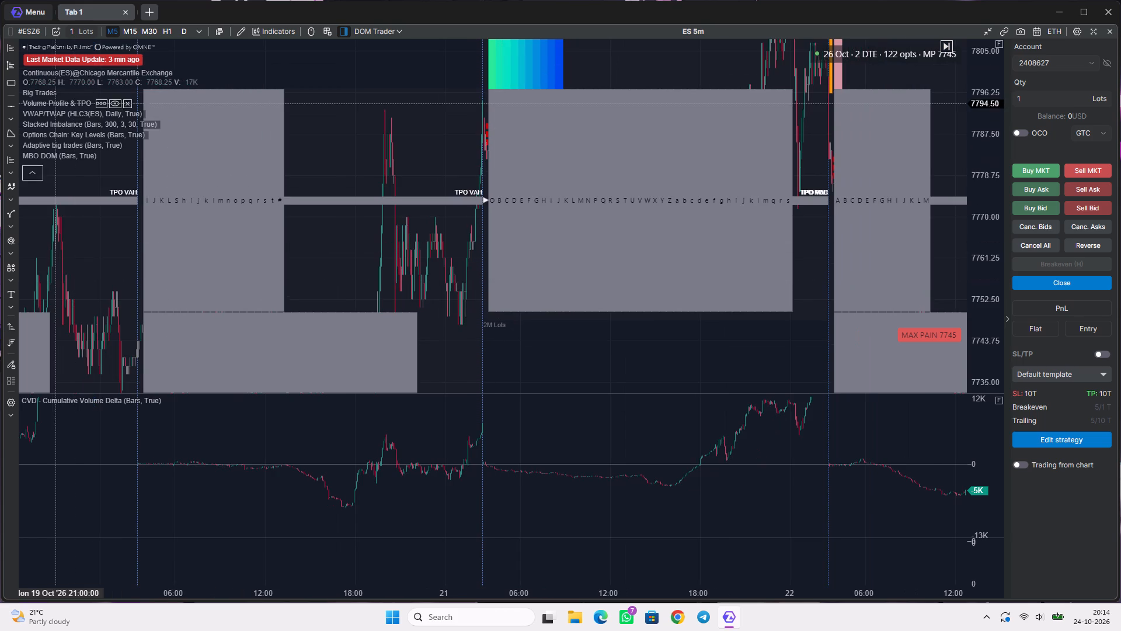
# Open the Volume Profile & TPO indicator's settings and try out the external period, initial balance, filter and visibility options.
pyautogui.click(102, 100)
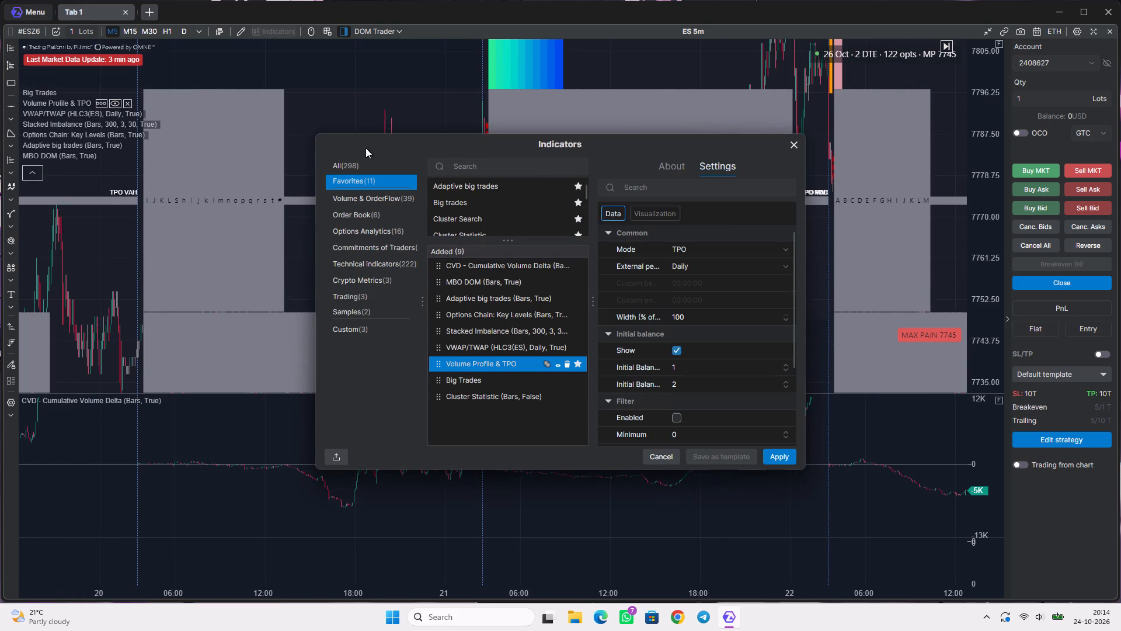
pyautogui.click(716, 266)
pyautogui.click(716, 266)
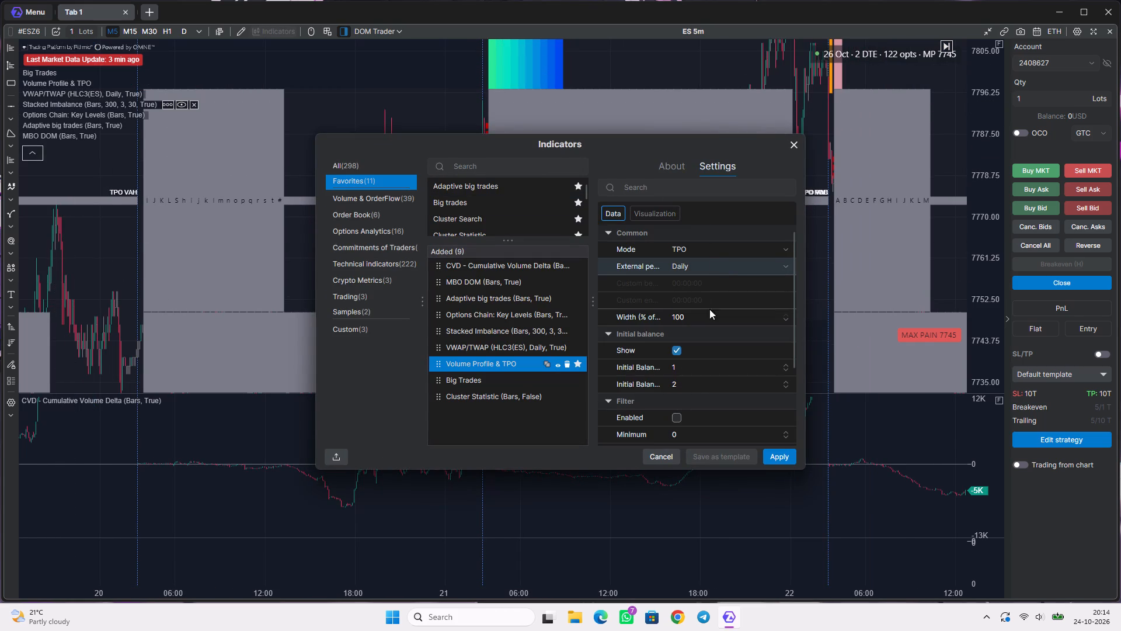
pyautogui.click(681, 347)
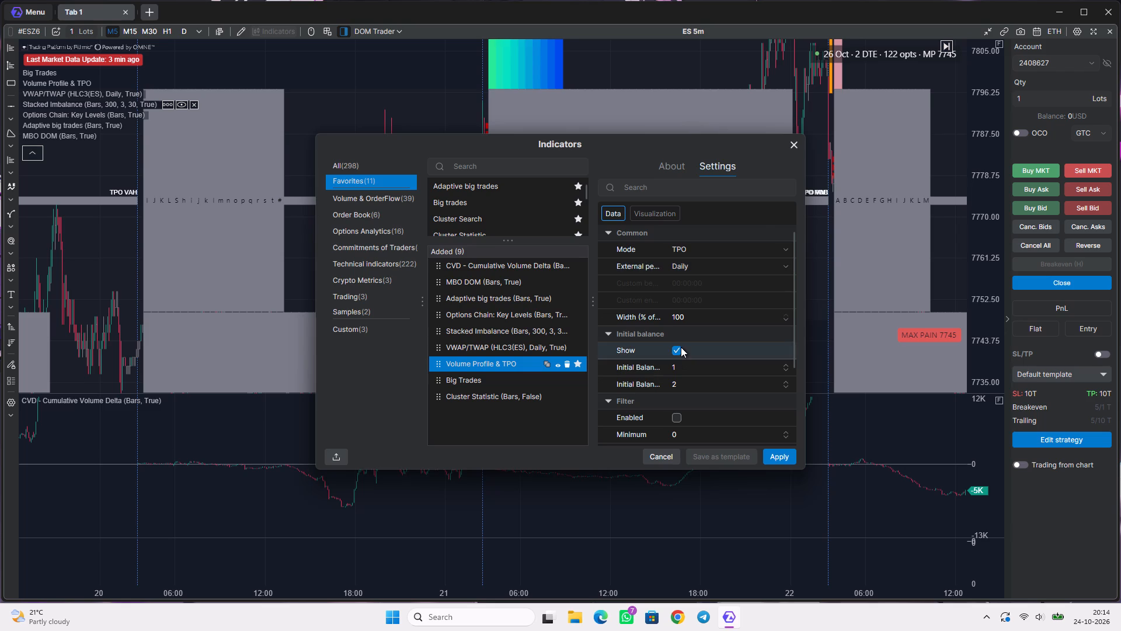
pyautogui.click(678, 348)
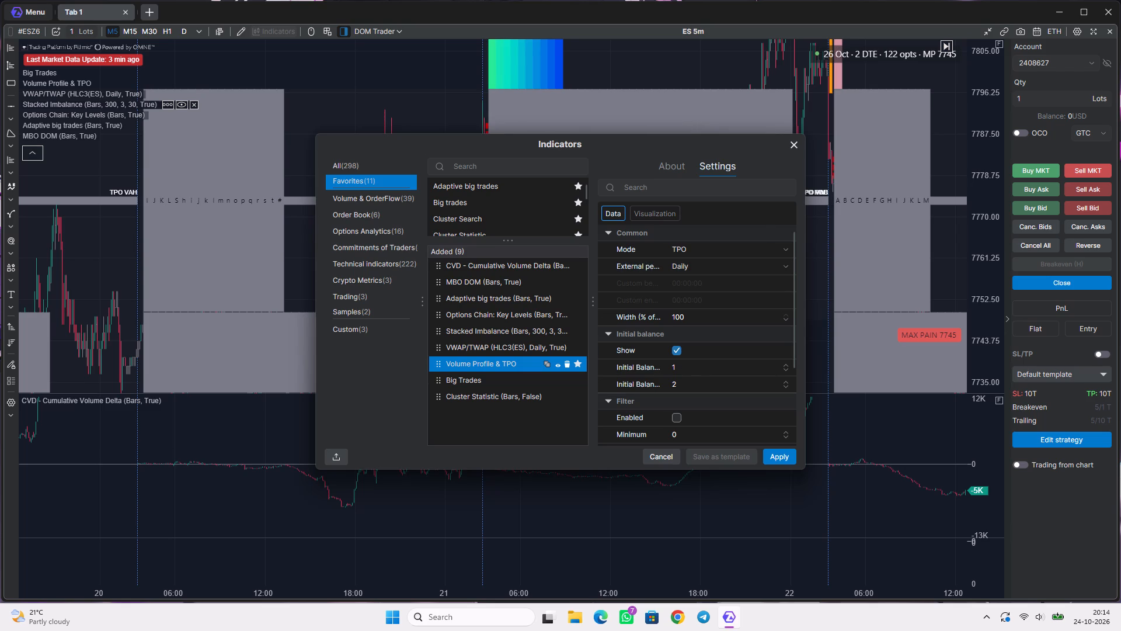
pyautogui.click(701, 367)
pyautogui.click(701, 367)
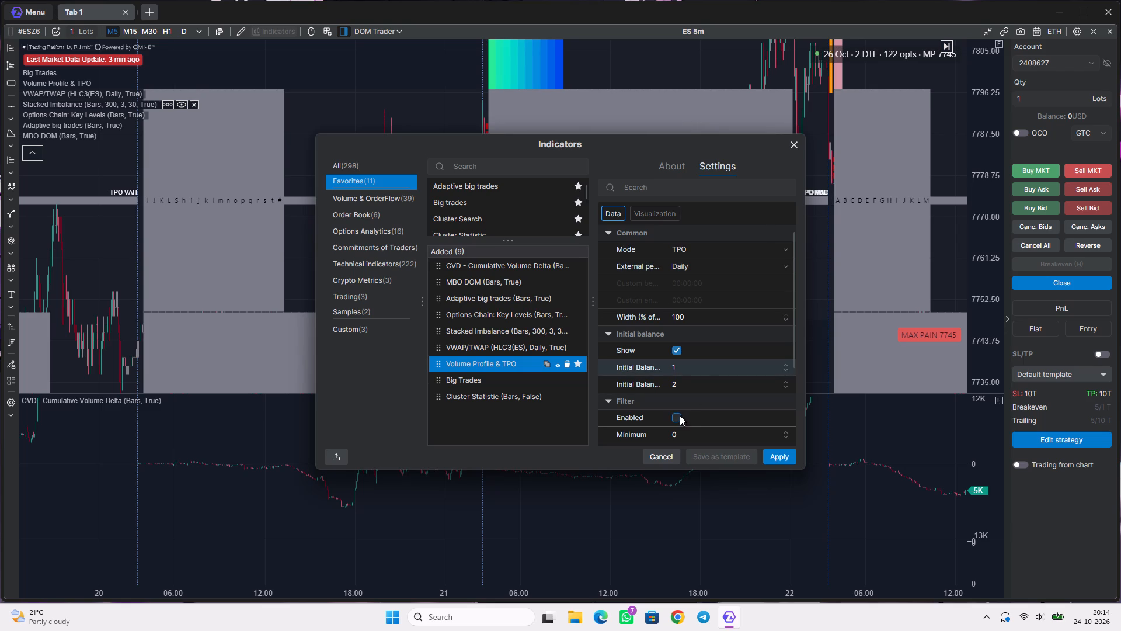
pyautogui.click(676, 411)
pyautogui.click(676, 416)
pyautogui.click(653, 213)
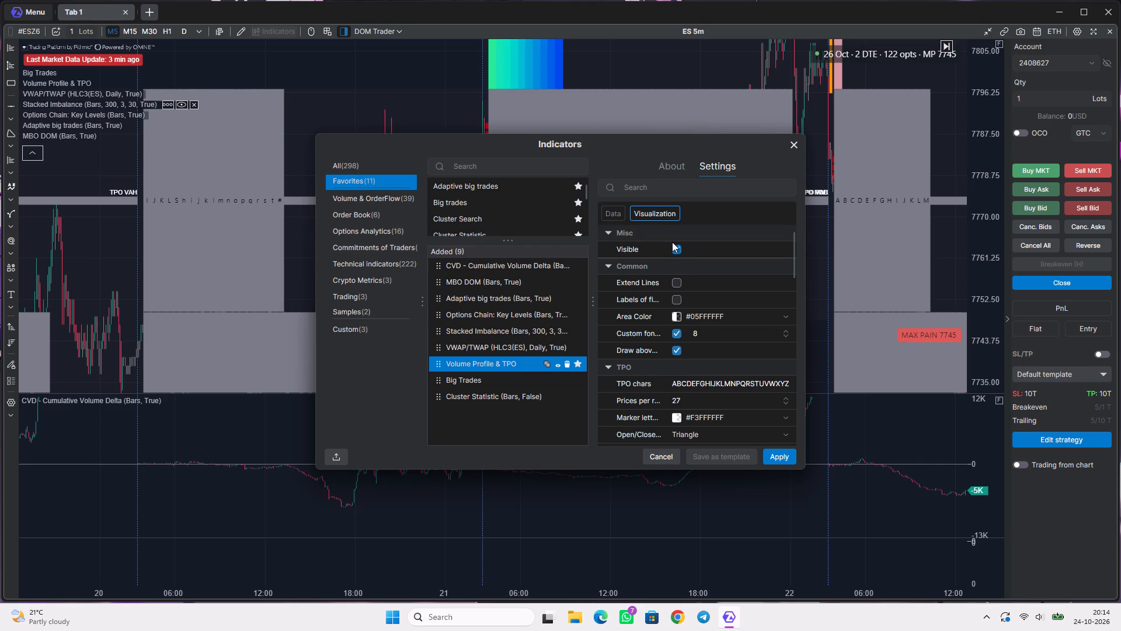
pyautogui.click(676, 247)
pyautogui.click(676, 247)
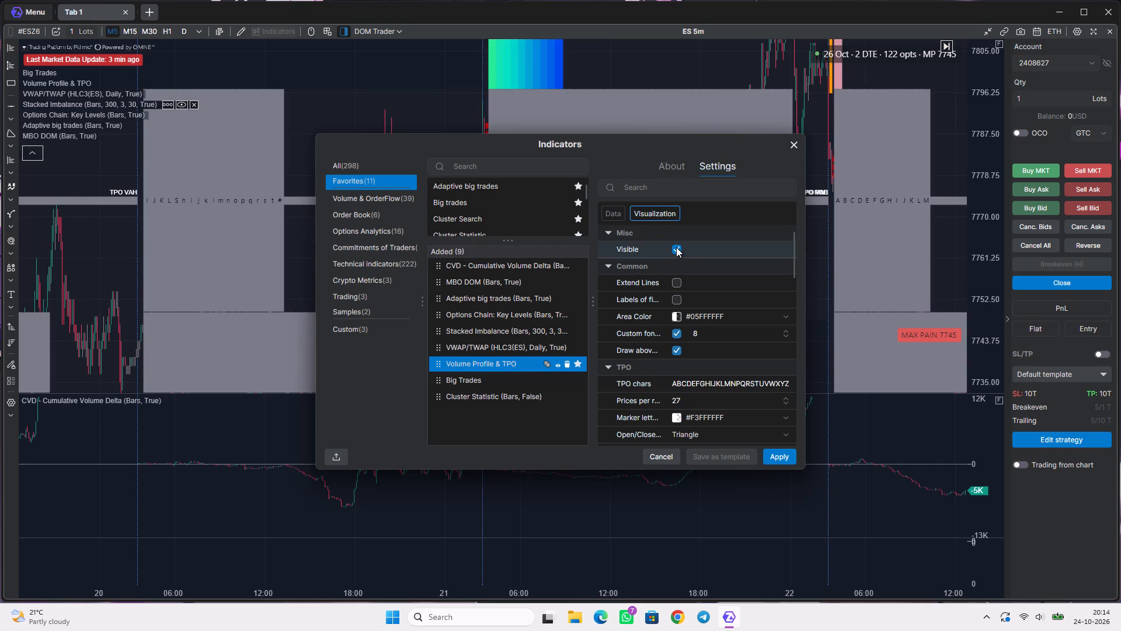
# Set the Volume Profile & TPO indicator's custom font size to 7.
pyautogui.click(723, 330)
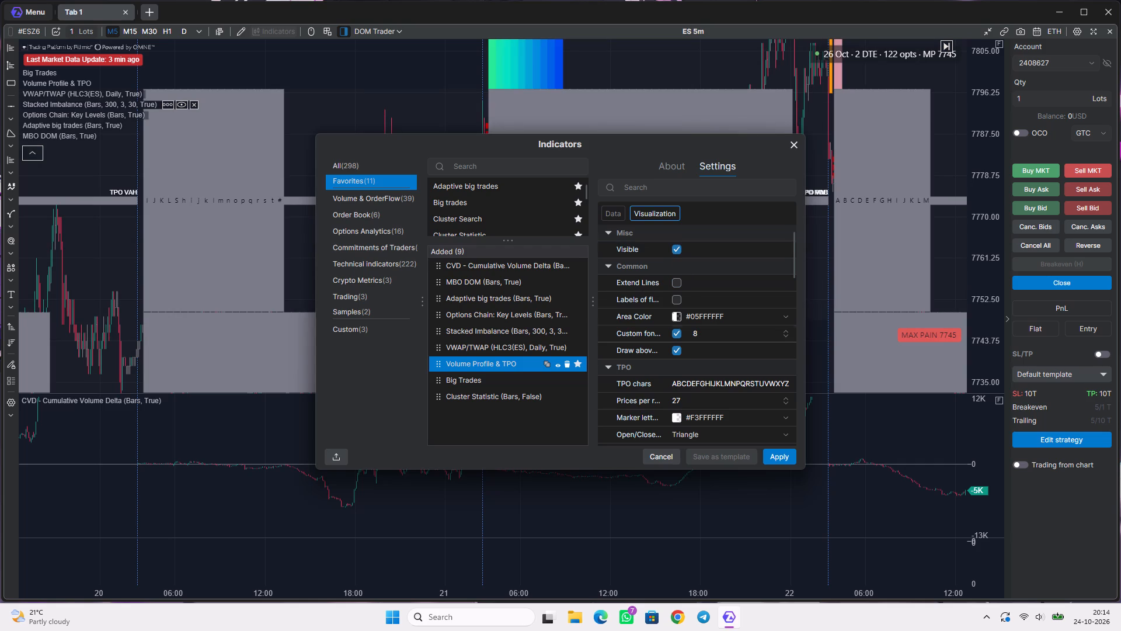
pyautogui.scroll(4, 723, 330)
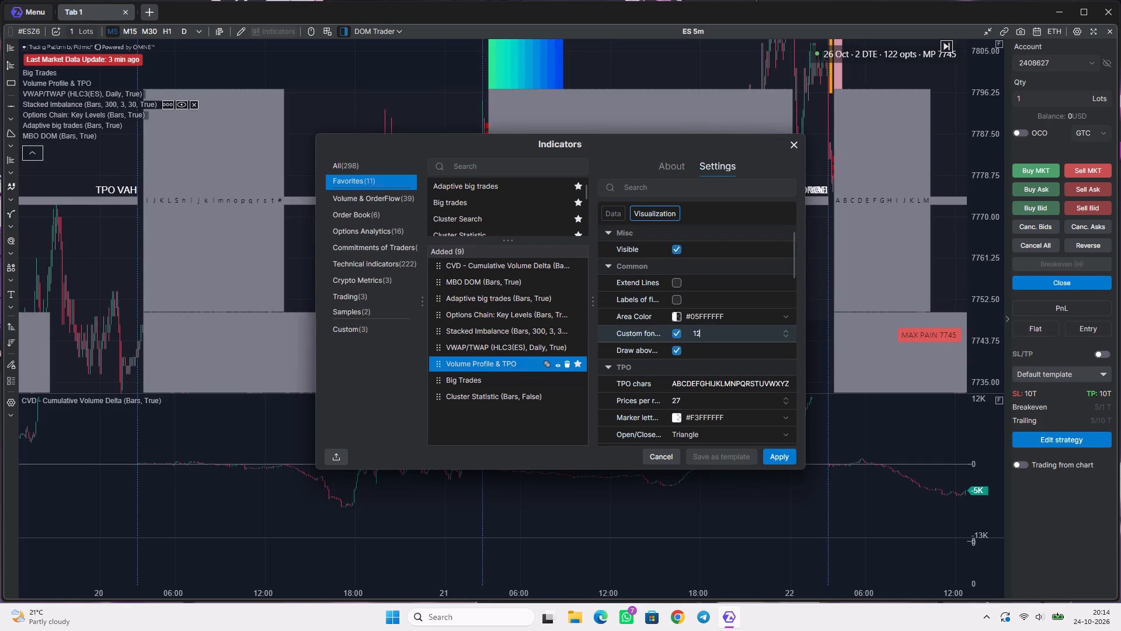
pyautogui.scroll(-6, 723, 330)
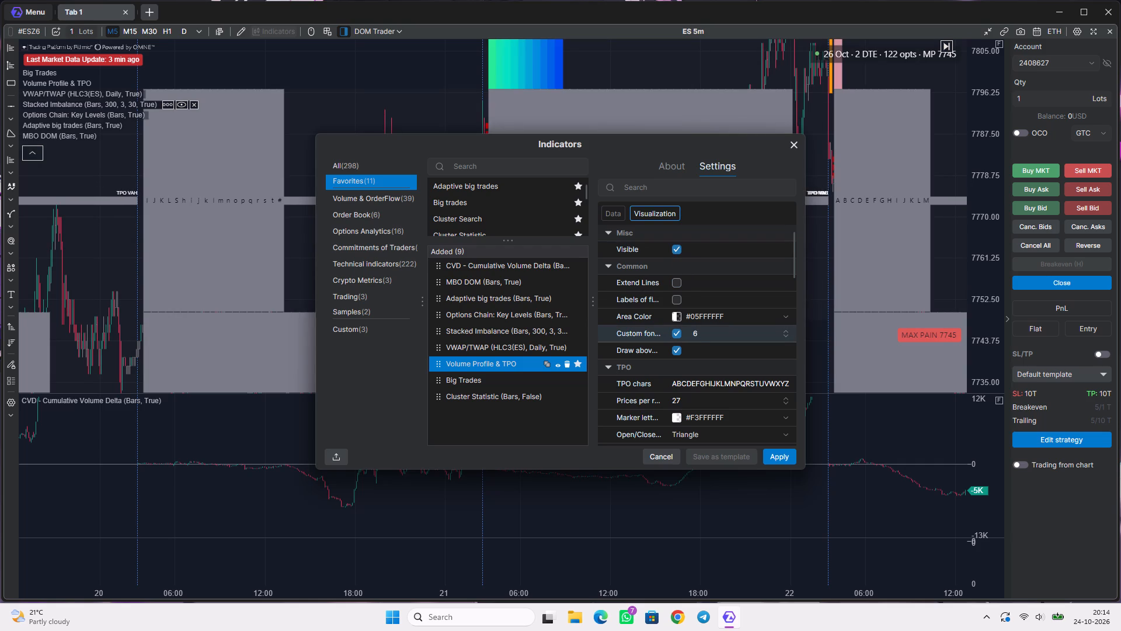
pyautogui.scroll(1, 723, 330)
# Turn off the Volume Profile & TPO indicator's Draw above option.
pyautogui.click(678, 347)
pyautogui.click(677, 347)
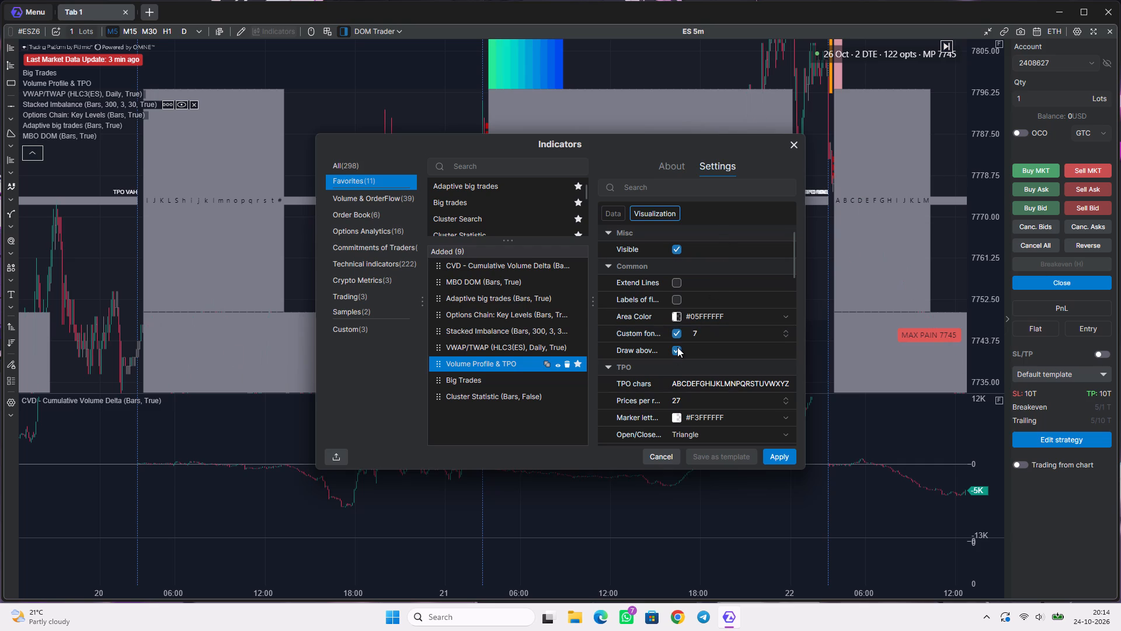
pyautogui.click(677, 347)
pyautogui.click(677, 347)
pyautogui.click(677, 347)
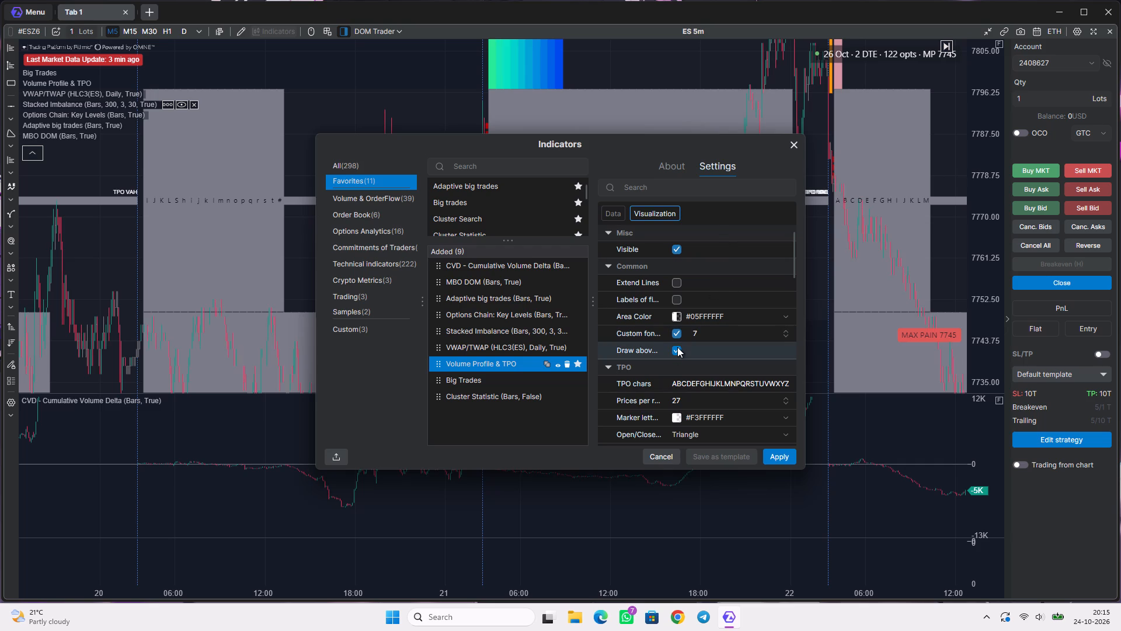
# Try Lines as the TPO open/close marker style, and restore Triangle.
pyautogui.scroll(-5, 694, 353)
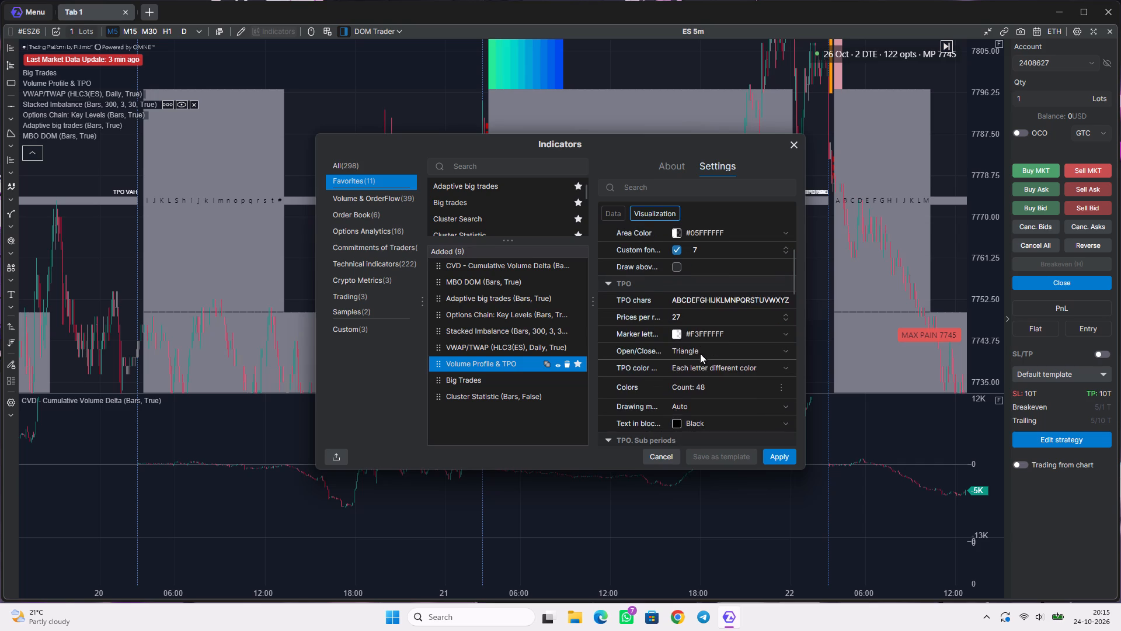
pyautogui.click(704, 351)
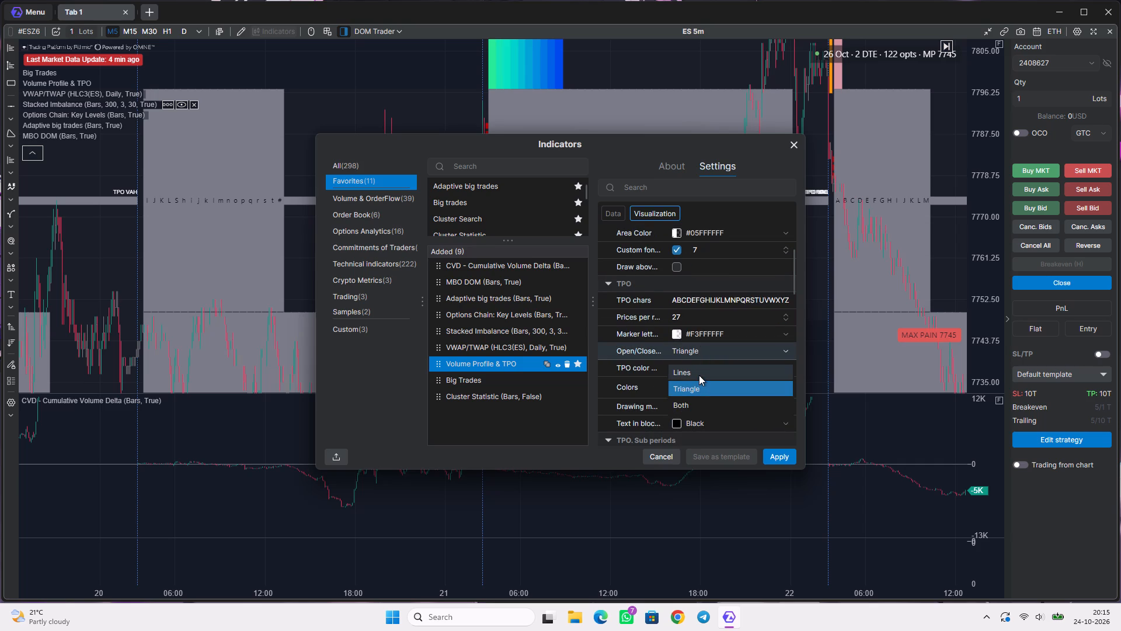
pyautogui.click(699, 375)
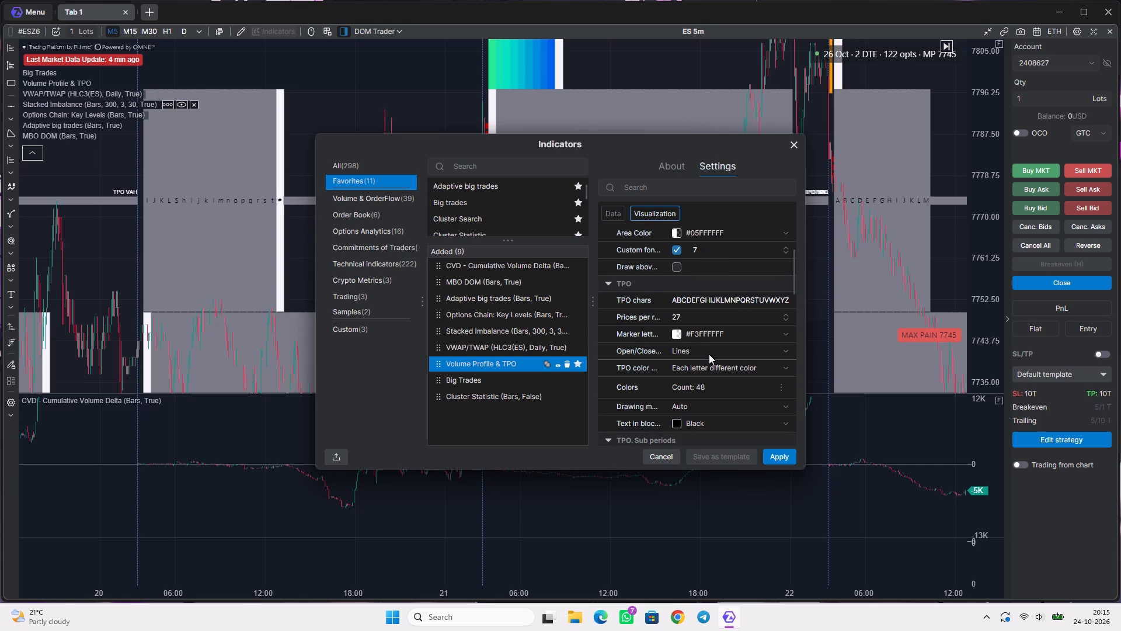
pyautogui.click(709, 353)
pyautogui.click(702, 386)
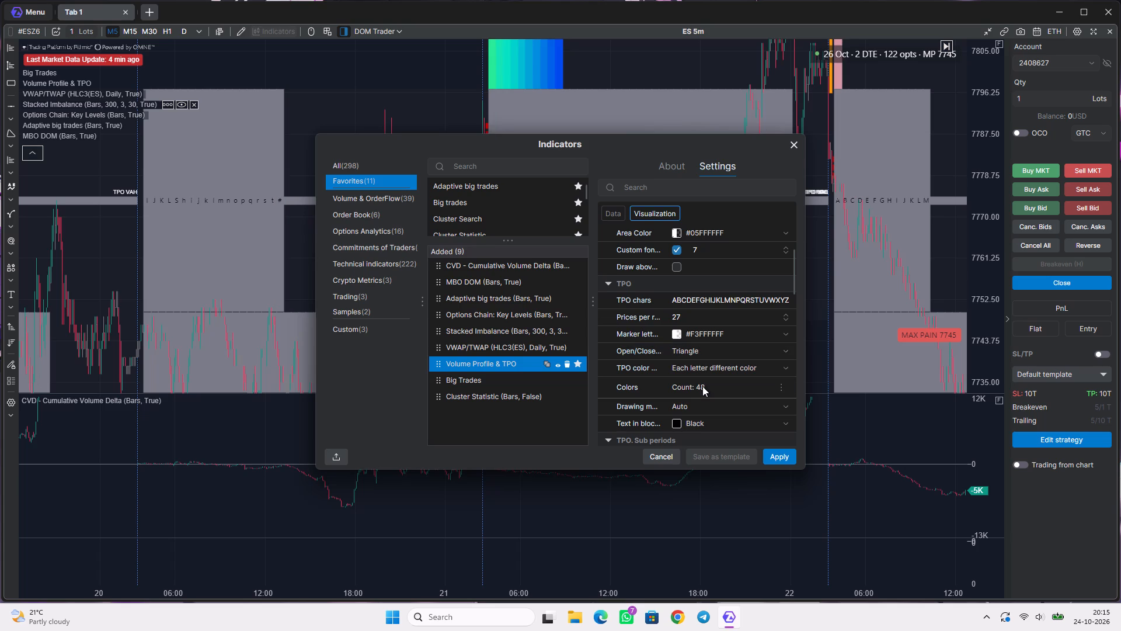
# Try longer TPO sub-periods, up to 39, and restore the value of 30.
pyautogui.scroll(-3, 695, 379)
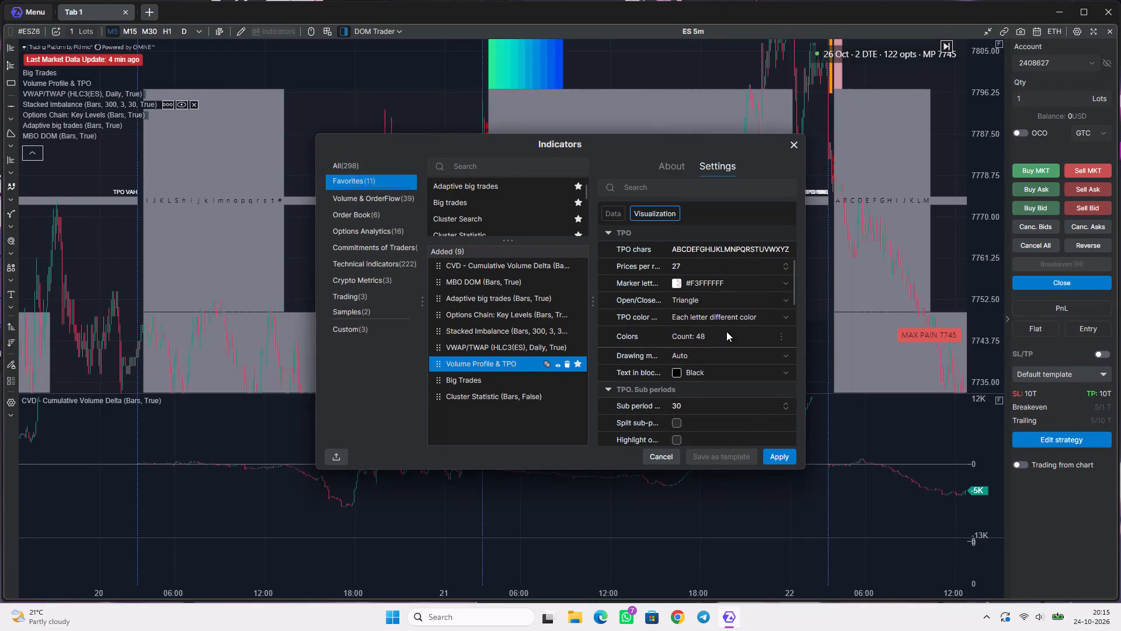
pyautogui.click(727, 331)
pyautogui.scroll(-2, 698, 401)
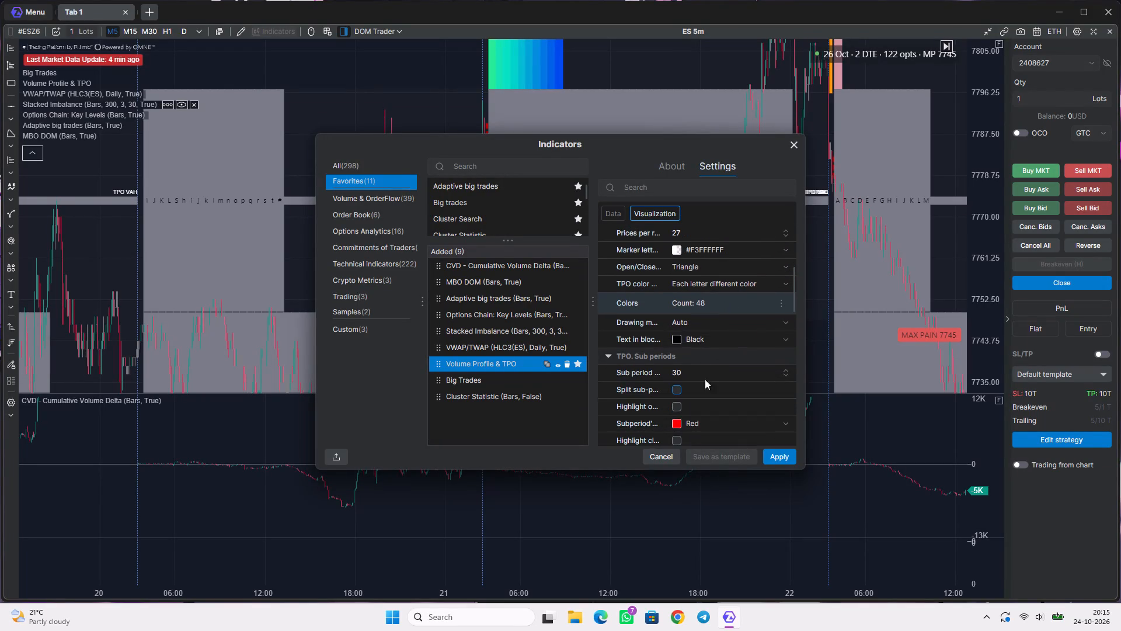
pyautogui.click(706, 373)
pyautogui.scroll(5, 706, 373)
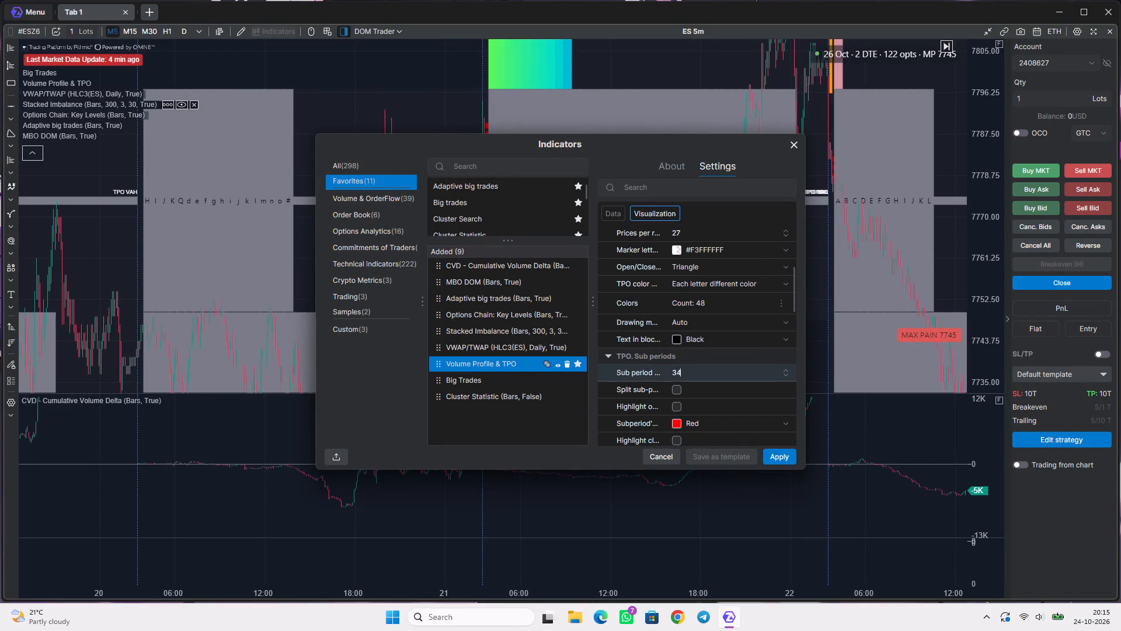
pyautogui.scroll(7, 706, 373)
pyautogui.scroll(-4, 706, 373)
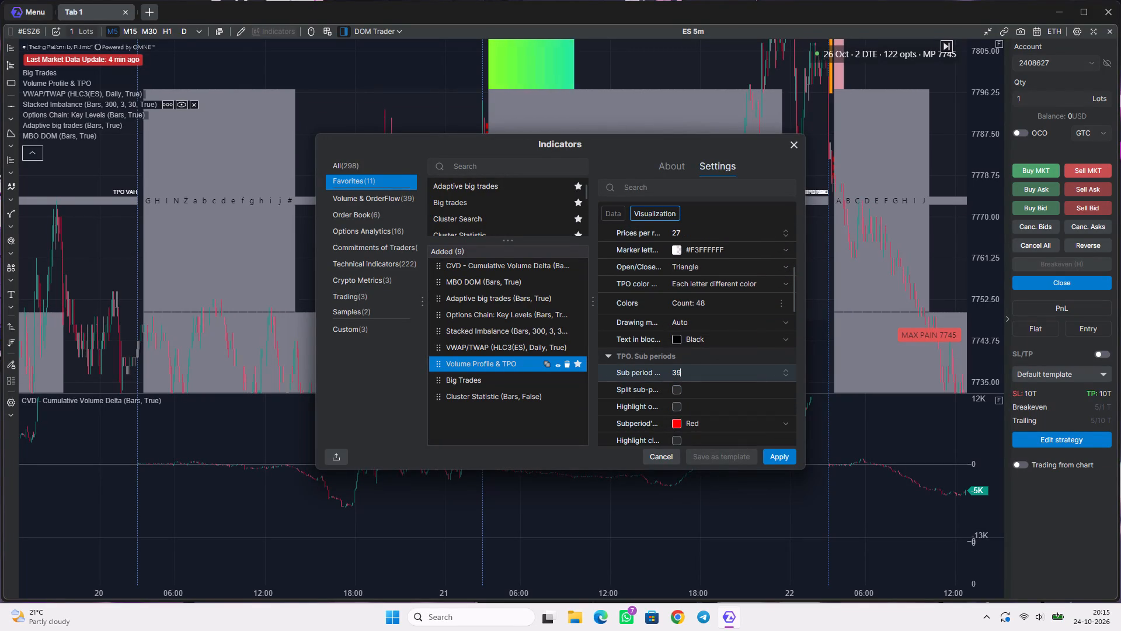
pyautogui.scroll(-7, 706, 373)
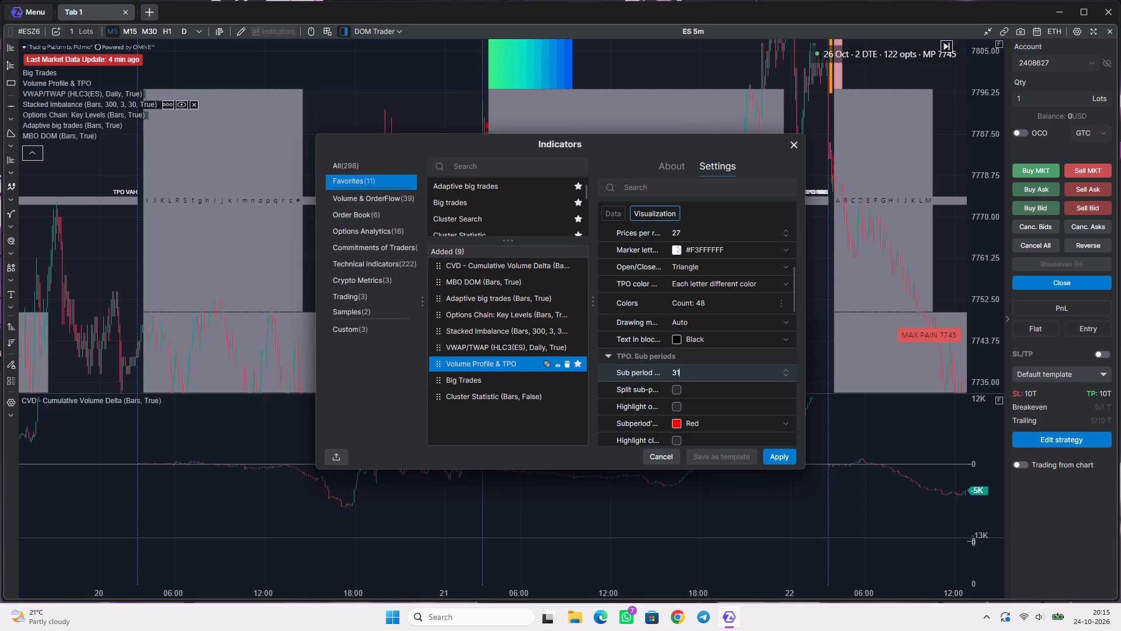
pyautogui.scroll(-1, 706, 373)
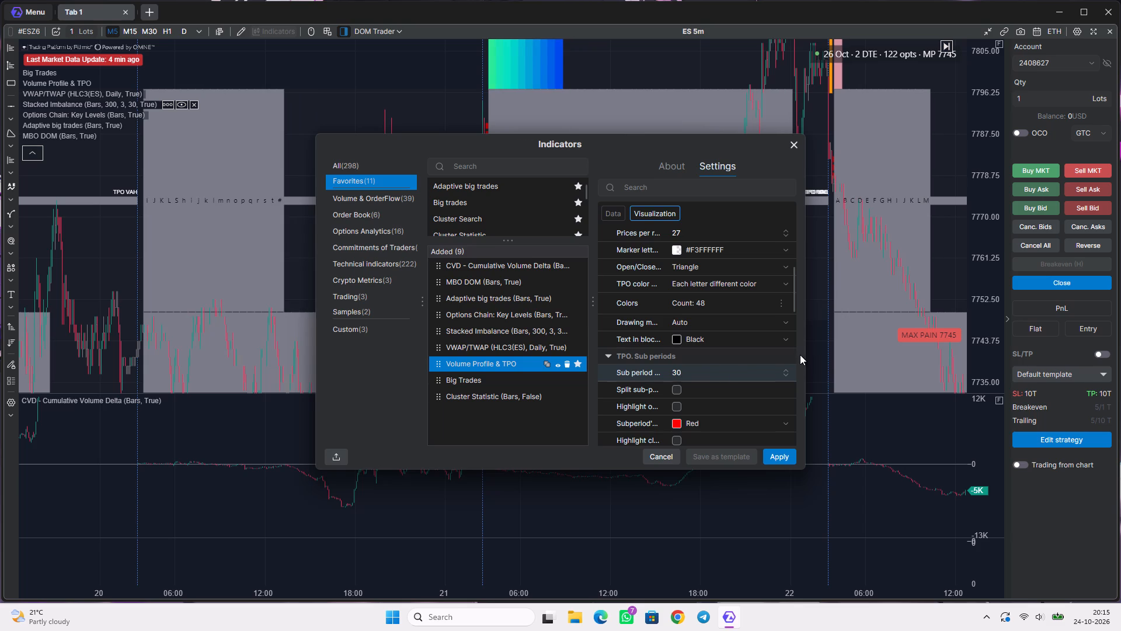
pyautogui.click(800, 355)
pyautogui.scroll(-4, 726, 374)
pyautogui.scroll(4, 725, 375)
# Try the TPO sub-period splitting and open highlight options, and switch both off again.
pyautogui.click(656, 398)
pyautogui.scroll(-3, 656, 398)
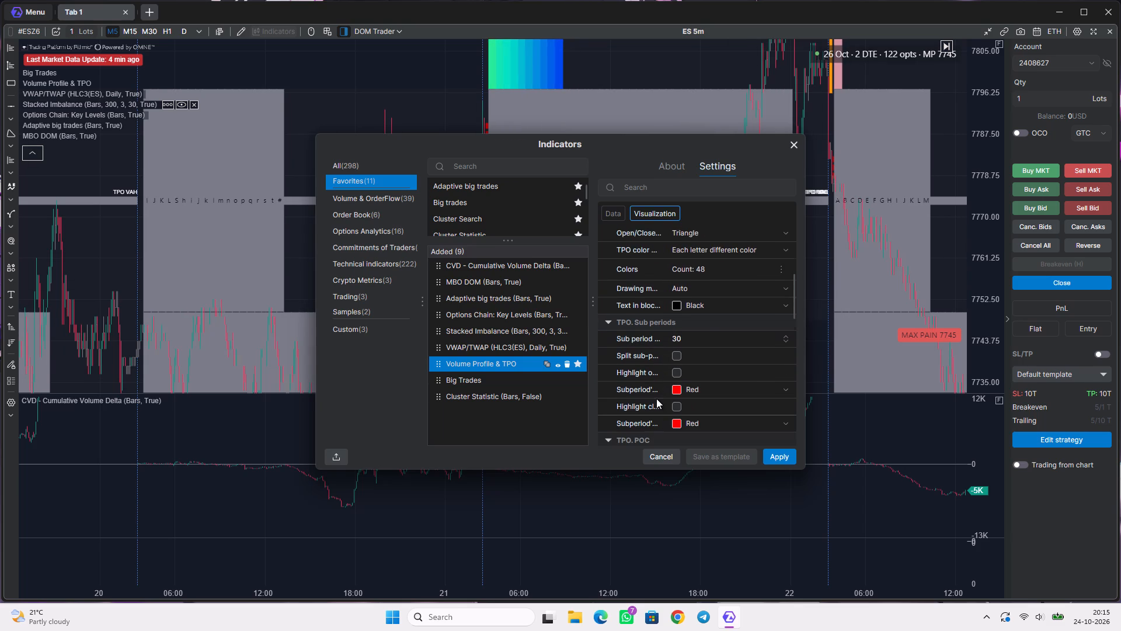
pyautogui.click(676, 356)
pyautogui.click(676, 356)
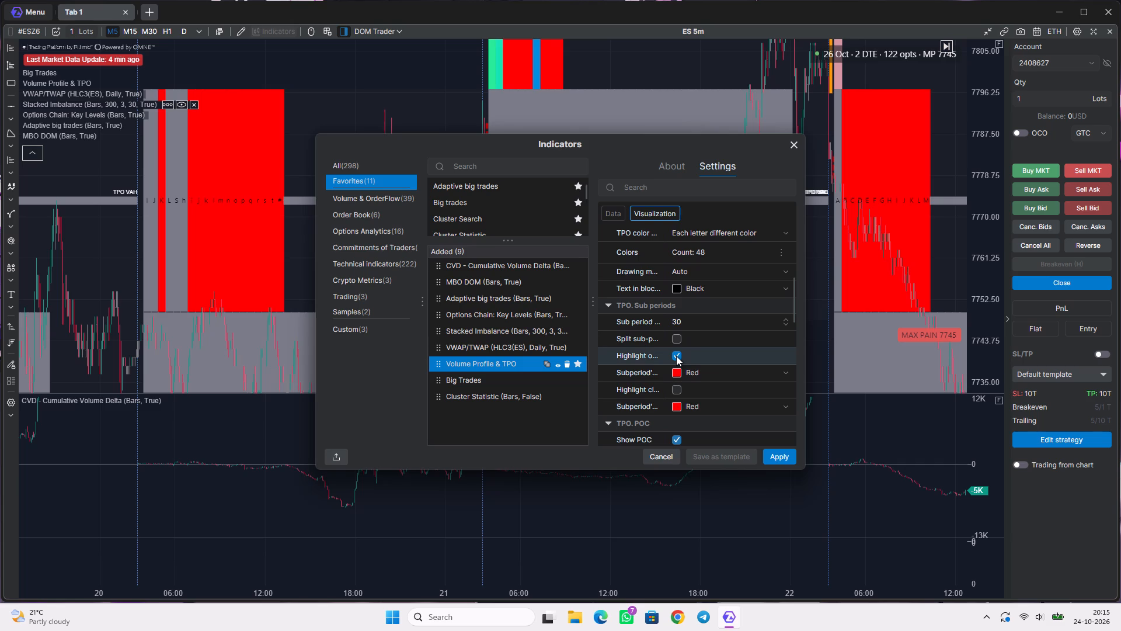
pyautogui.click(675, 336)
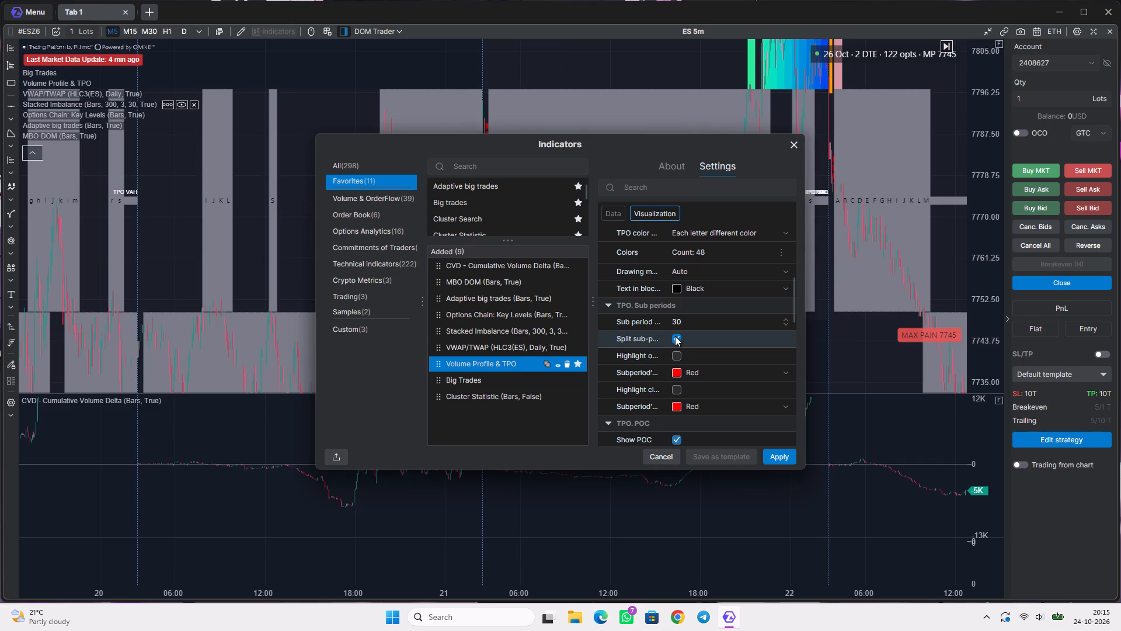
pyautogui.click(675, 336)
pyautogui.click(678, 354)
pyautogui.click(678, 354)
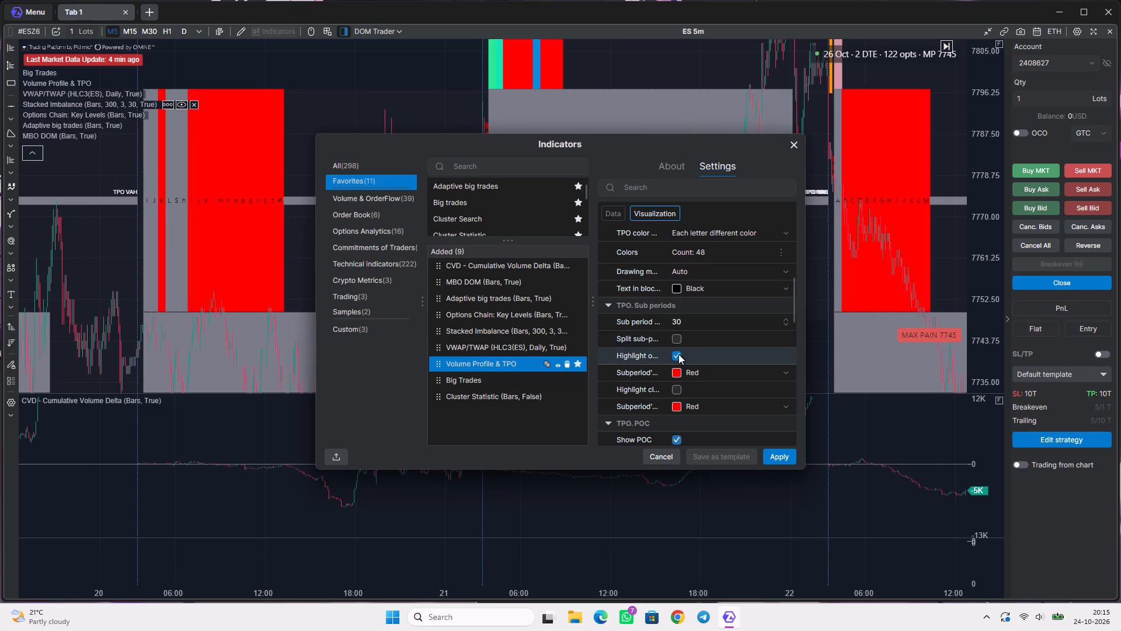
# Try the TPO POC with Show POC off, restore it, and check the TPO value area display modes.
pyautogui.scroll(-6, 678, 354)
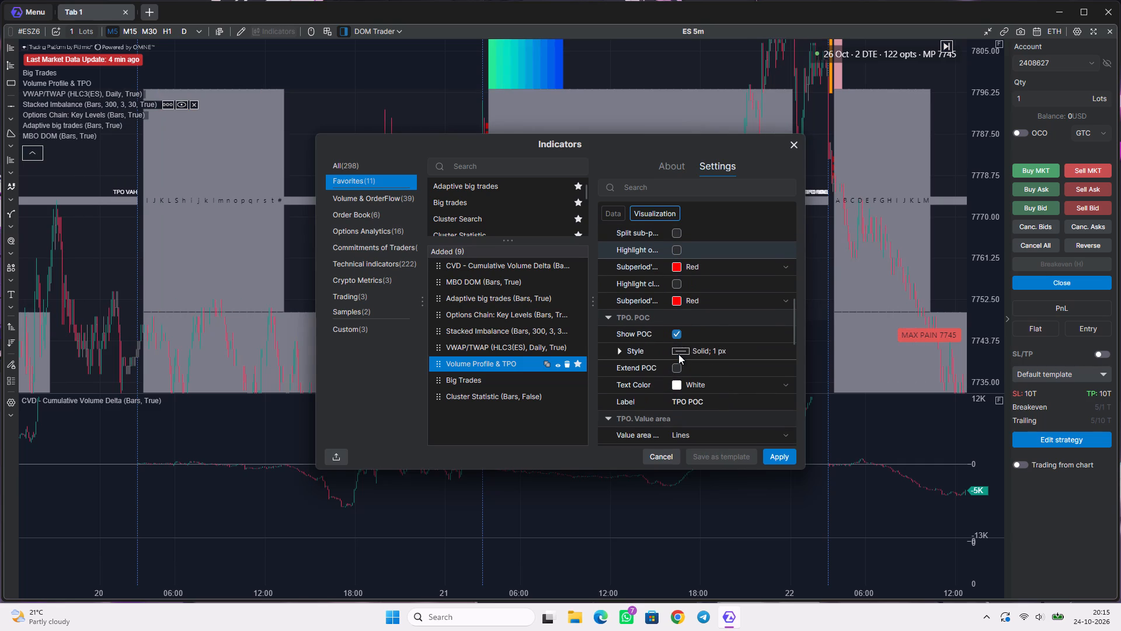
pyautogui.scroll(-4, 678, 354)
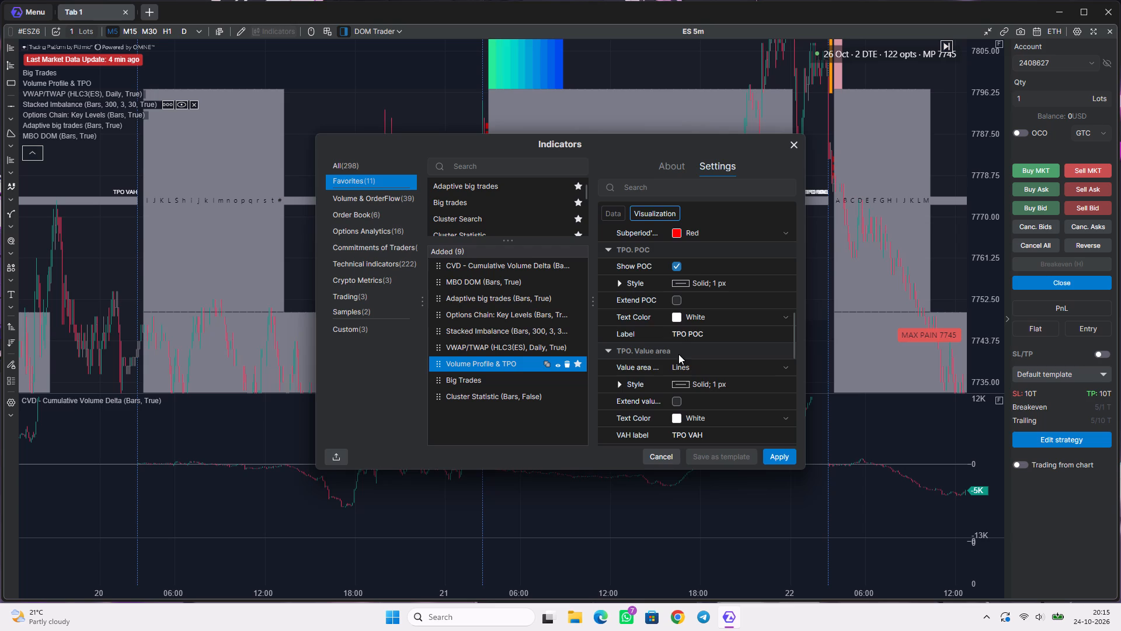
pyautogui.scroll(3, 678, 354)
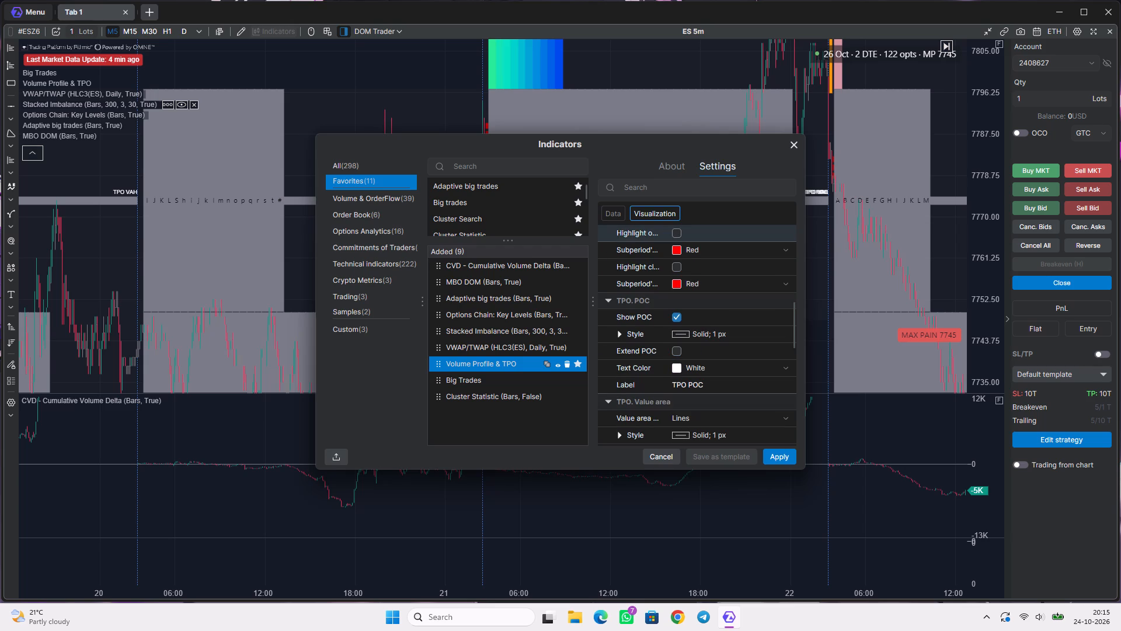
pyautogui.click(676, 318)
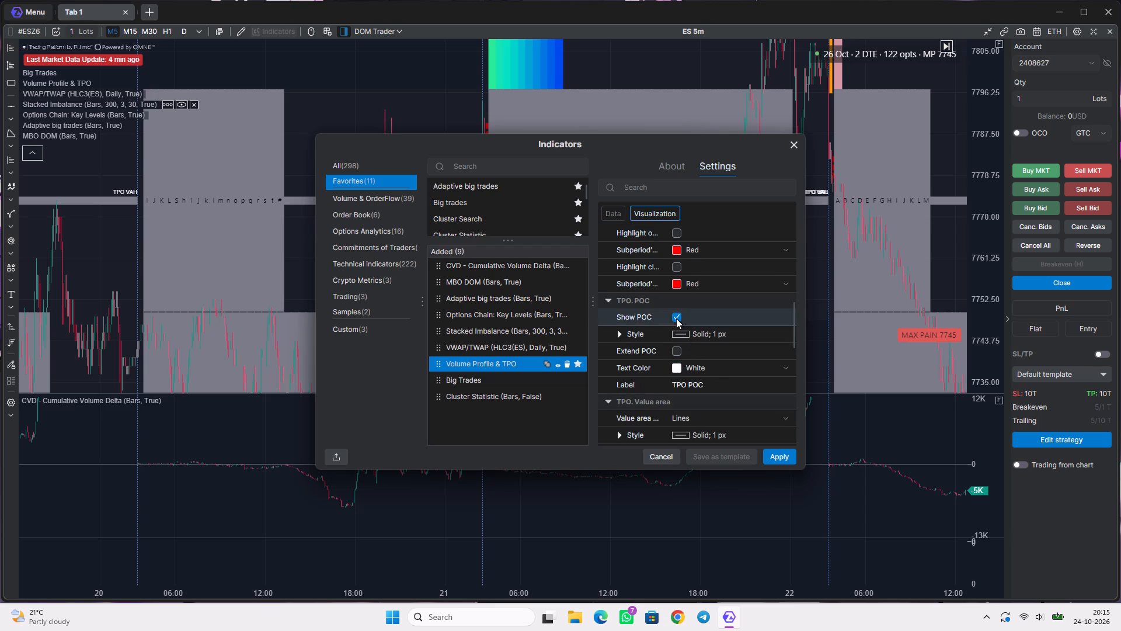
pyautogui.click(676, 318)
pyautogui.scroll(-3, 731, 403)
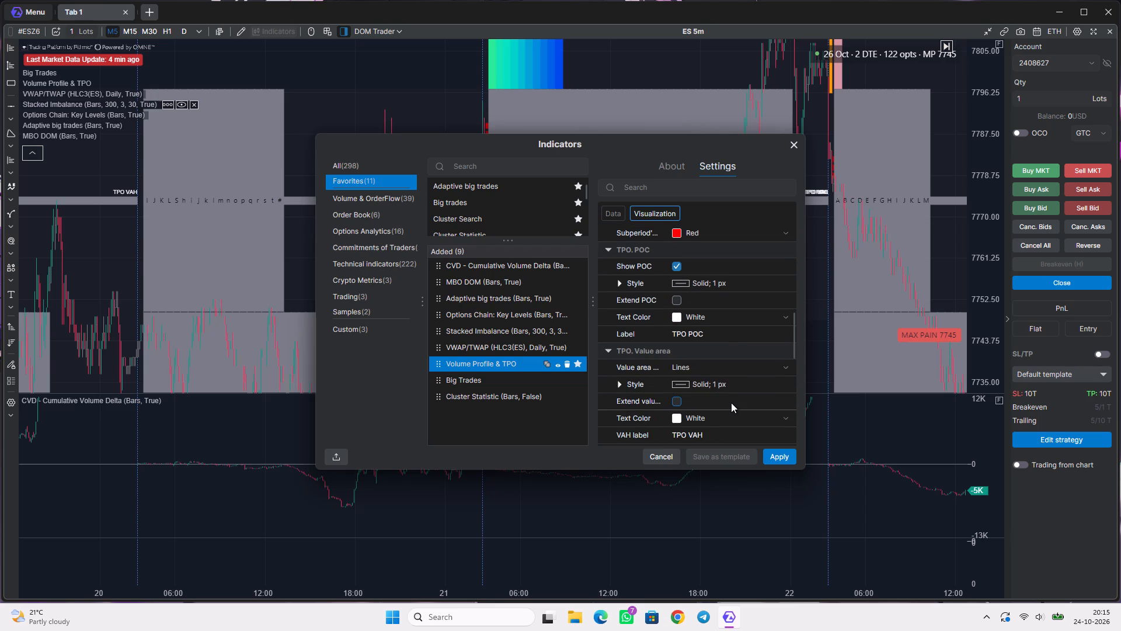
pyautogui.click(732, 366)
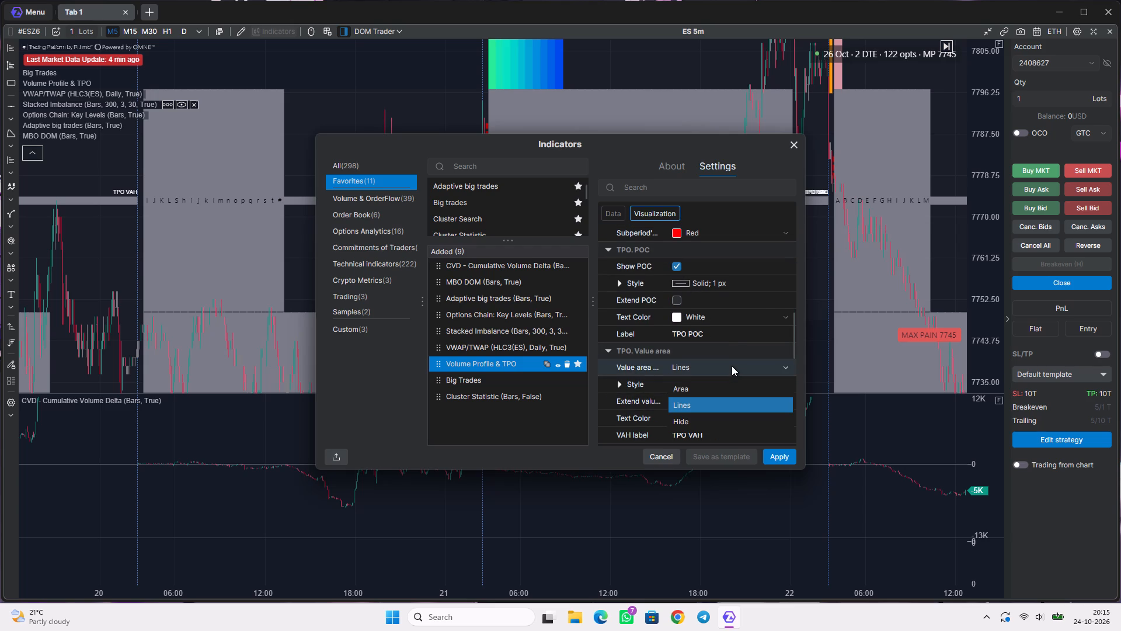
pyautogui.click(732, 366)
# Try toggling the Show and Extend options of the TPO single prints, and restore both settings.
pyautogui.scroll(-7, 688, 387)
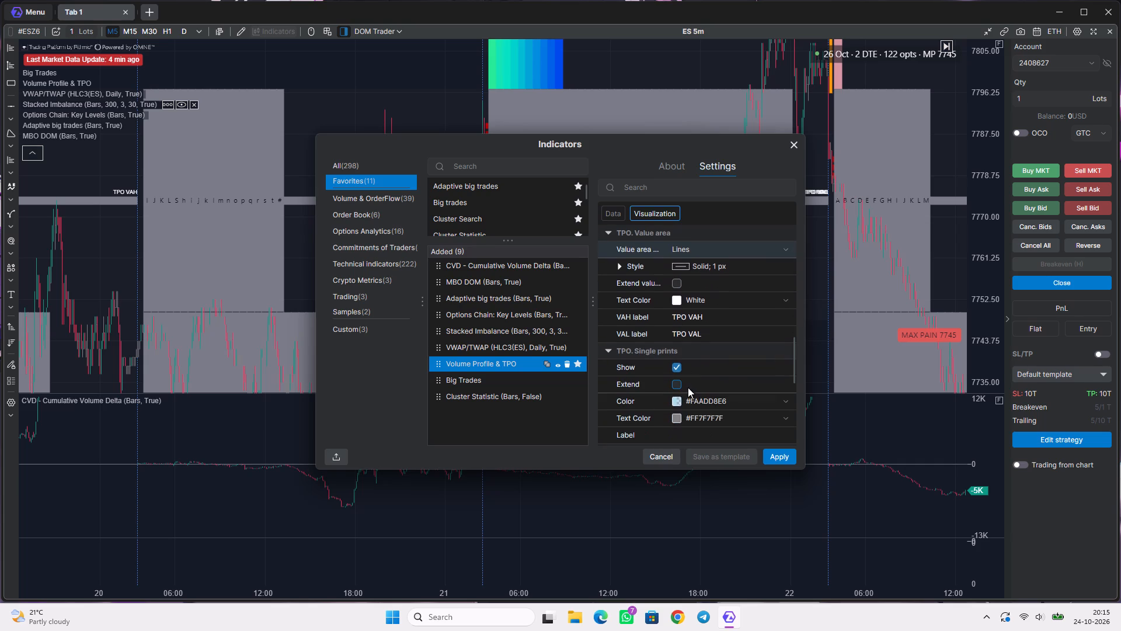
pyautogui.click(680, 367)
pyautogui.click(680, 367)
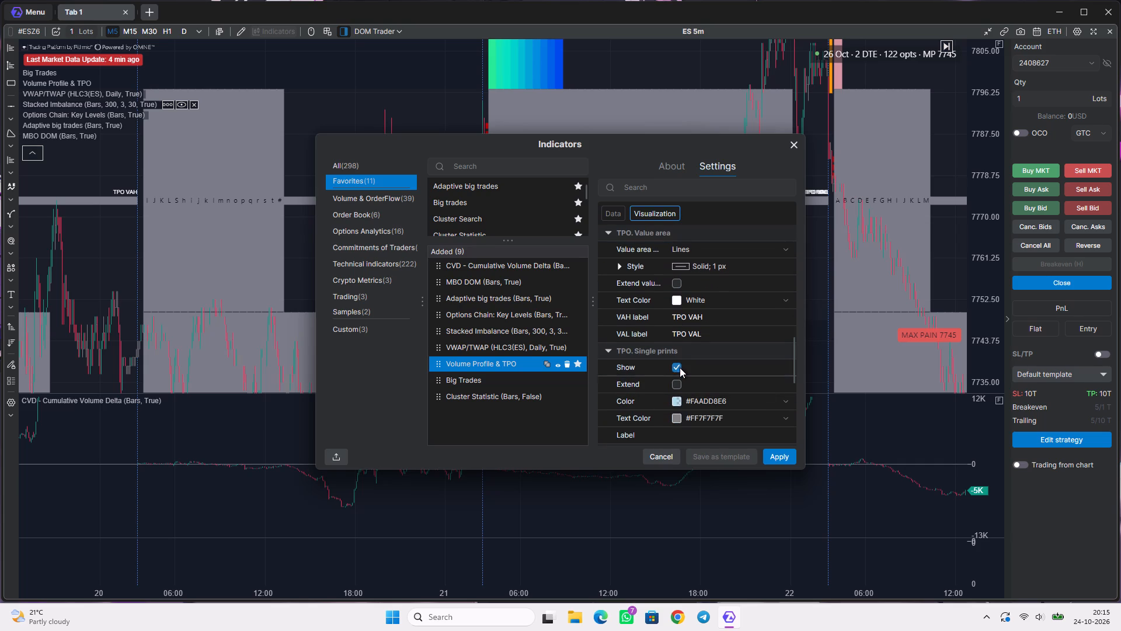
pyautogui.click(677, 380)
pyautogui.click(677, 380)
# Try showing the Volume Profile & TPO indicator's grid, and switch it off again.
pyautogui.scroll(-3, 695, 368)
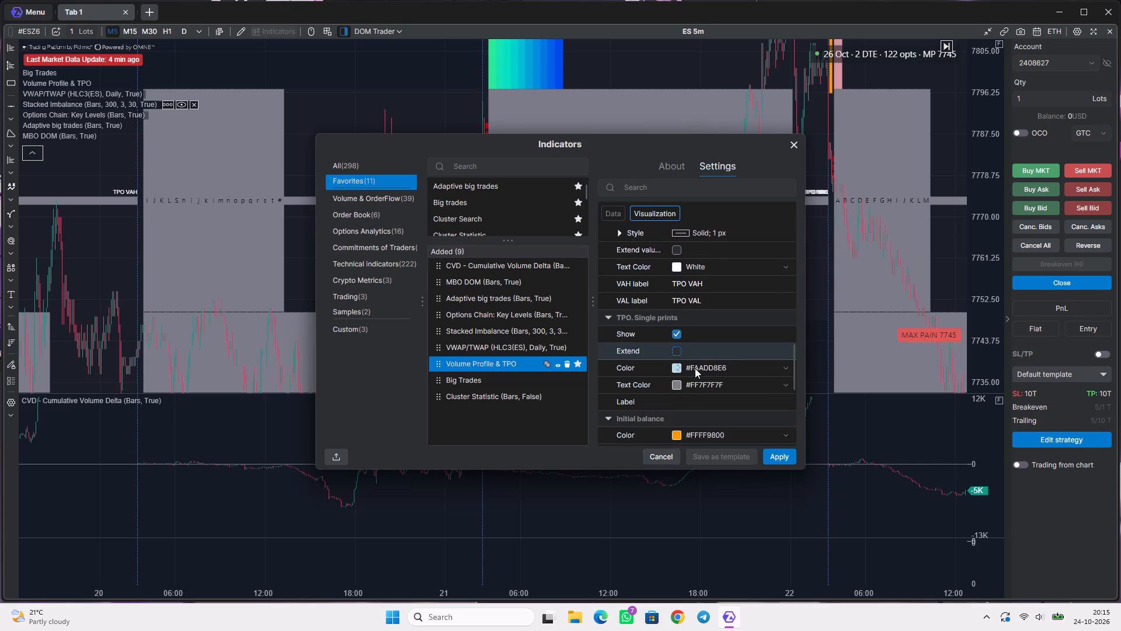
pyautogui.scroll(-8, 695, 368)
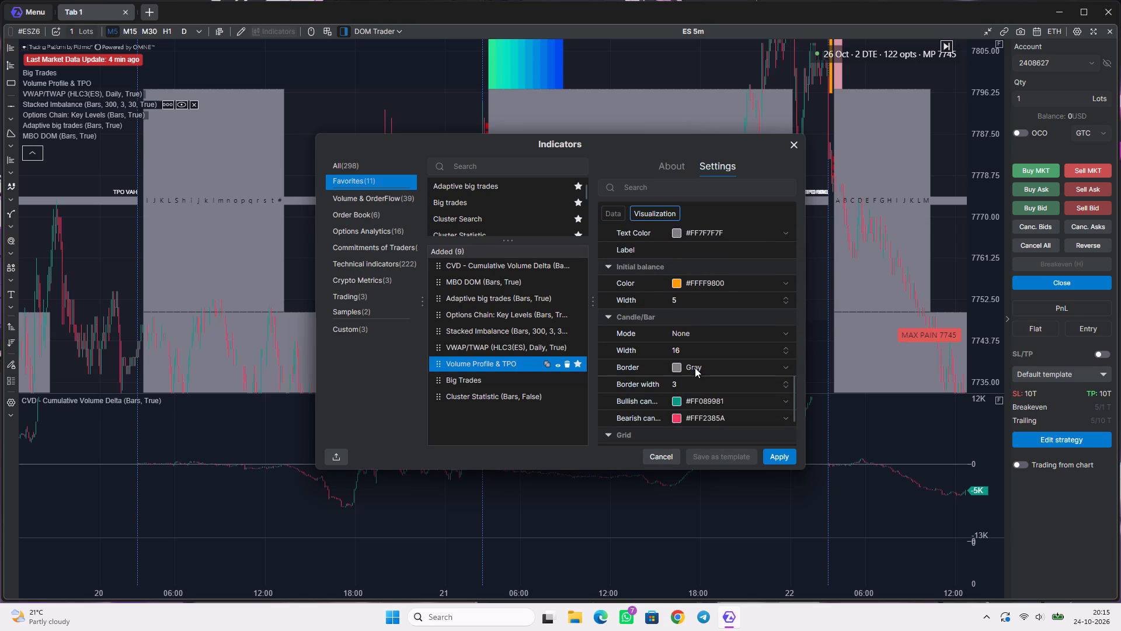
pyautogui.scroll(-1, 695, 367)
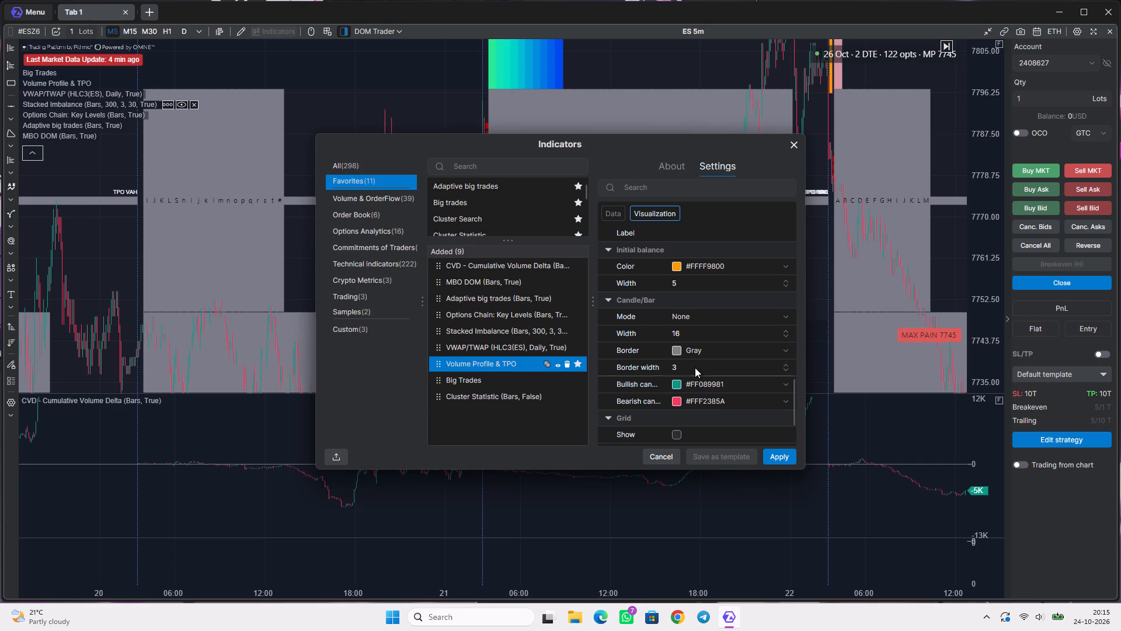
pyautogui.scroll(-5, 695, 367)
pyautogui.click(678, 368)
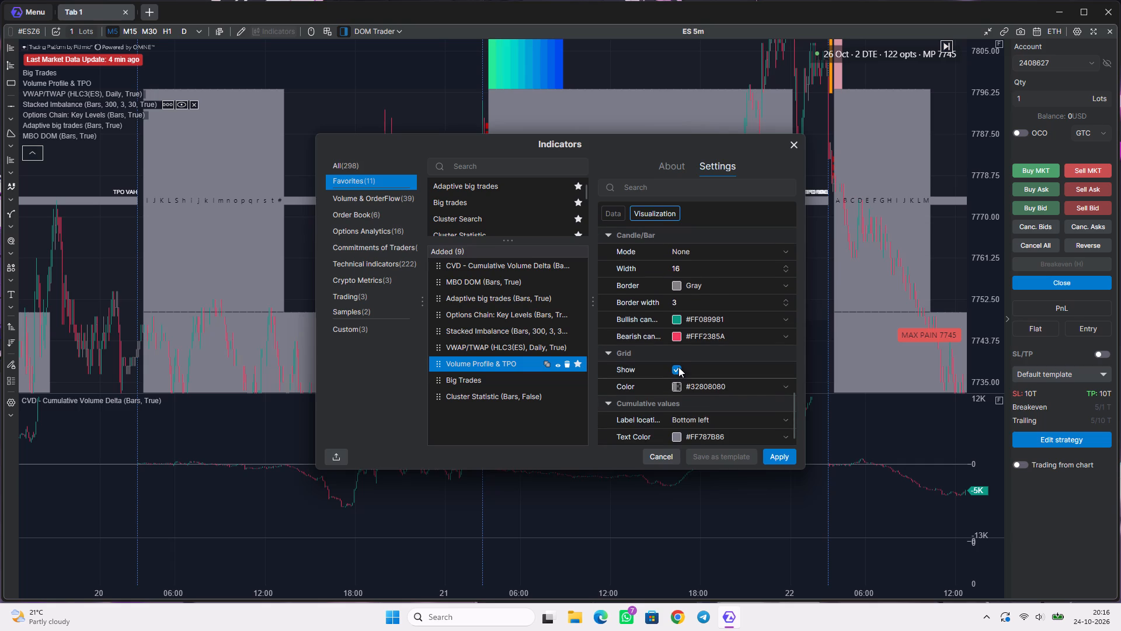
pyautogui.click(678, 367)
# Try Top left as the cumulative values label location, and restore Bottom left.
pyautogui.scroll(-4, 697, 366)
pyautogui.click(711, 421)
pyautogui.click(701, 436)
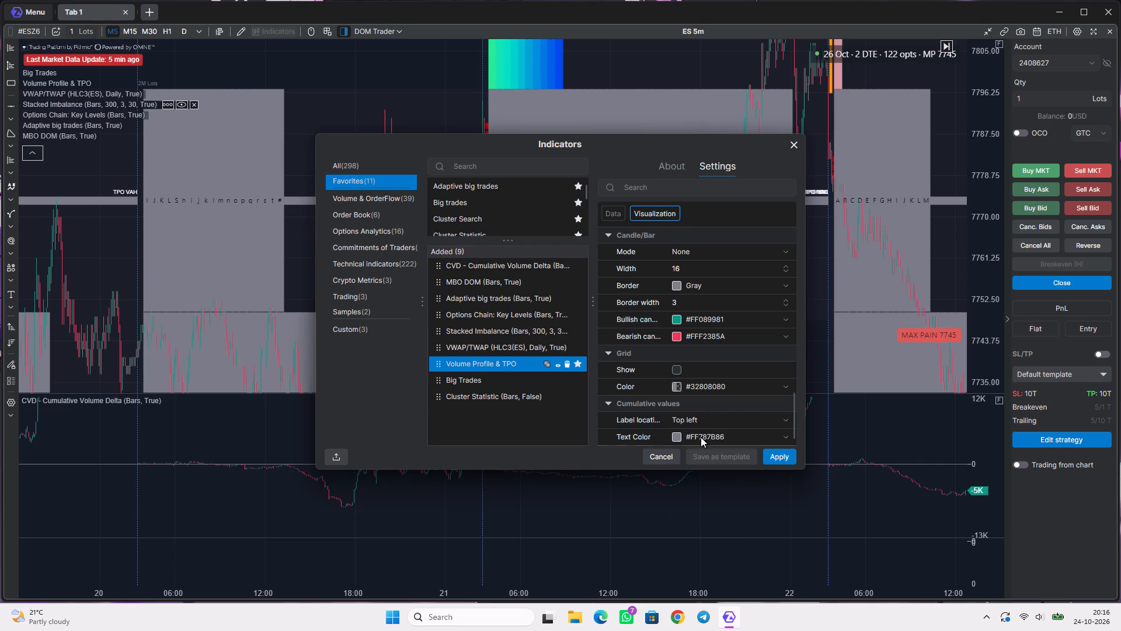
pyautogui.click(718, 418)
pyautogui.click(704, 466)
# Apply the Volume Profile & TPO indicator settings to the ES chart.
pyautogui.click(777, 457)
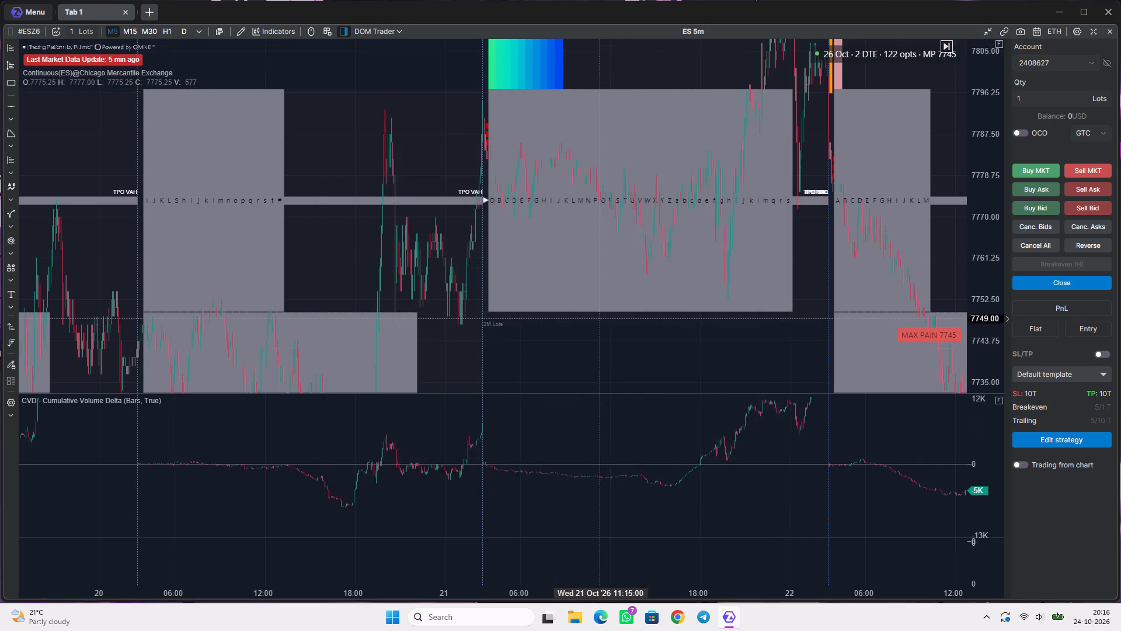
# Examine the TPO profiles across the recent ES sessions, from the full range down to the 22–23 October sessions.
pyautogui.scroll(-15, 600, 318)
pyautogui.moveTo(610, 375); pyautogui.dragTo(660, 274)
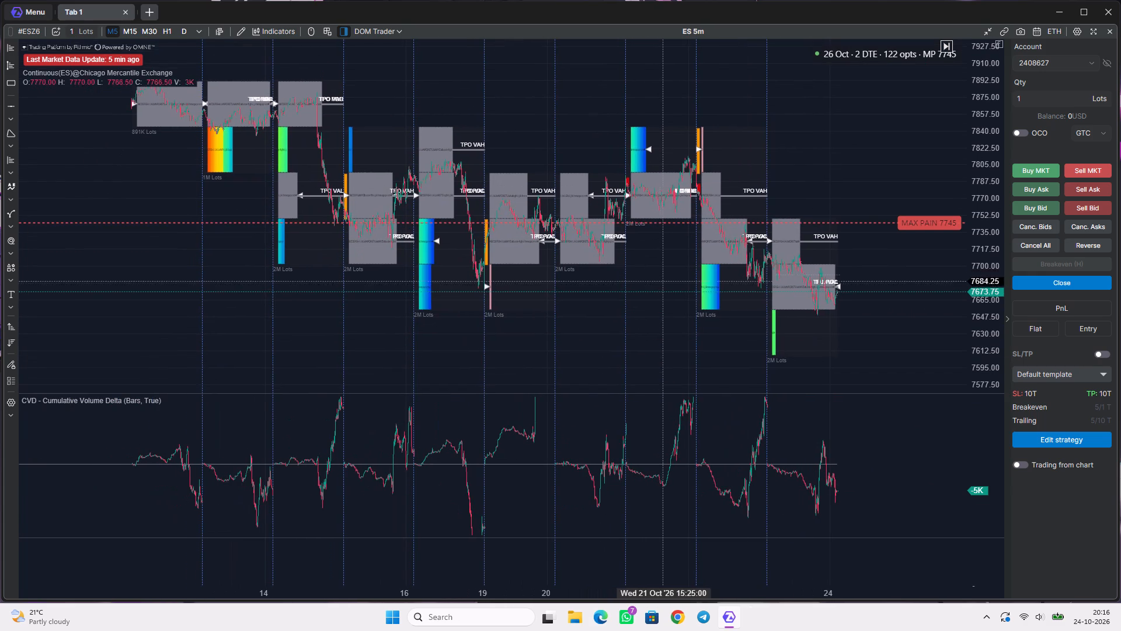
pyautogui.scroll(9, 763, 310)
pyautogui.scroll(4, 632, 330)
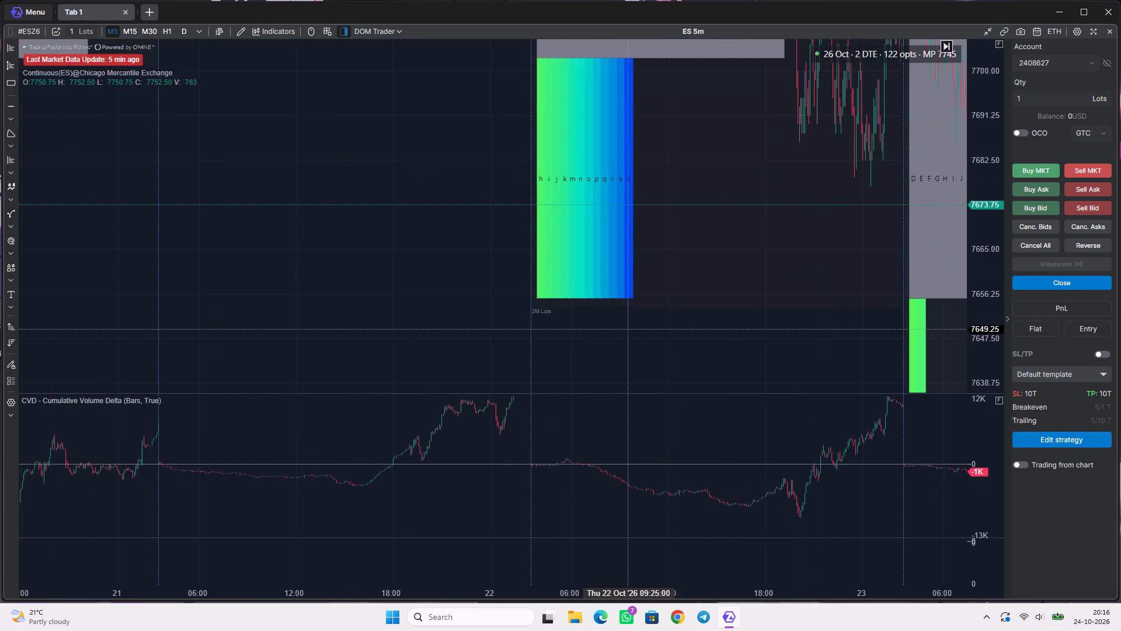
pyautogui.scroll(4, 627, 328)
pyautogui.scroll(-8, 626, 327)
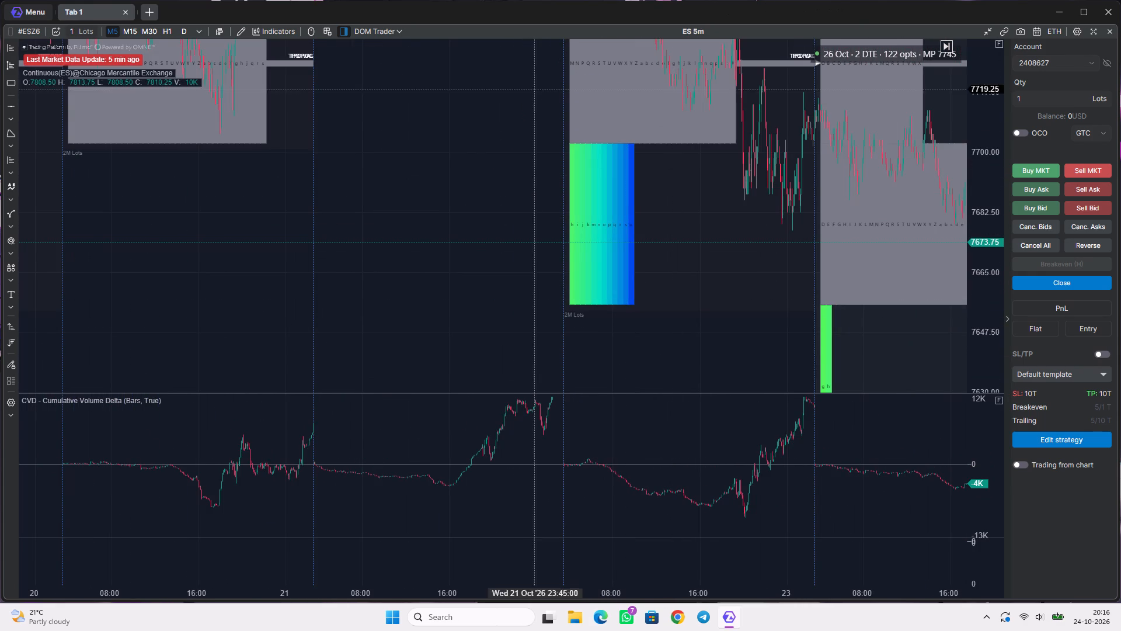
# Set the BidAsk footprint's color scheme to Bid & Ask in the chart settings, and close them.
pyautogui.click(1074, 32)
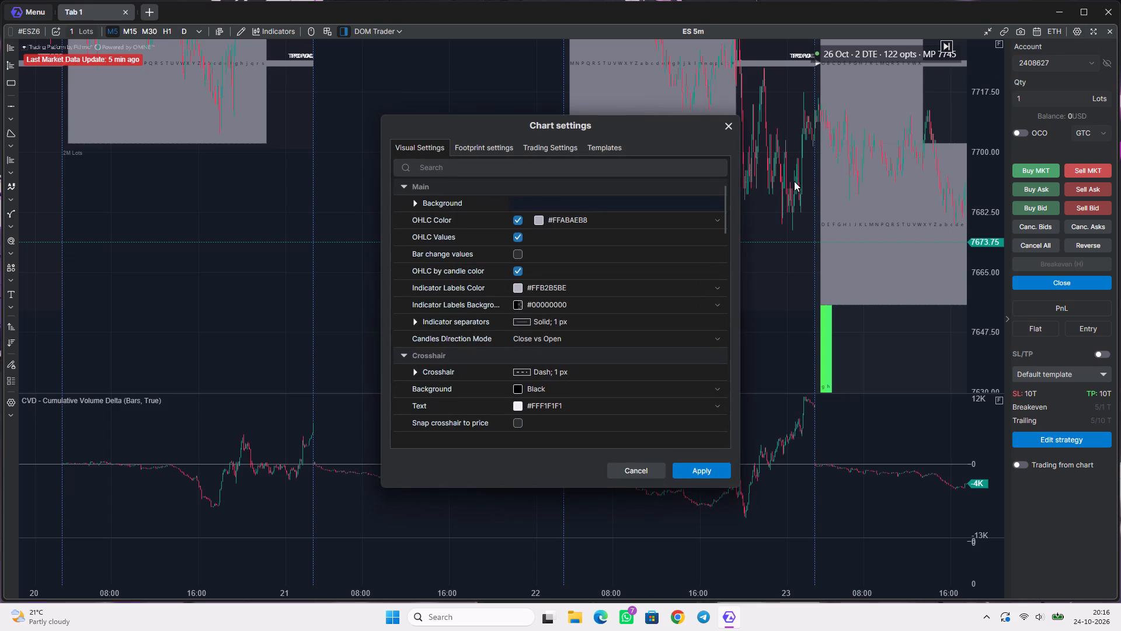
pyautogui.click(487, 143)
pyautogui.moveTo(561, 126); pyautogui.dragTo(360, 137)
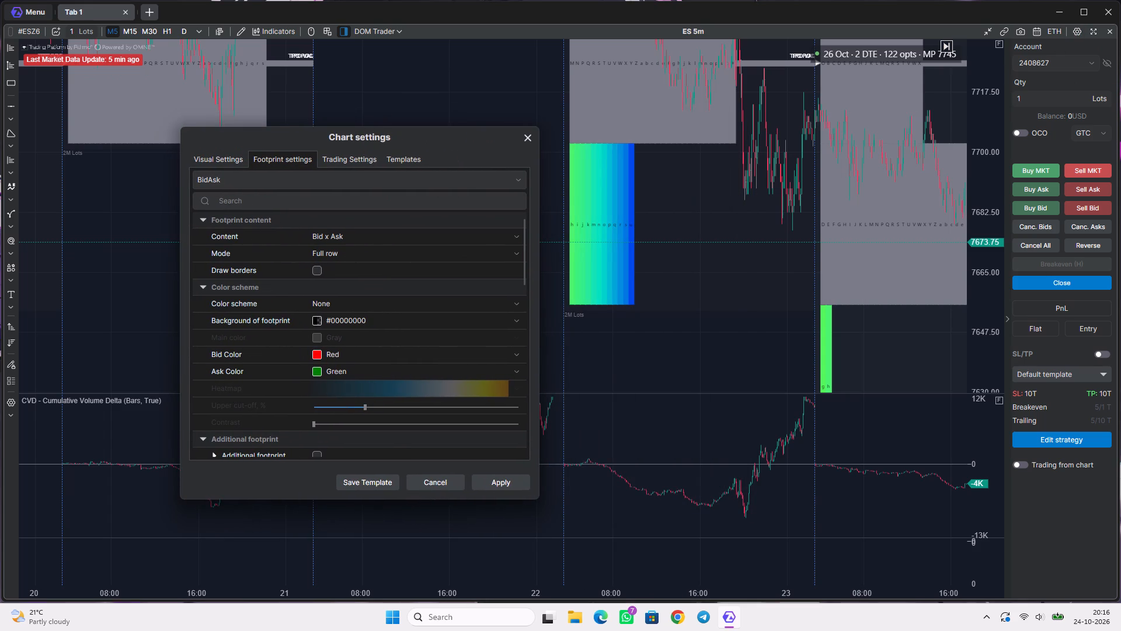
pyautogui.click(356, 301)
pyautogui.click(370, 412)
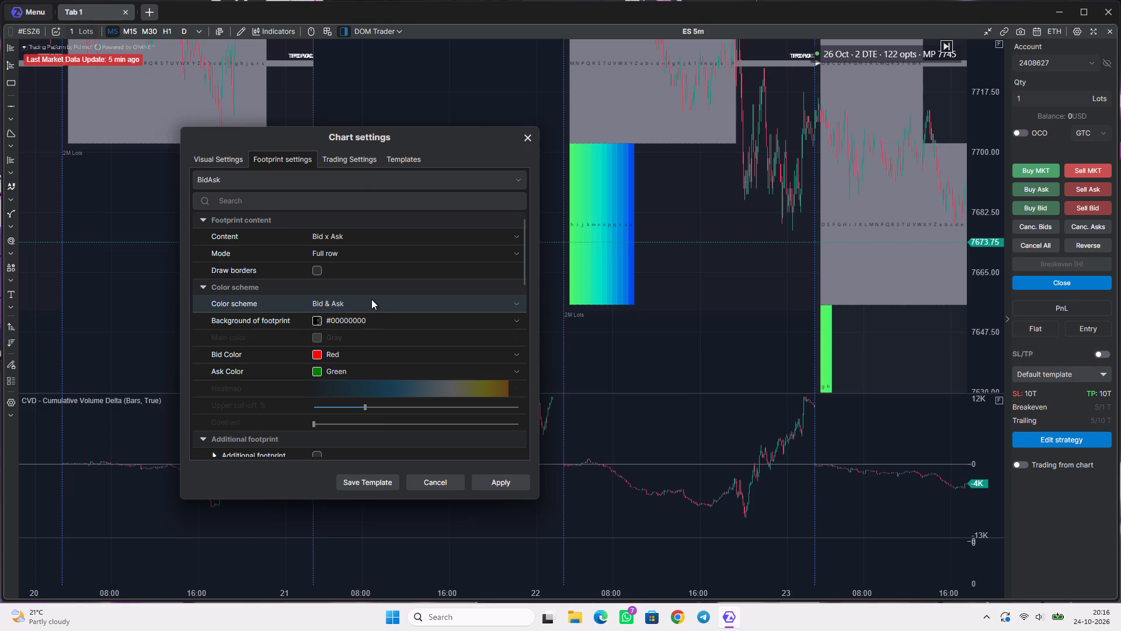
pyautogui.scroll(15, 774, 200)
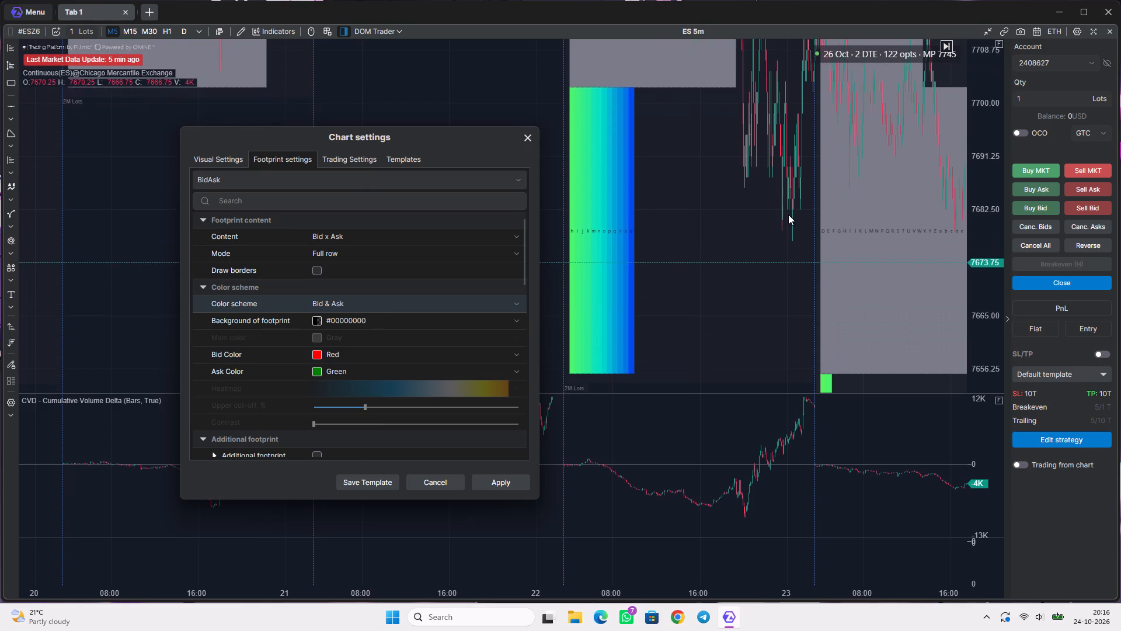
pyautogui.scroll(8, 788, 214)
pyautogui.click(524, 144)
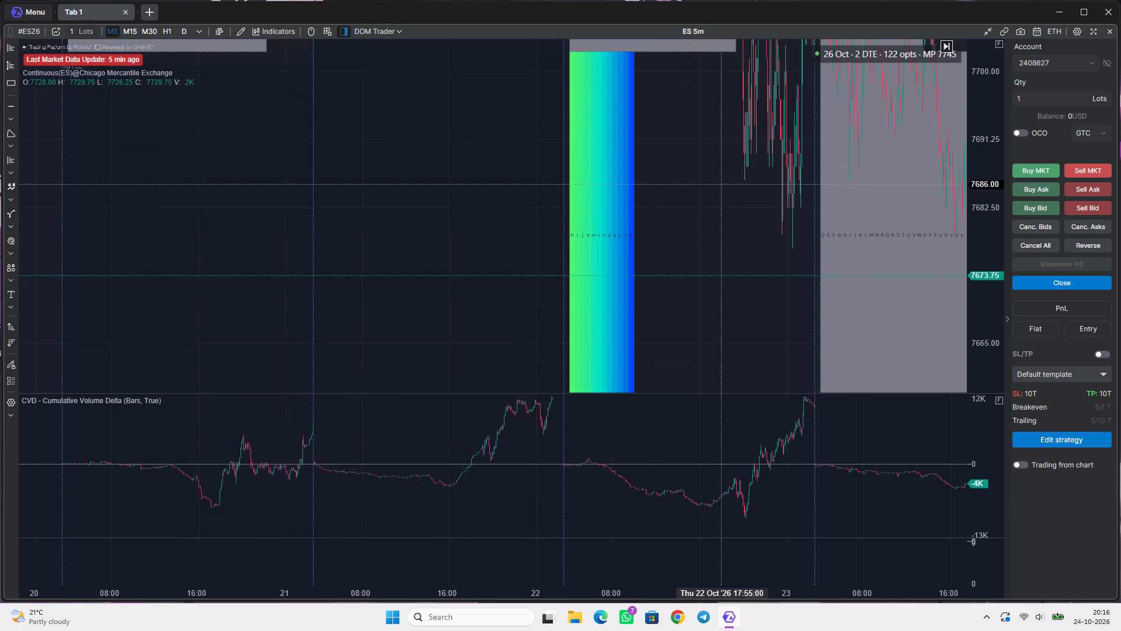
# Examine the Bid x Ask footprint cells and the delta rows around the low near 00:30 on 23 October.
pyautogui.scroll(9, 865, 215)
pyautogui.scroll(2, 685, 280)
pyautogui.scroll(-11, 670, 284)
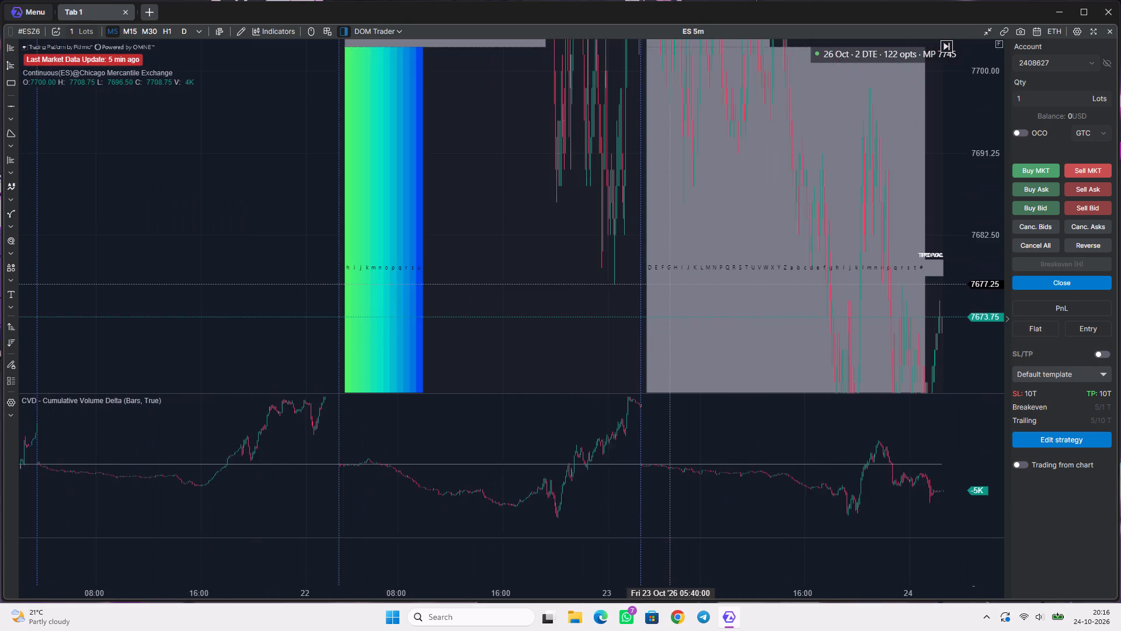
pyautogui.scroll(-5, 670, 284)
pyautogui.scroll(15, 670, 283)
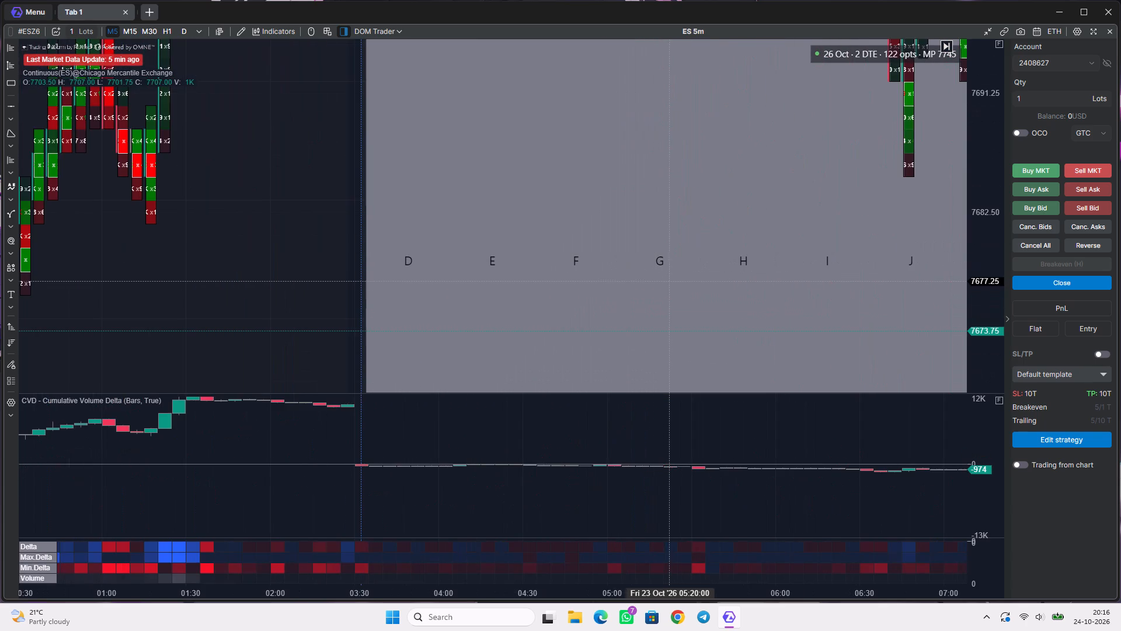
pyautogui.moveTo(191, 189); pyautogui.dragTo(733, 268)
pyautogui.scroll(3, 572, 317)
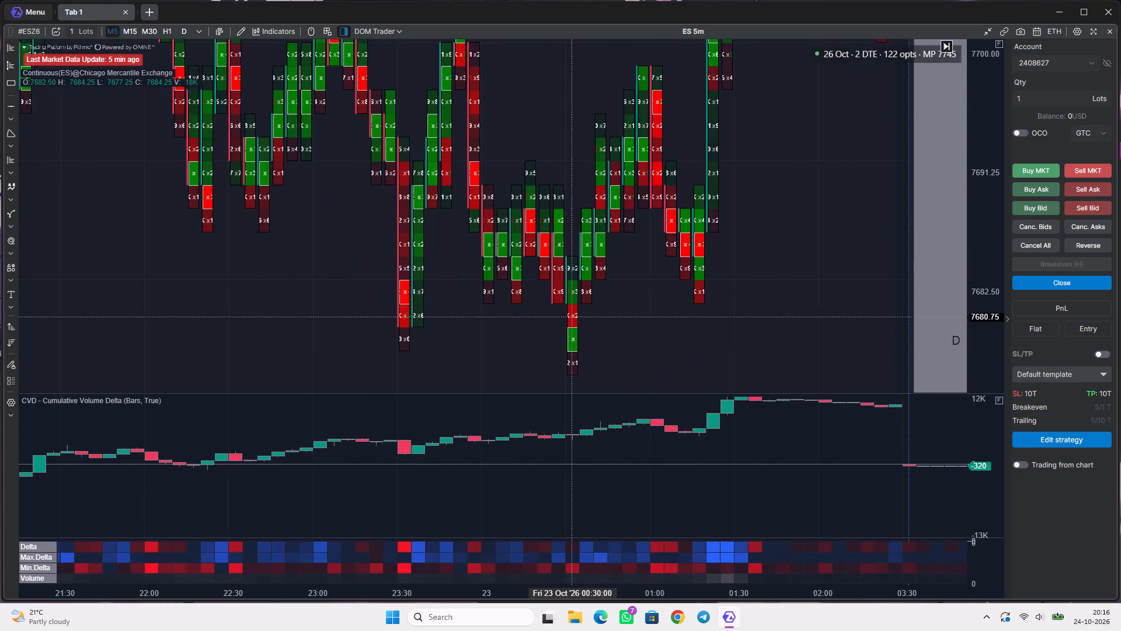
pyautogui.scroll(11, 572, 317)
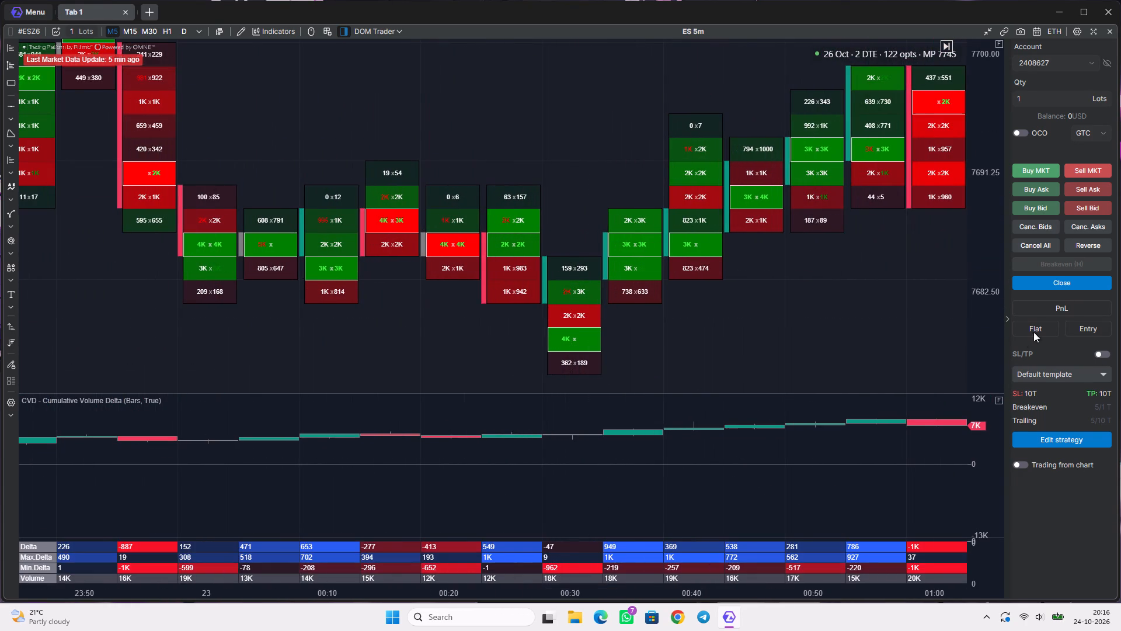
pyautogui.scroll(5, 985, 323)
# Compare the surrounding footprint candles up to the 23 October session boundary, and return to the cells around the 00:30 low.
pyautogui.scroll(-10, 746, 337)
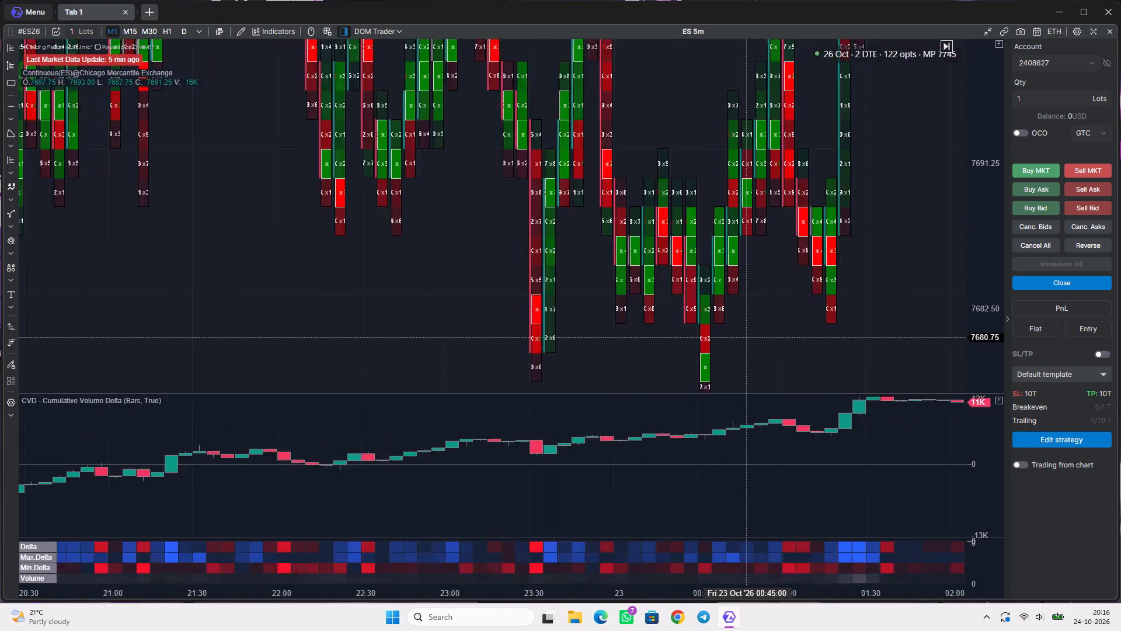
pyautogui.scroll(-4, 746, 337)
pyautogui.scroll(5, 746, 337)
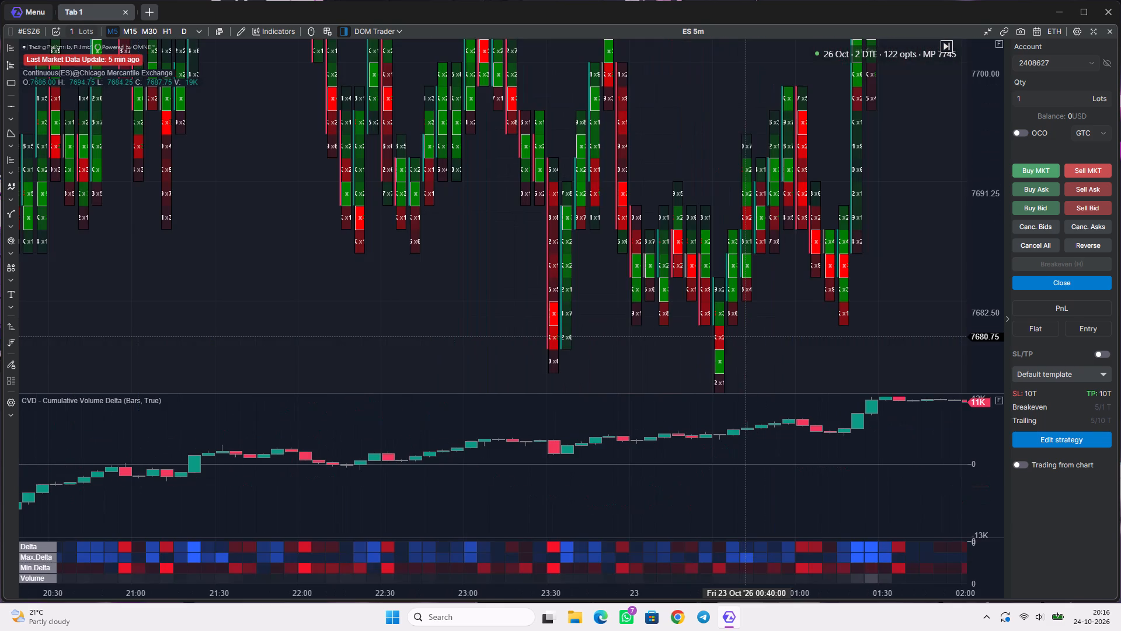
pyautogui.moveTo(874, 197); pyautogui.dragTo(451, 344)
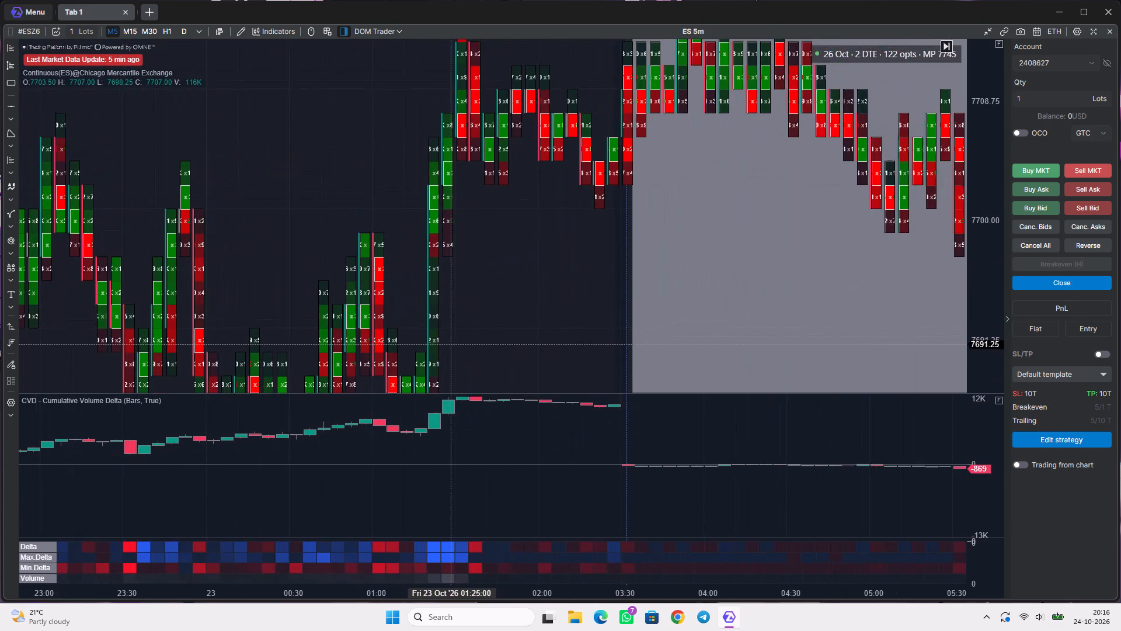
pyautogui.moveTo(521, 321); pyautogui.dragTo(771, 184)
pyautogui.moveTo(566, 313); pyautogui.dragTo(665, 240)
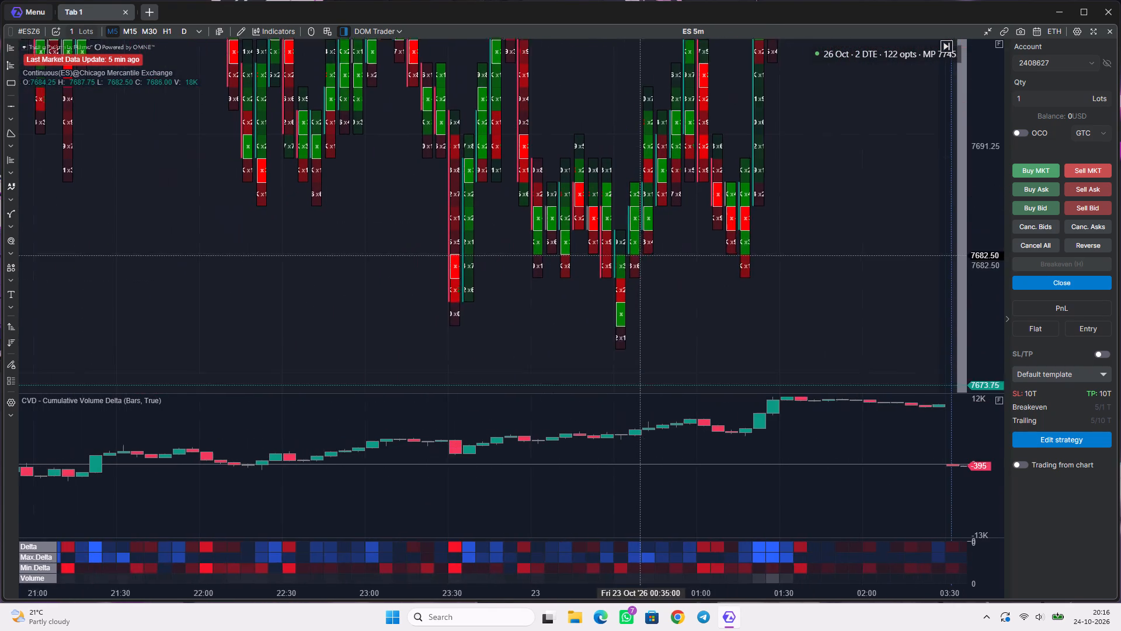
pyautogui.moveTo(665, 240); pyautogui.dragTo(694, 222)
pyautogui.scroll(12, 672, 287)
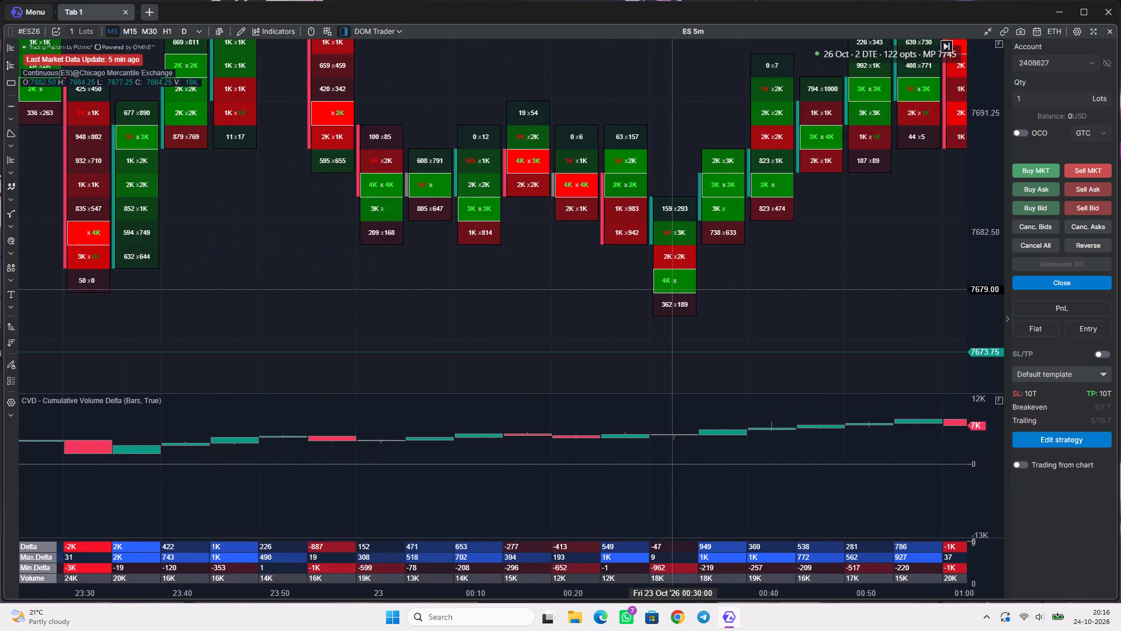
# Compare the footprint candles and delta rows from the 00:30 low on 23 October through to the session boundary.
pyautogui.scroll(7, 979, 330)
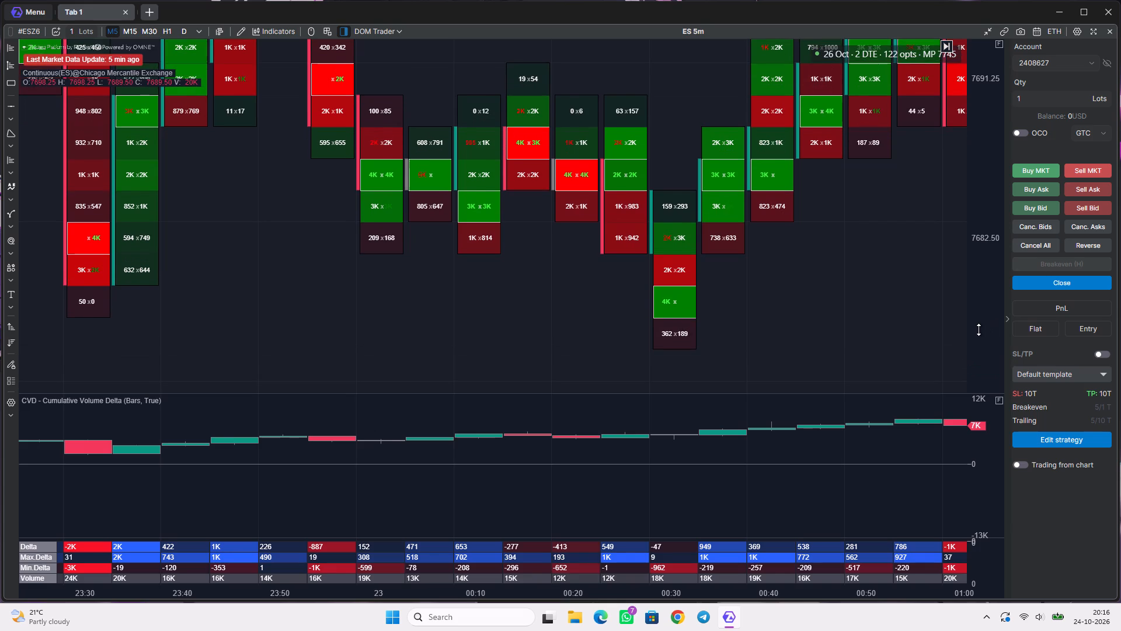
pyautogui.scroll(-3, 979, 330)
pyautogui.scroll(-5, 757, 333)
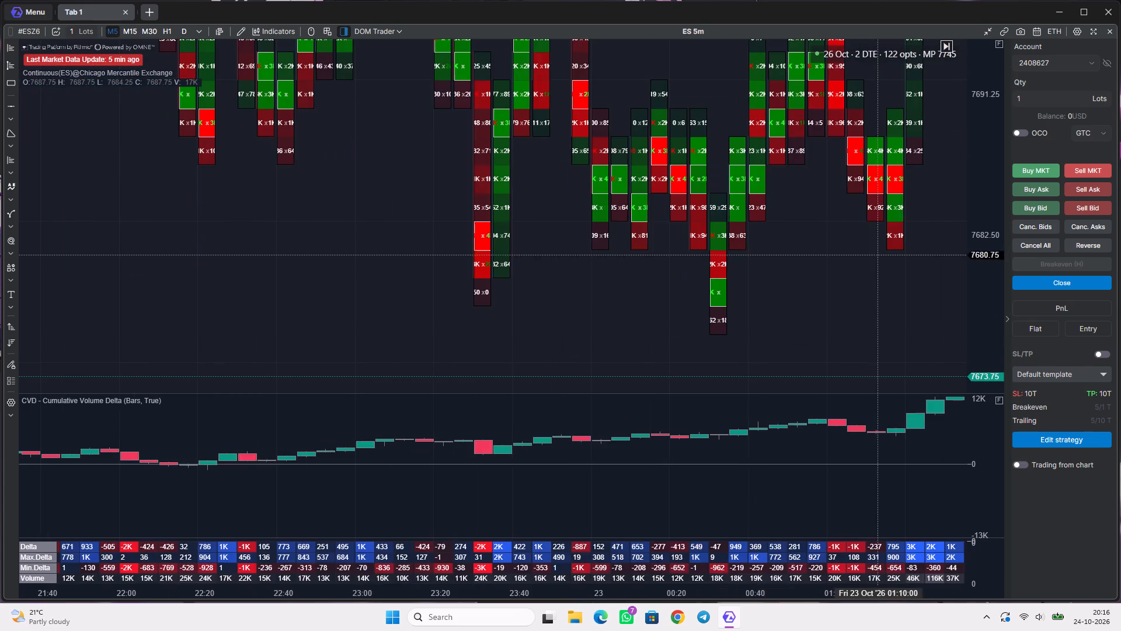
pyautogui.moveTo(890, 220); pyautogui.dragTo(525, 315)
pyautogui.scroll(2, 555, 212)
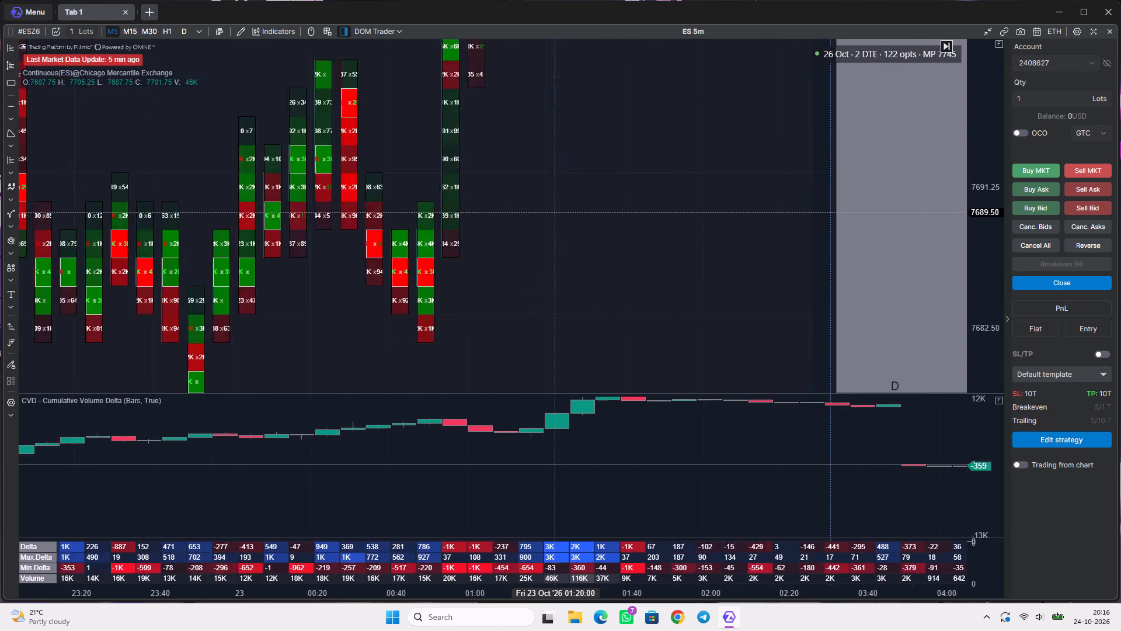
pyautogui.scroll(6, 555, 212)
pyautogui.scroll(-8, 557, 219)
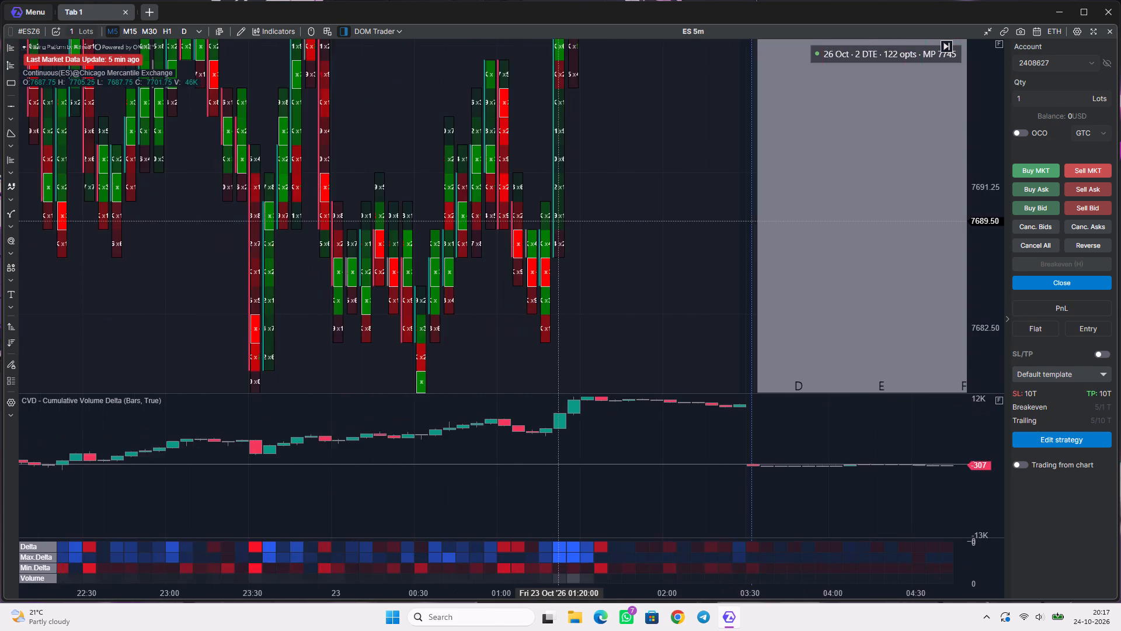
# Review the TPO profiles and cumulative delta across the ES sessions from 14 to 24 October.
pyautogui.scroll(-7, 558, 221)
pyautogui.scroll(-8, 410, 206)
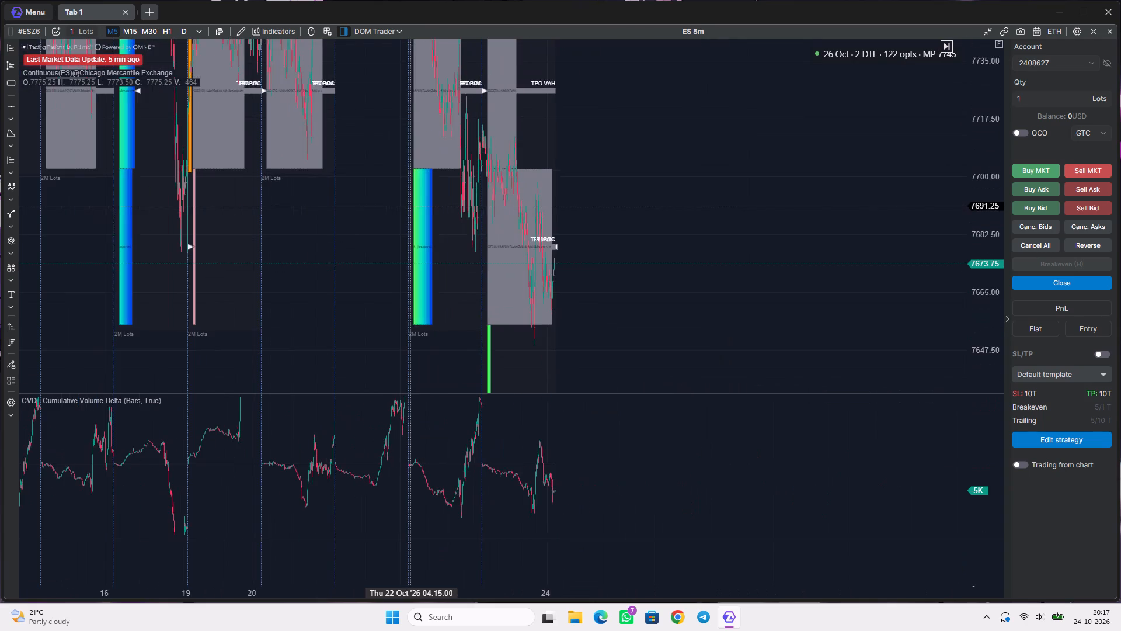
pyautogui.moveTo(349, 206); pyautogui.dragTo(604, 211)
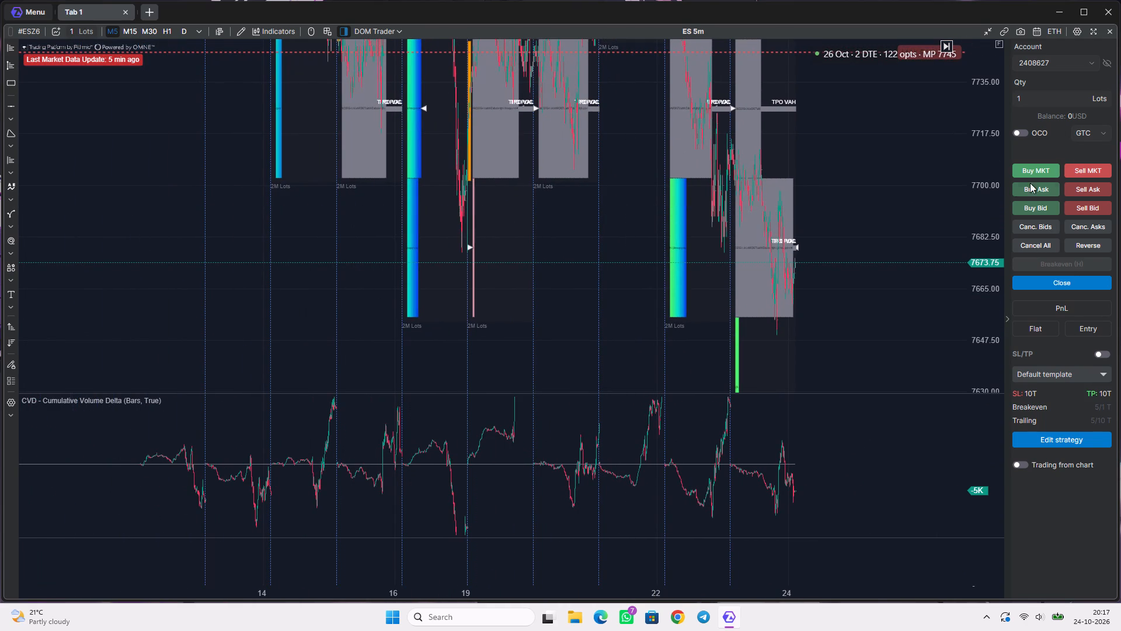
pyautogui.scroll(-20, 990, 192)
pyautogui.scroll(-1, 990, 192)
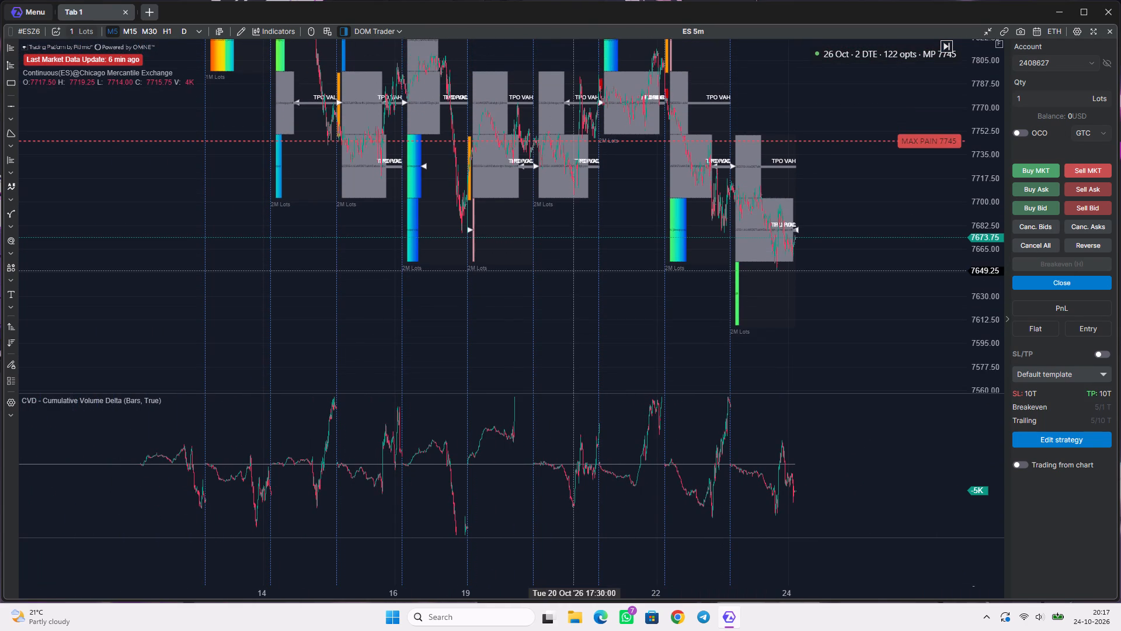
pyautogui.moveTo(572, 233); pyautogui.dragTo(562, 259)
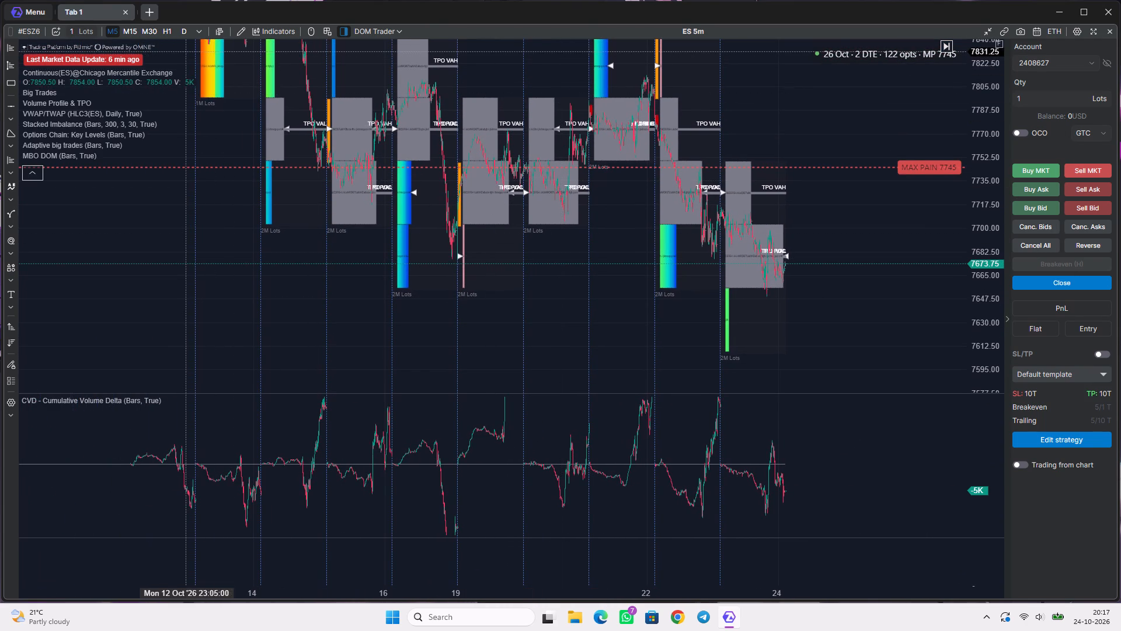
# Set the BidAsk footprint's color scheme to None in the chart settings and apply it.
pyautogui.click(1074, 26)
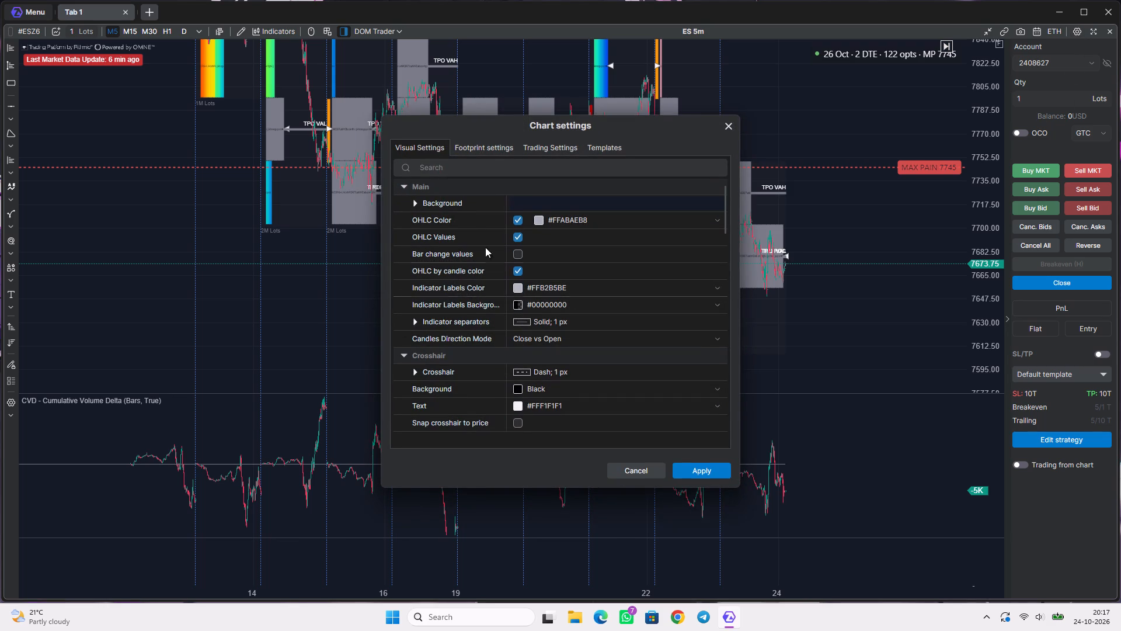
pyautogui.click(490, 148)
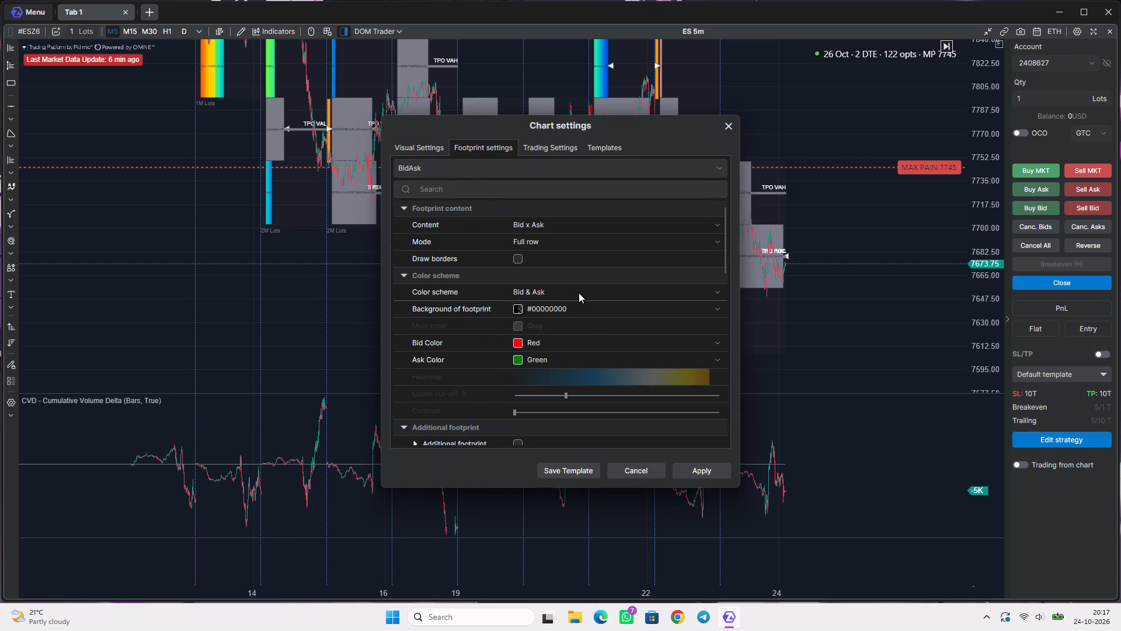
pyautogui.click(577, 286)
pyautogui.click(717, 293)
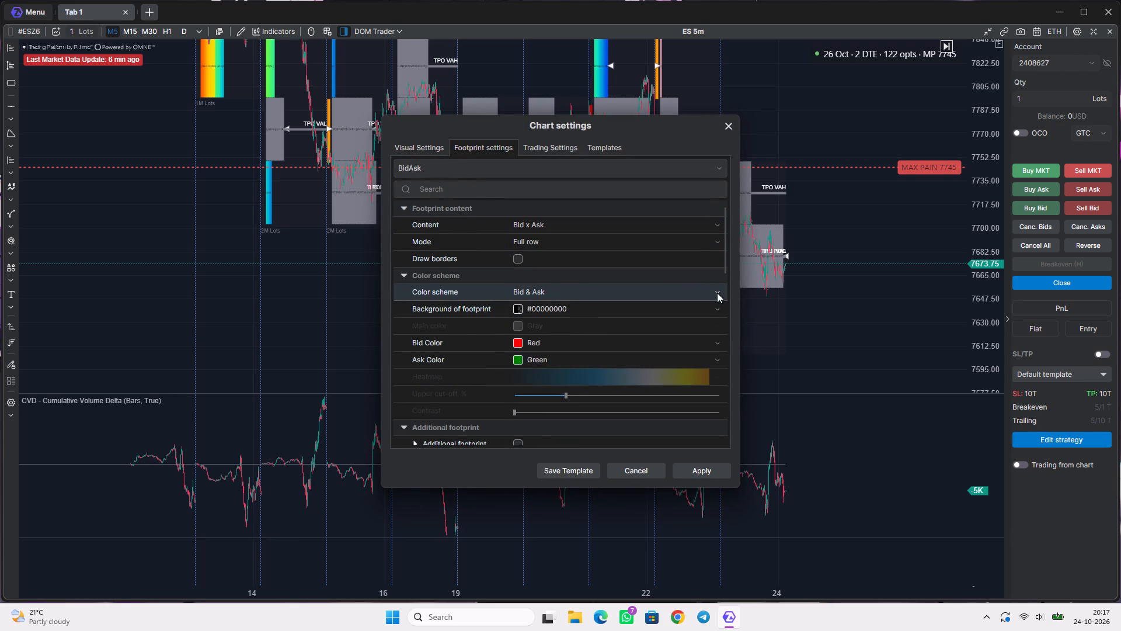
pyautogui.click(530, 461)
pyautogui.click(692, 473)
# Switch the Volume Profile & TPO indicator's mode to Profile and apply it.
pyautogui.scroll(5, 684, 318)
pyautogui.scroll(5, 819, 322)
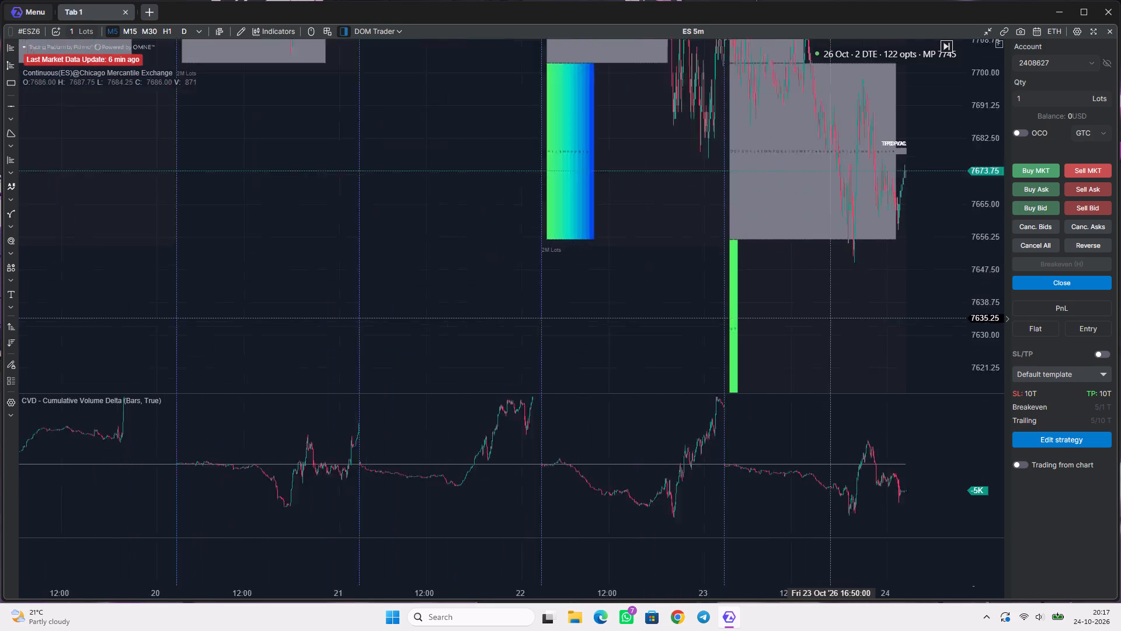
pyautogui.moveTo(899, 264); pyautogui.dragTo(743, 360)
pyautogui.scroll(14, 722, 289)
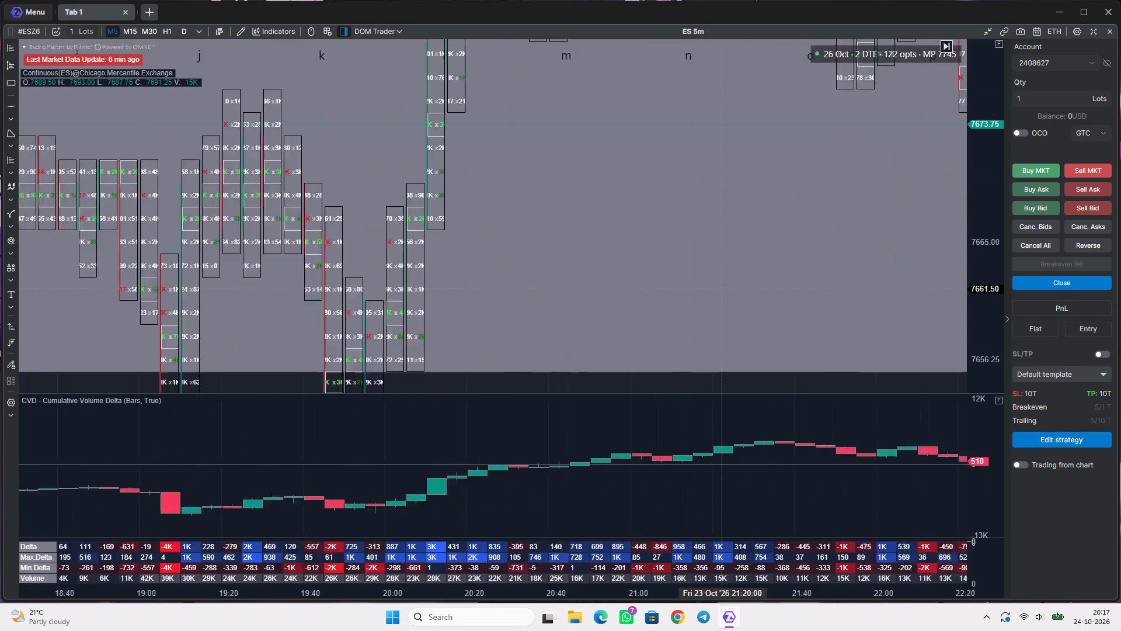
pyautogui.moveTo(448, 308); pyautogui.dragTo(609, 262)
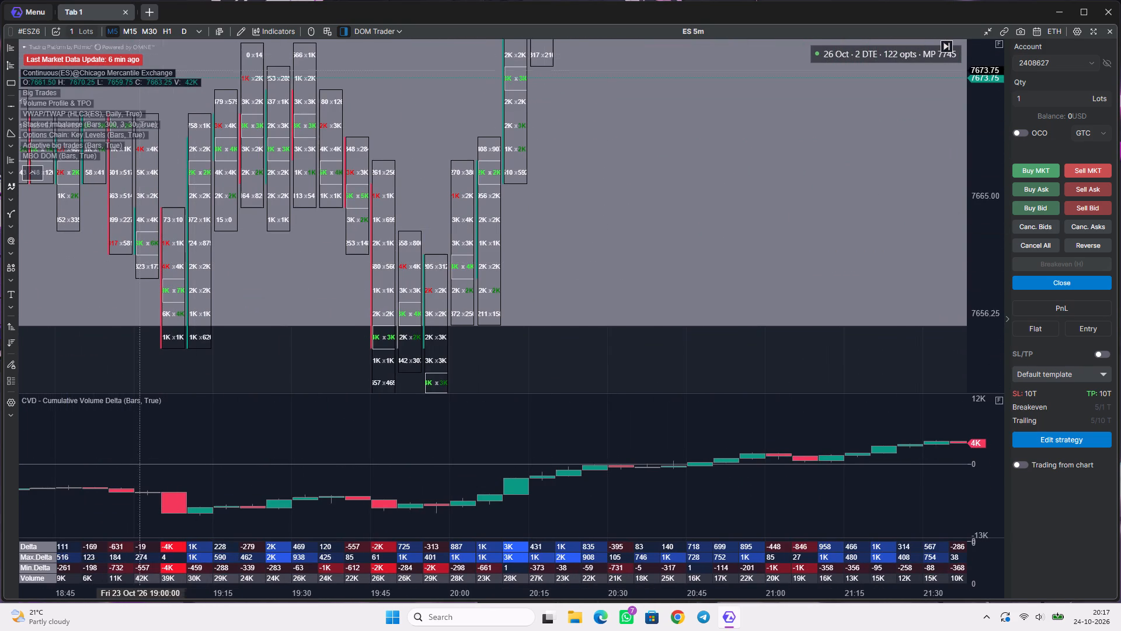
pyautogui.click(98, 103)
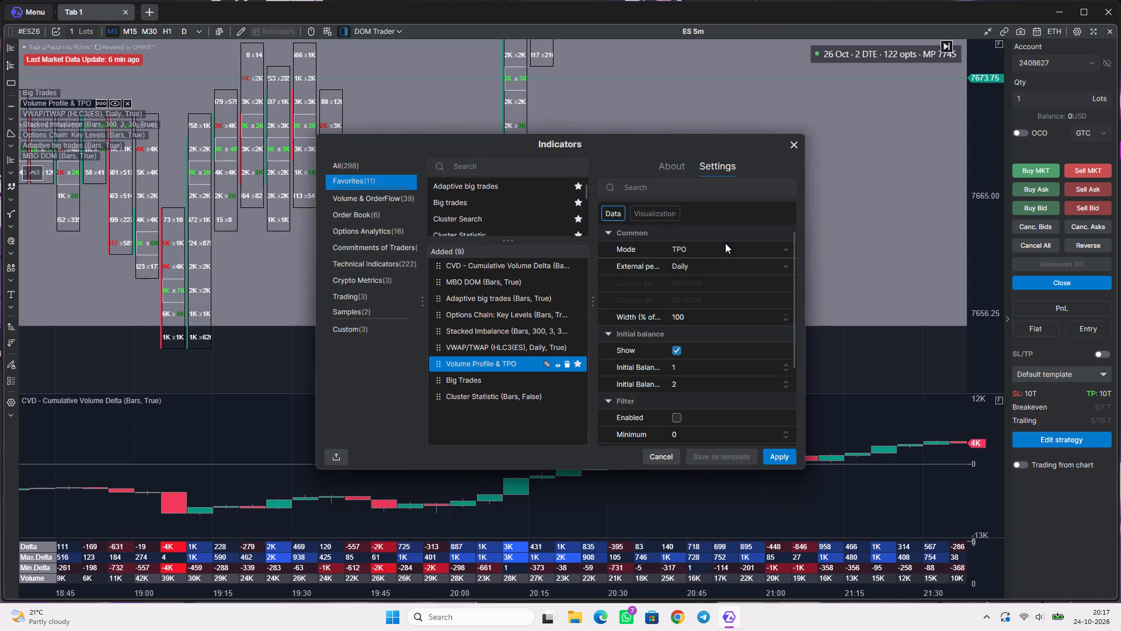
pyautogui.click(724, 249)
pyautogui.click(692, 266)
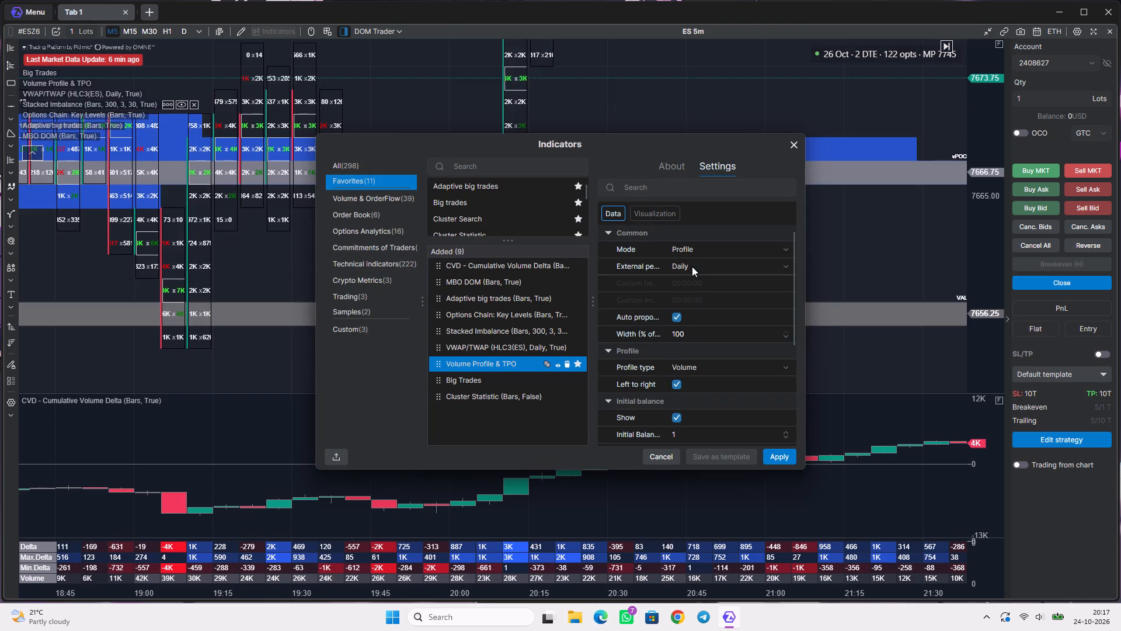
pyautogui.click(782, 460)
# Examine the 23 October footprint cells against the daily profile, from the lows around the VAL up to the VAH.
pyautogui.scroll(-5, 641, 303)
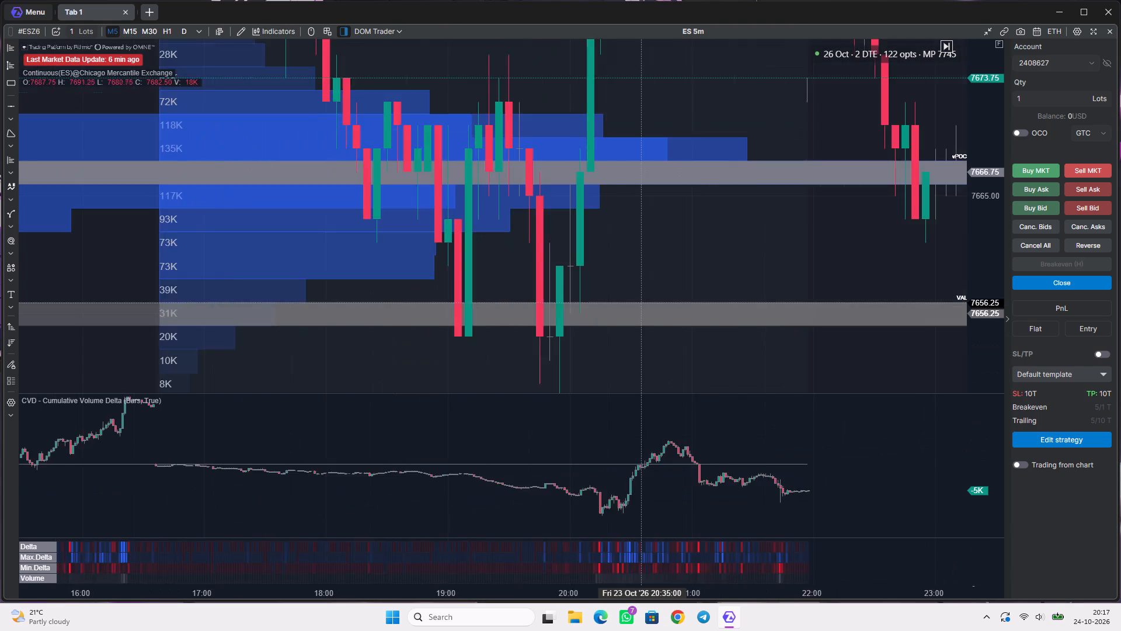
pyautogui.scroll(10, 636, 307)
pyautogui.moveTo(518, 360); pyautogui.dragTo(649, 301)
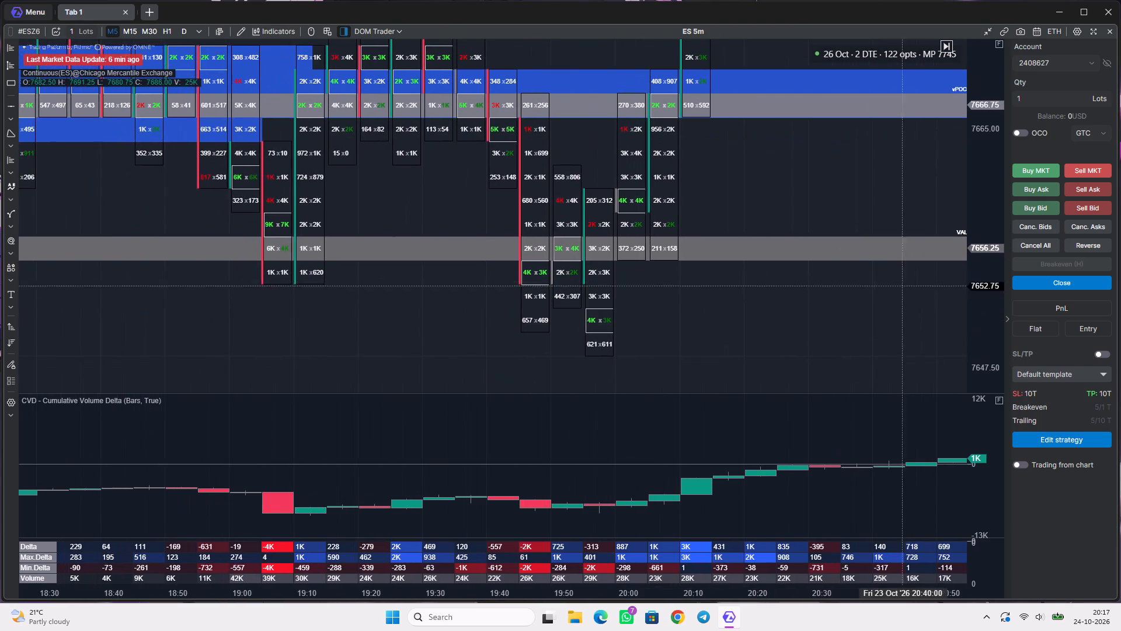
pyautogui.scroll(20, 989, 350)
pyautogui.scroll(1, 989, 350)
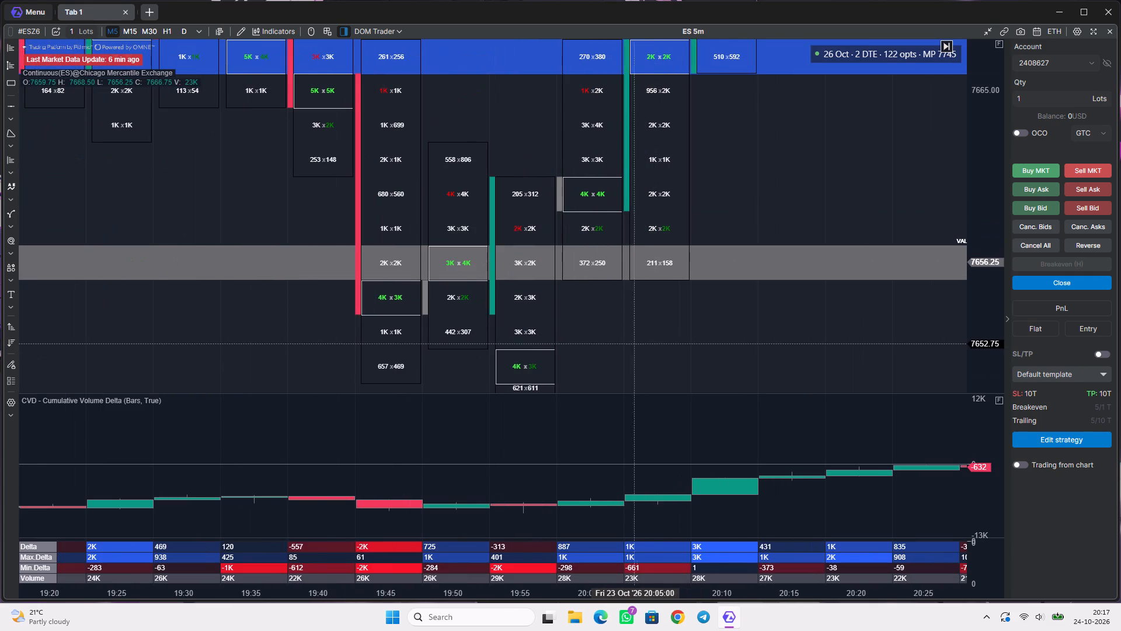
pyautogui.scroll(-5, 607, 331)
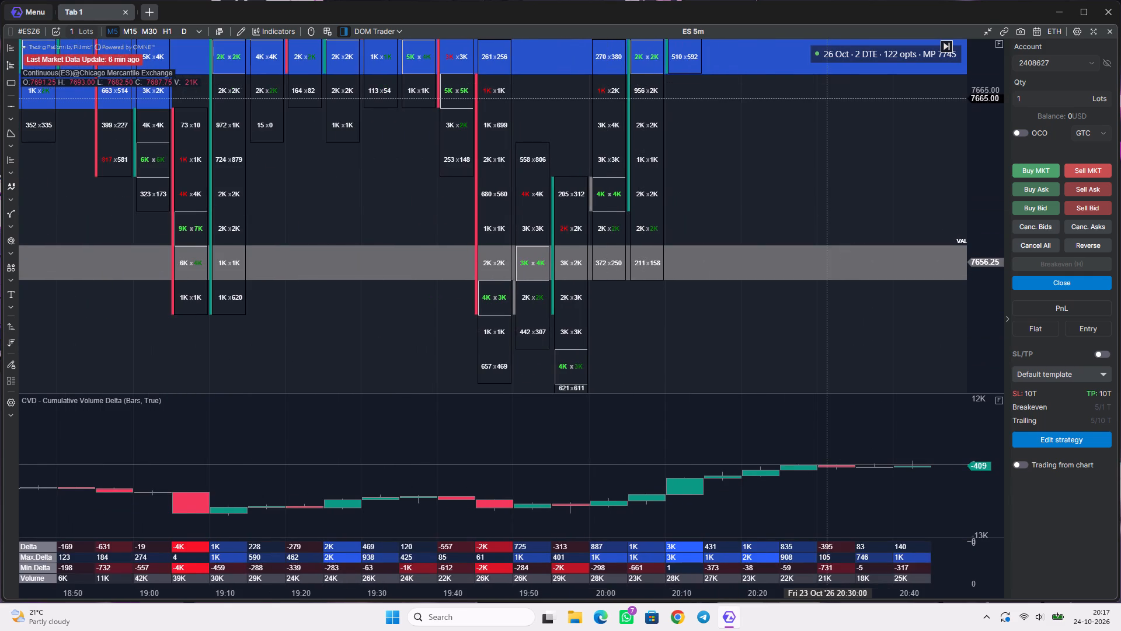
pyautogui.moveTo(820, 104); pyautogui.dragTo(618, 328)
pyautogui.moveTo(615, 134); pyautogui.dragTo(532, 345)
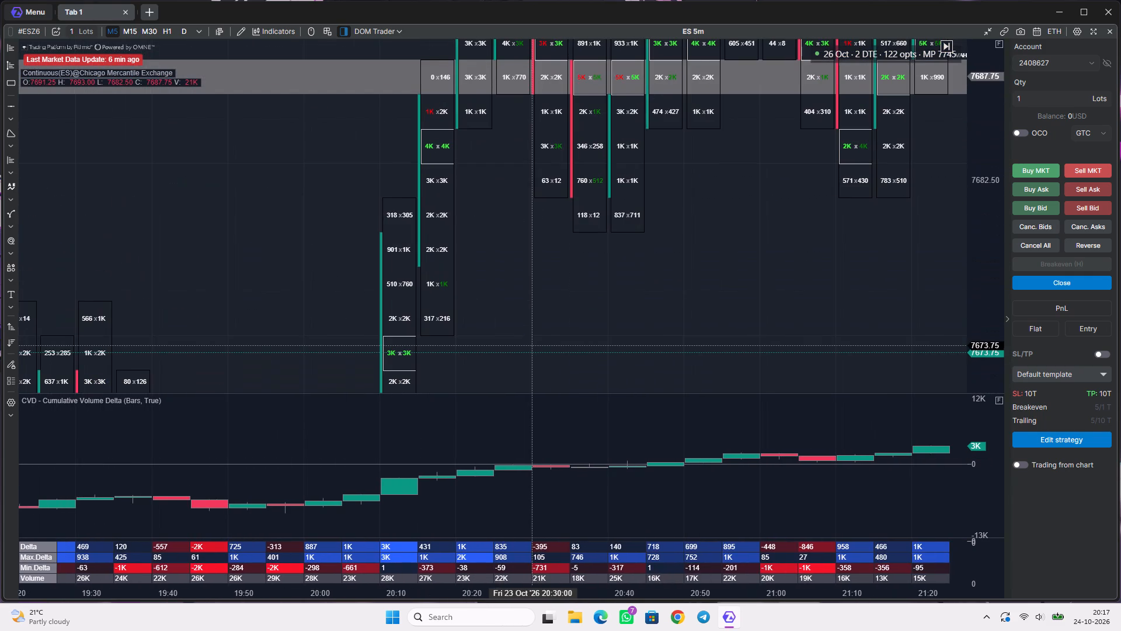
pyautogui.moveTo(732, 151); pyautogui.dragTo(685, 241)
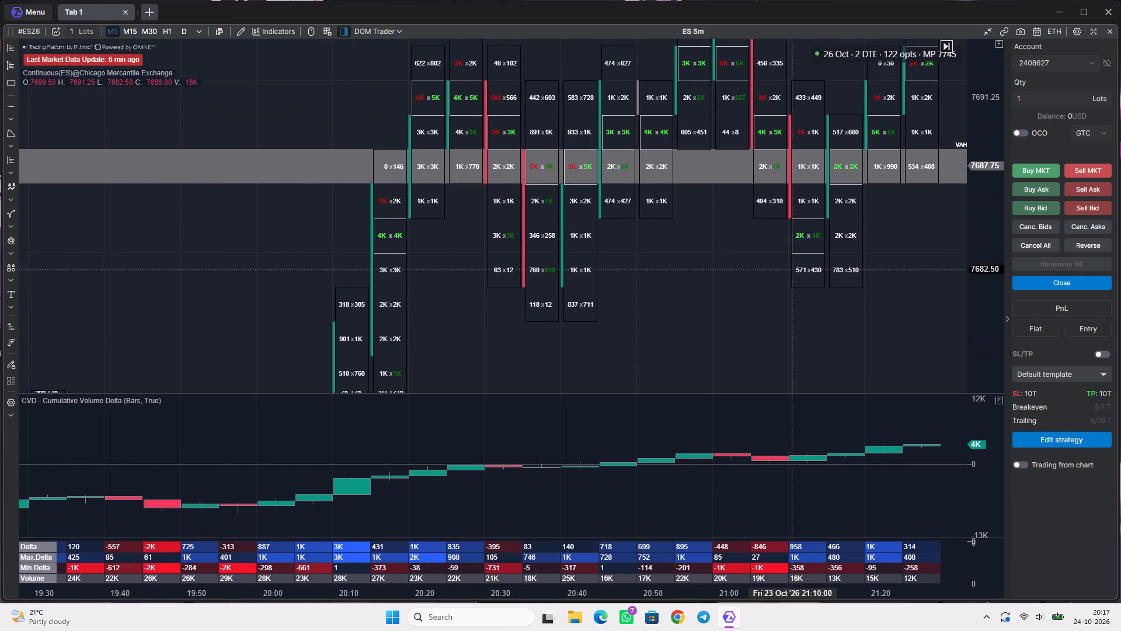
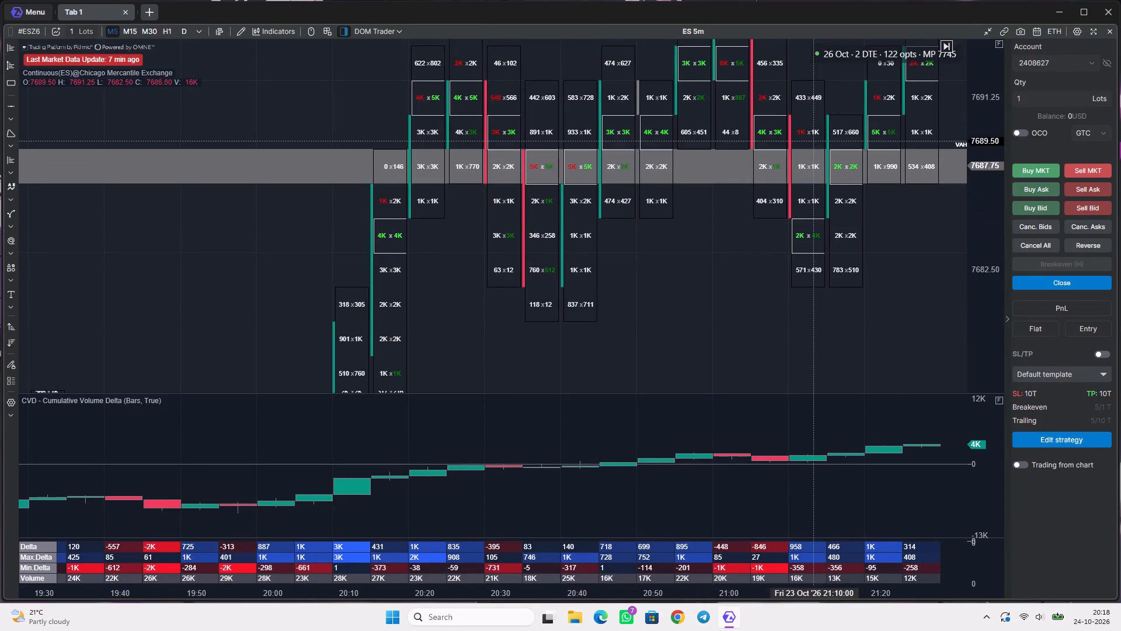
# Minimise the ATAS chart, switch to Chrome with the "Your Chrome" profile, and open TradingView.
pyautogui.click(1054, 13)
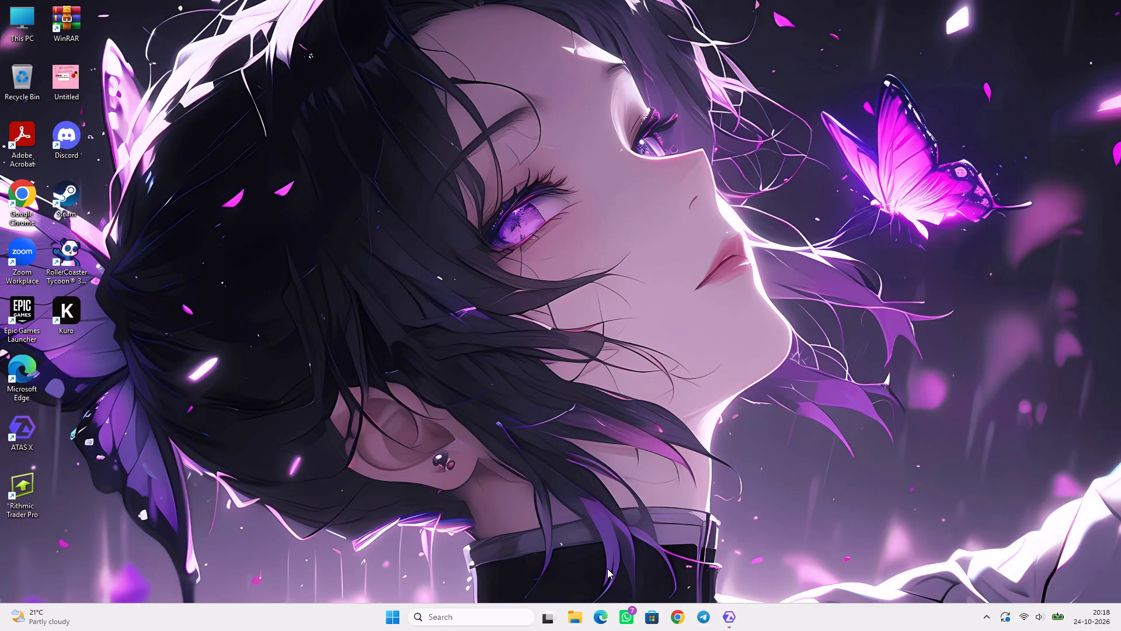
pyautogui.click(682, 607)
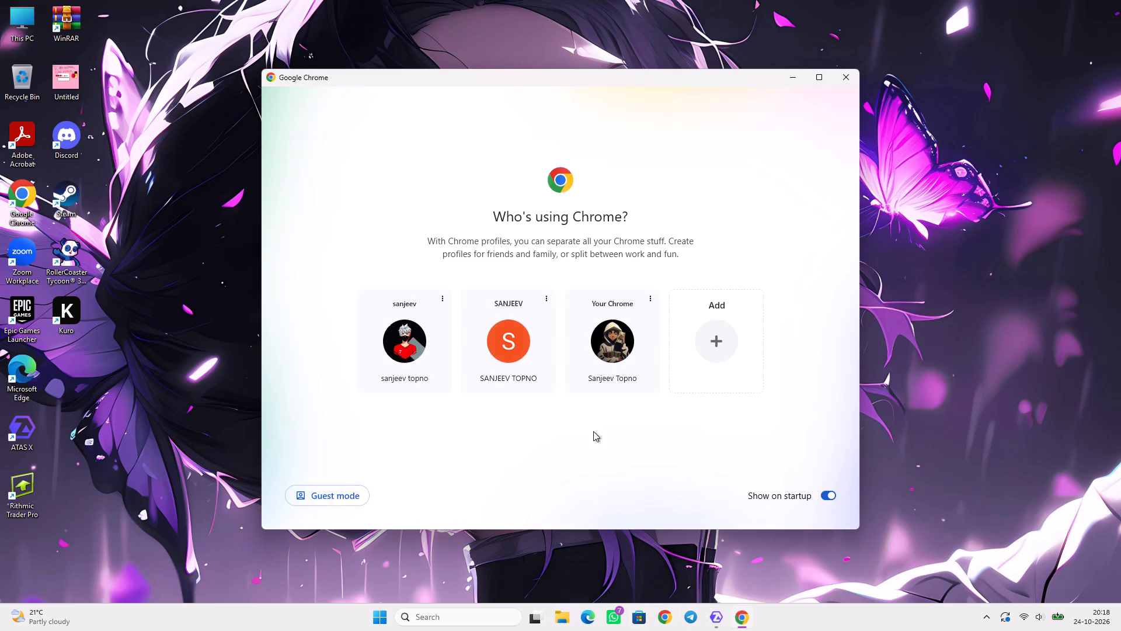
pyautogui.click(632, 354)
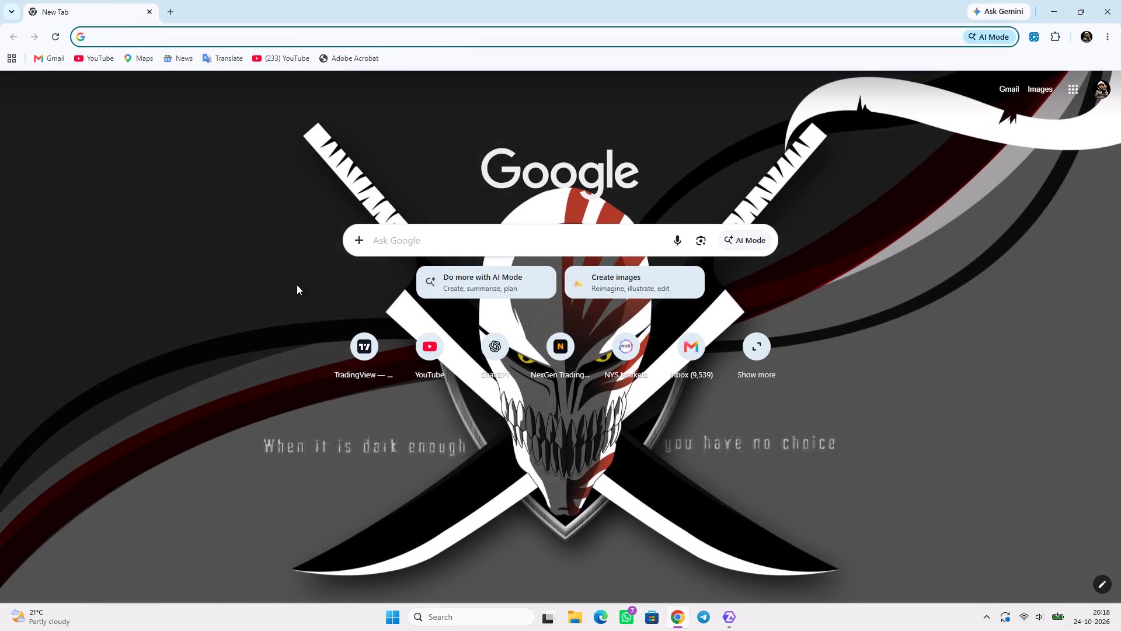
pyautogui.click(372, 342)
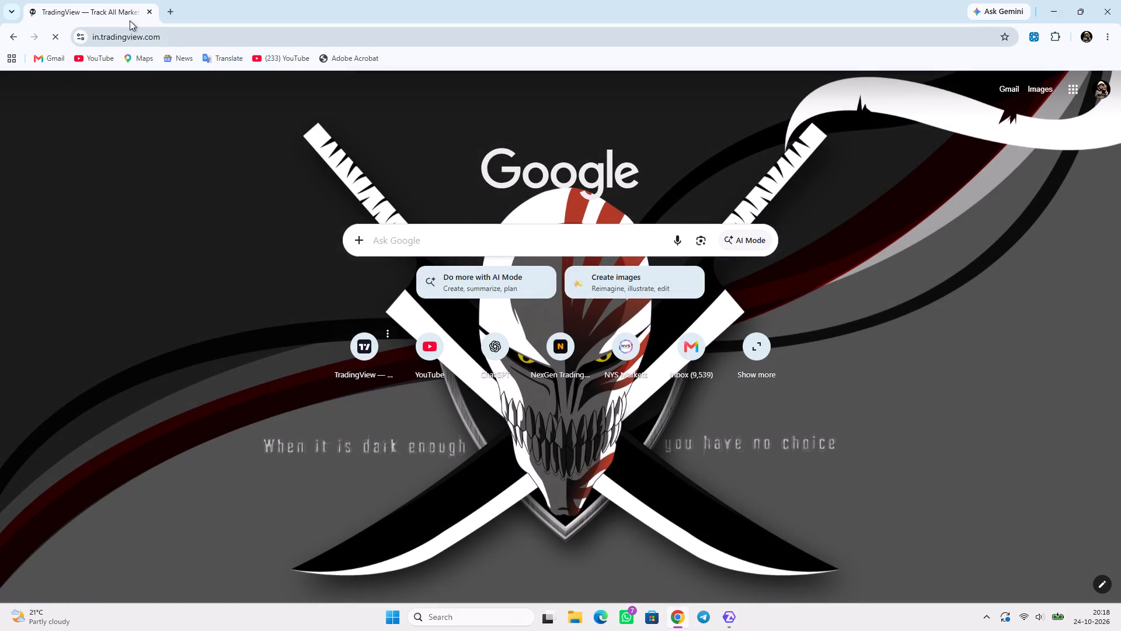
# Open YouTube in a new browser tab and unmute the home feed's video previews.
pyautogui.click(170, 7)
pyautogui.click(92, 61)
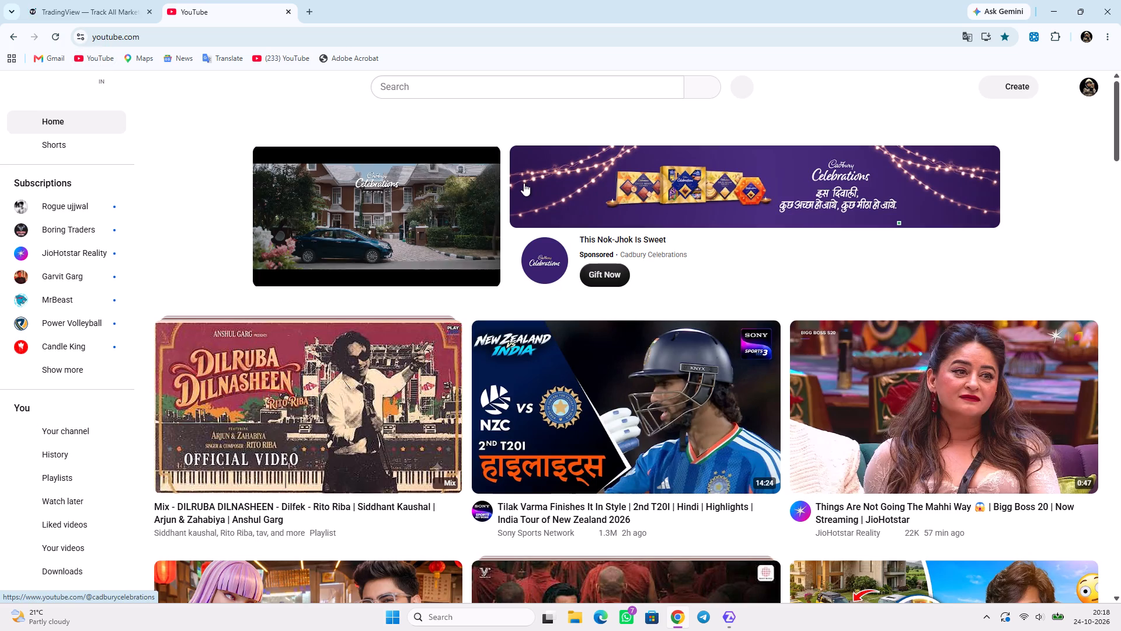
pyautogui.click(429, 86)
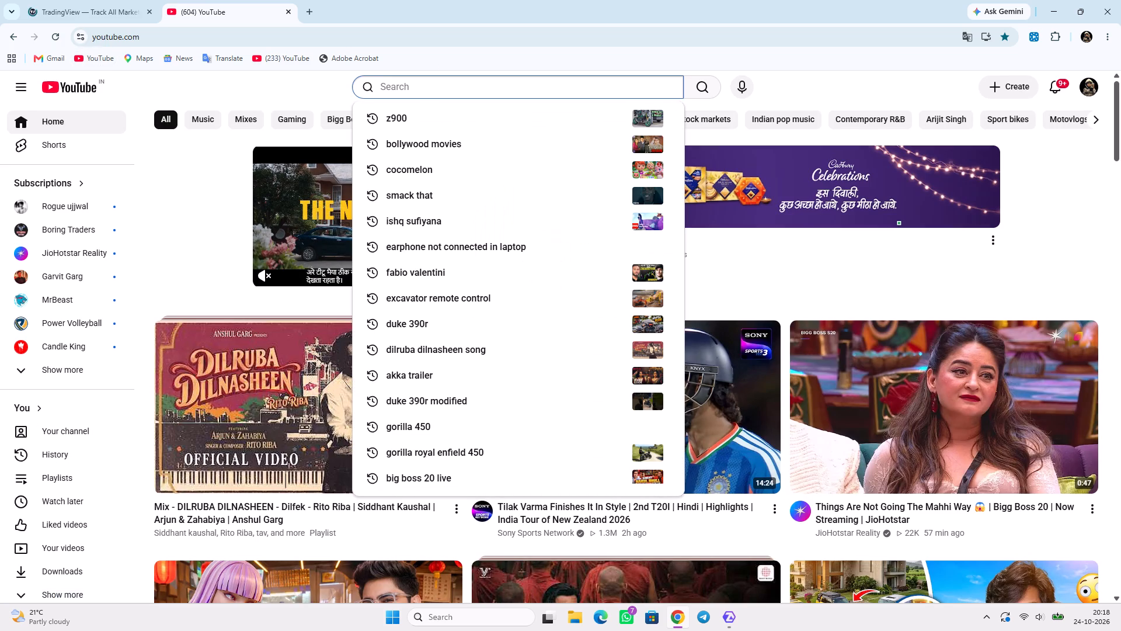
pyautogui.click(213, 260)
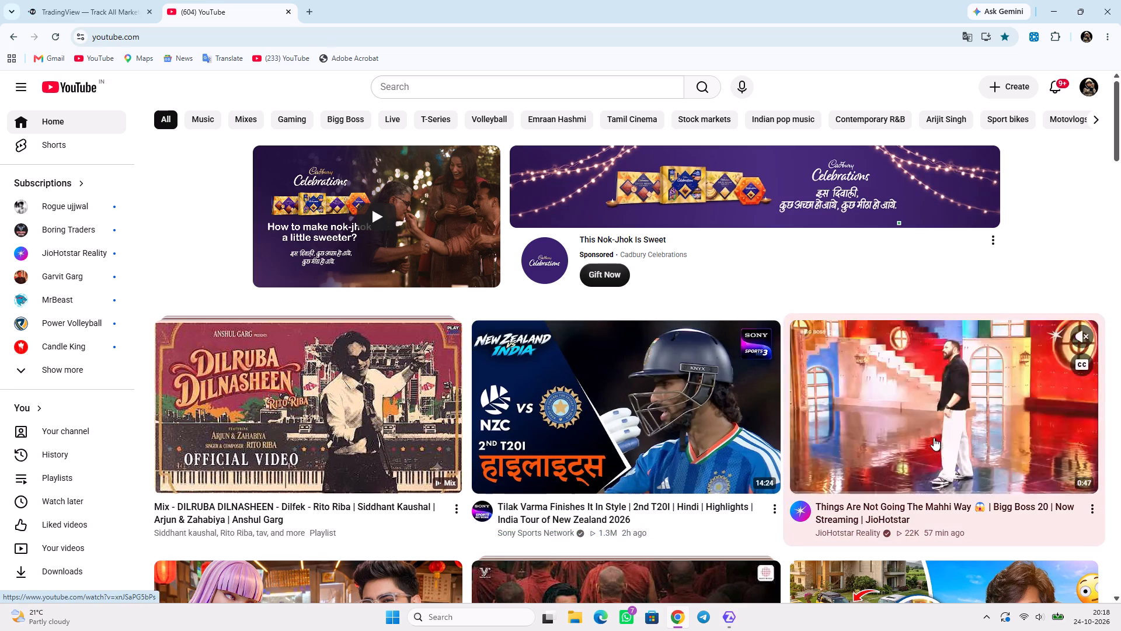
pyautogui.click(1078, 338)
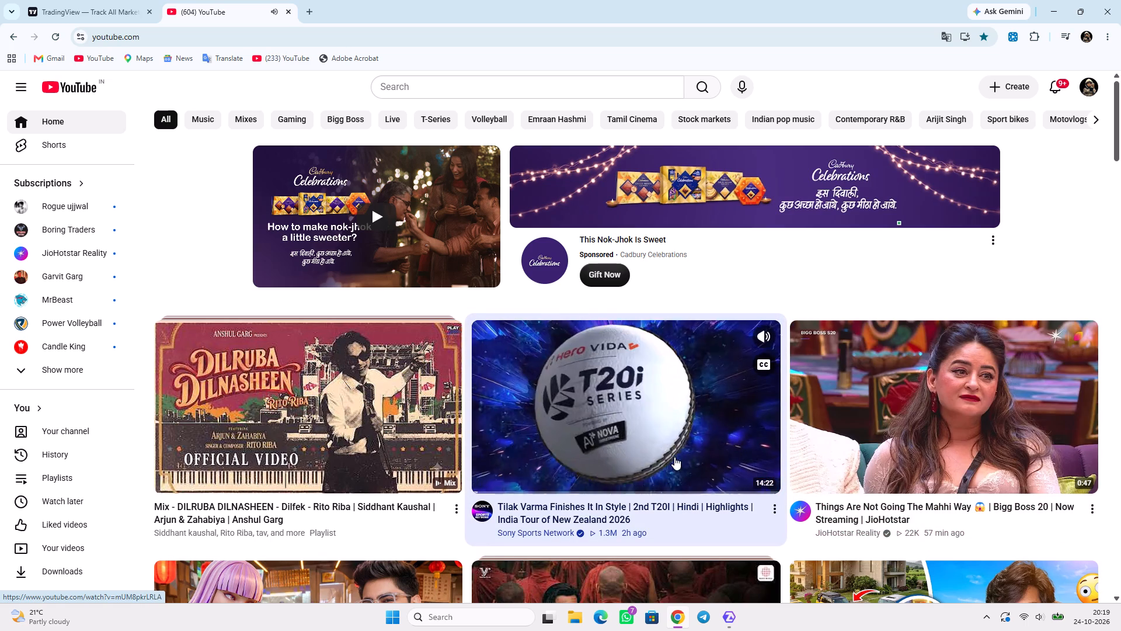
# Play the Akon - Smack That mix from the YouTube home feed, skip the ad and decline the ad-free music renewal.
pyautogui.scroll(-2, 674, 457)
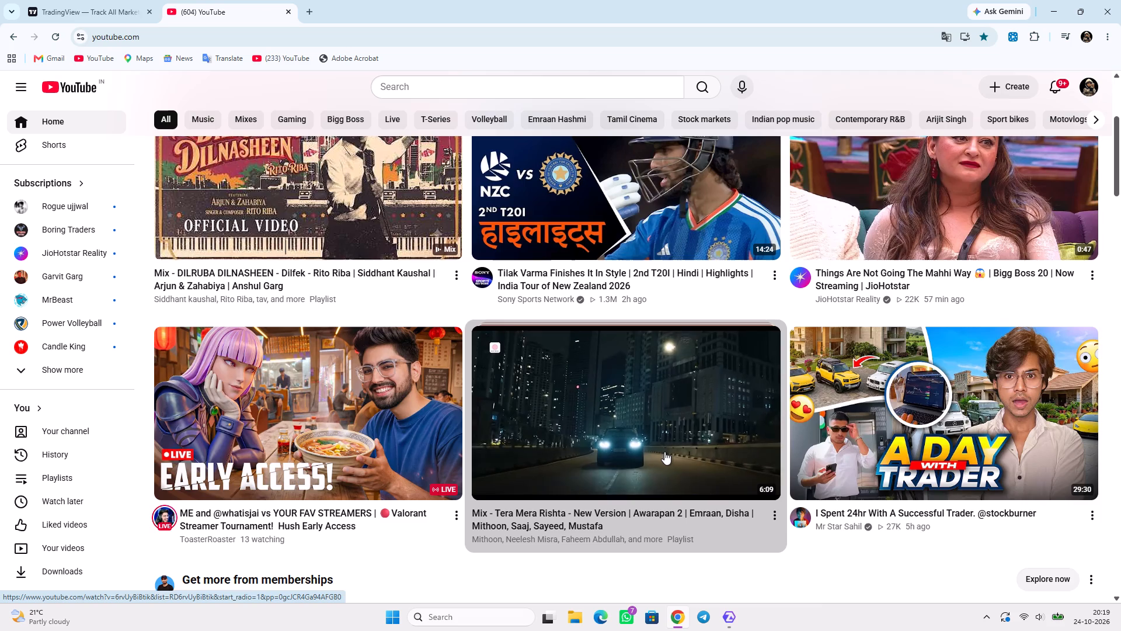
pyautogui.scroll(-7, 664, 452)
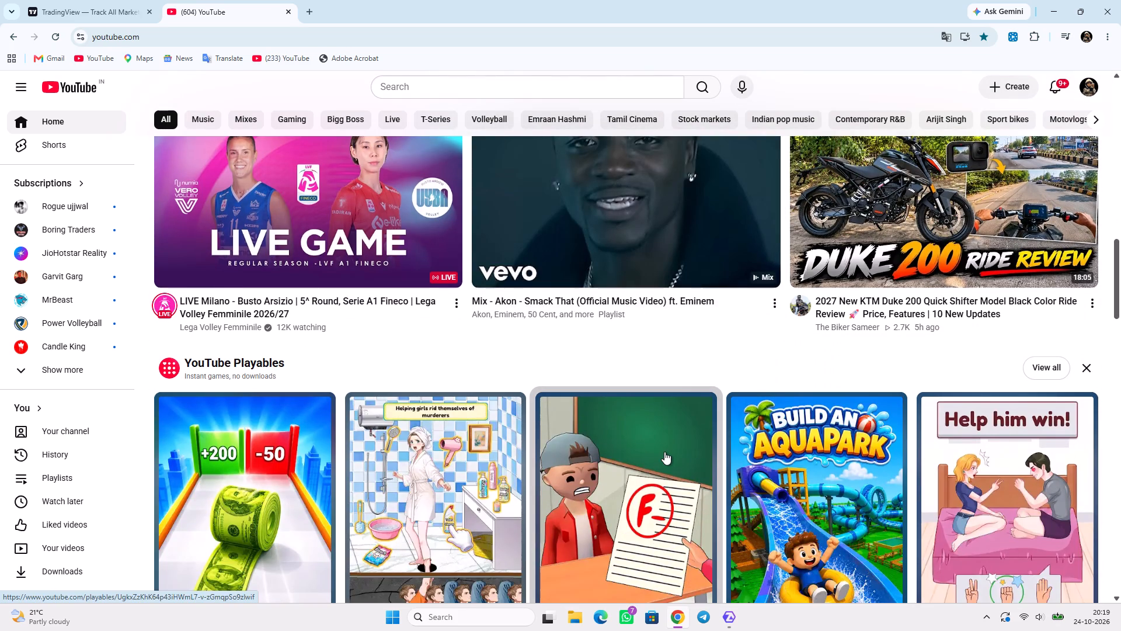
pyautogui.scroll(-2, 664, 452)
pyautogui.scroll(3, 664, 452)
pyautogui.click(633, 378)
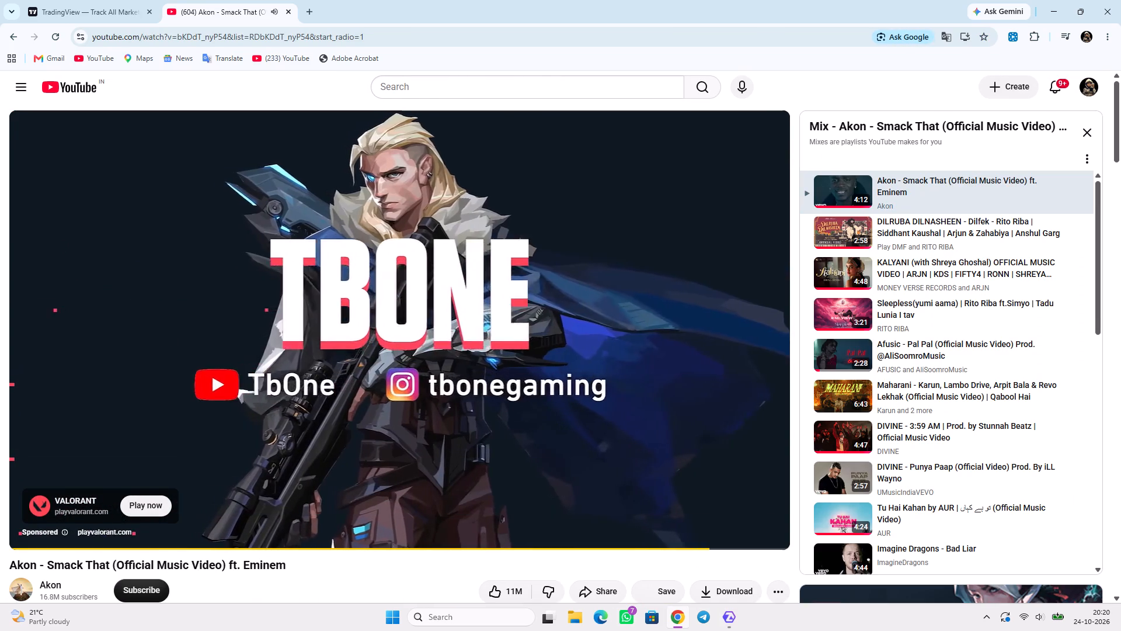
pyautogui.click(750, 495)
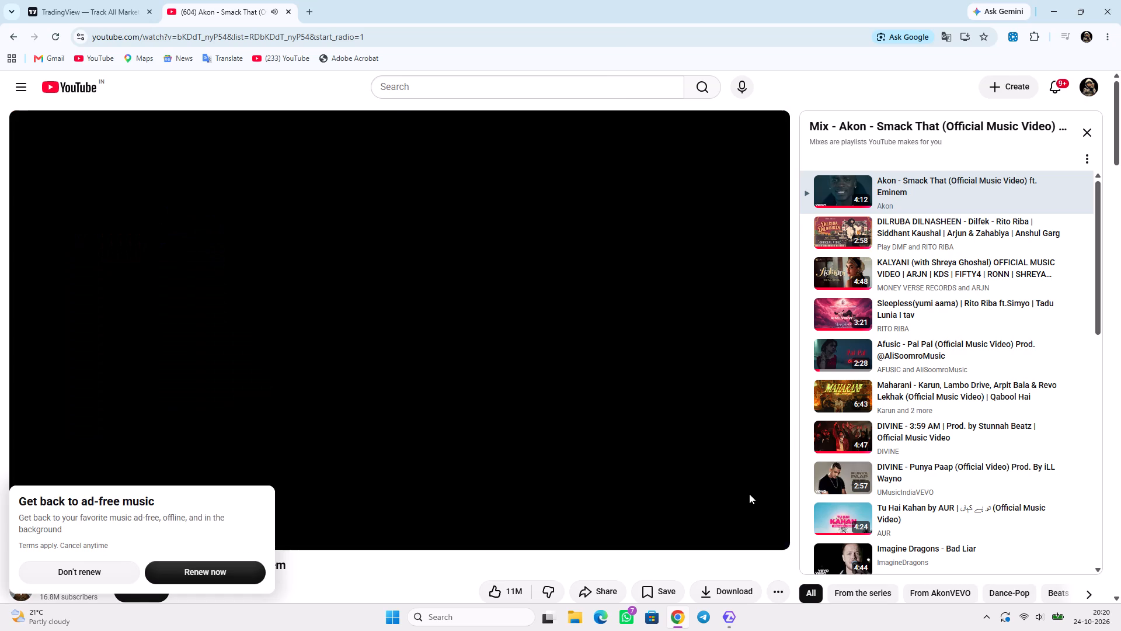
pyautogui.click(70, 573)
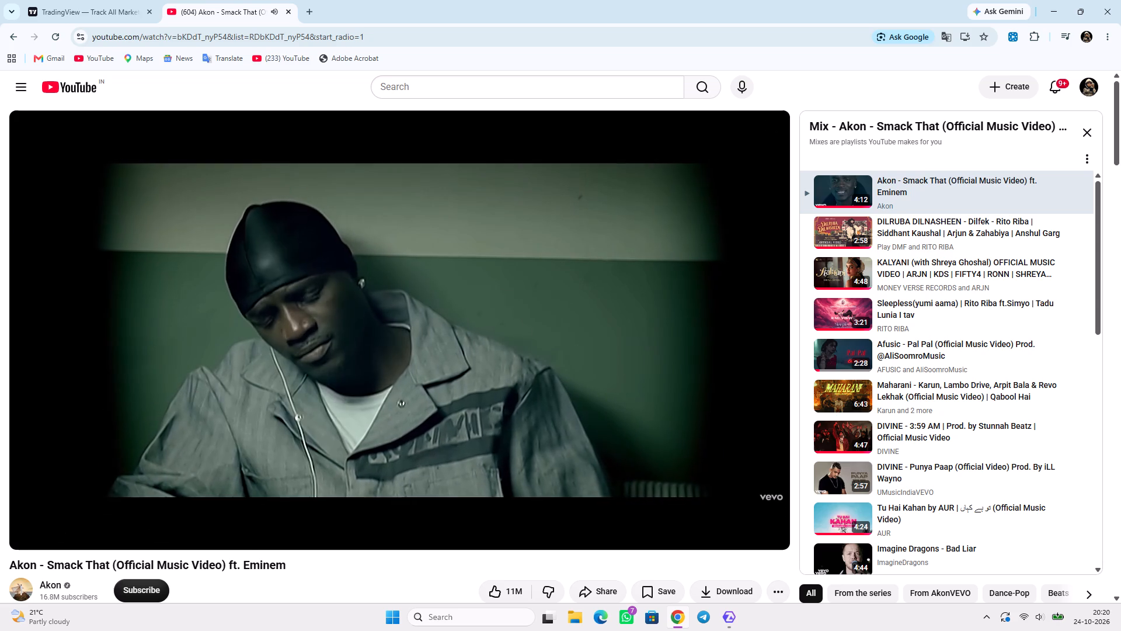
# Return to TradingView and open the XAUUSD daily chart to view its price history.
pyautogui.click(78, 10)
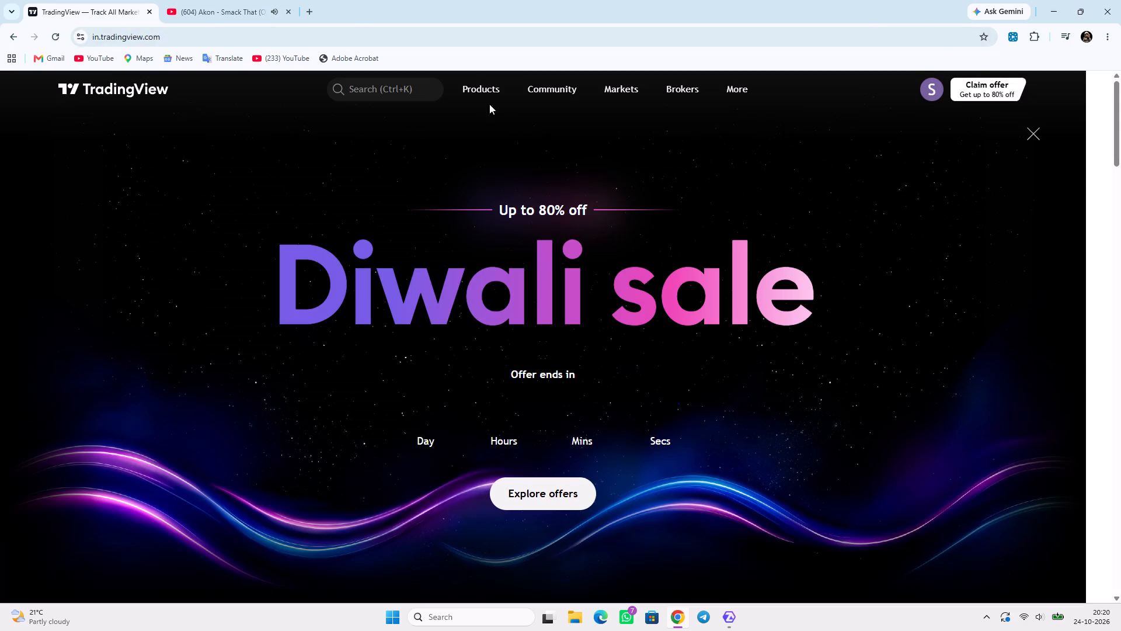
pyautogui.click(497, 125)
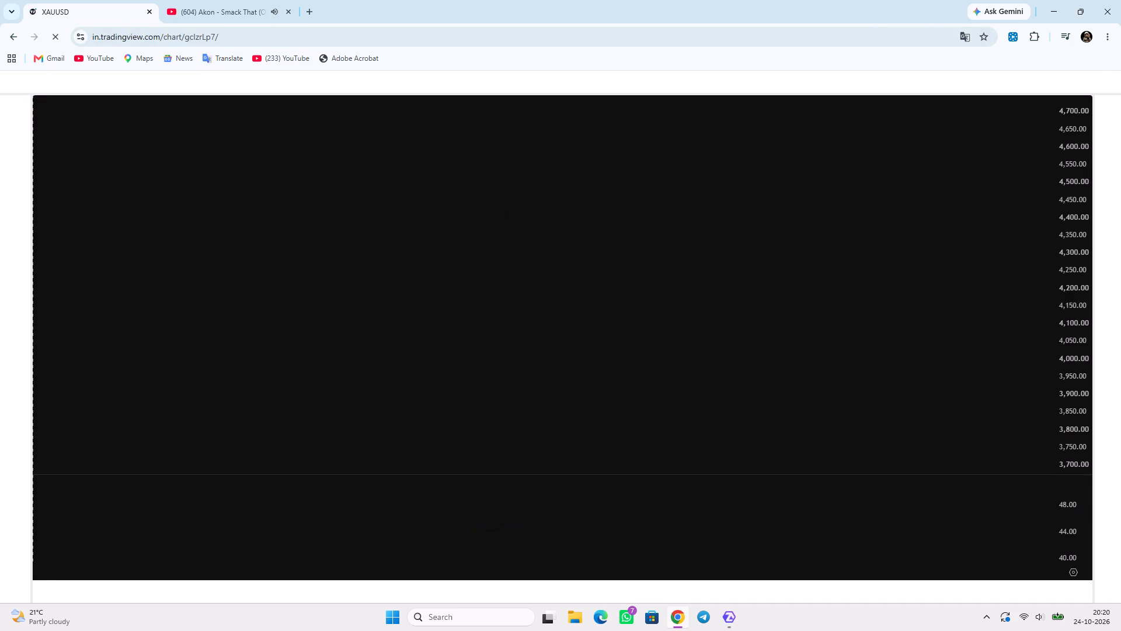
pyautogui.scroll(-3, 683, 398)
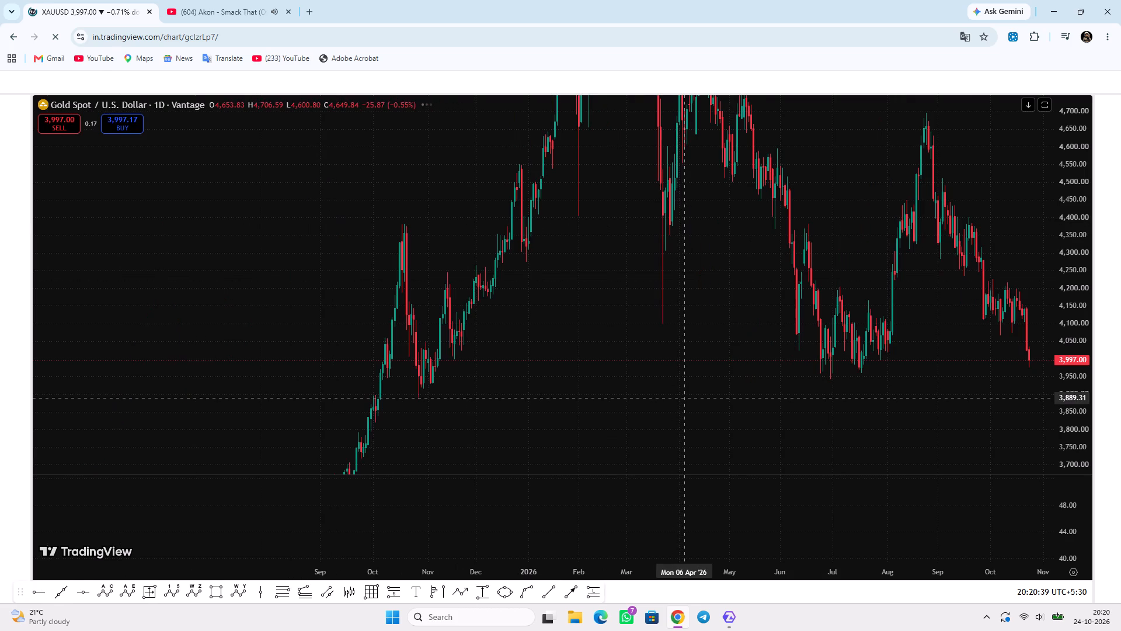
pyautogui.scroll(3, 684, 397)
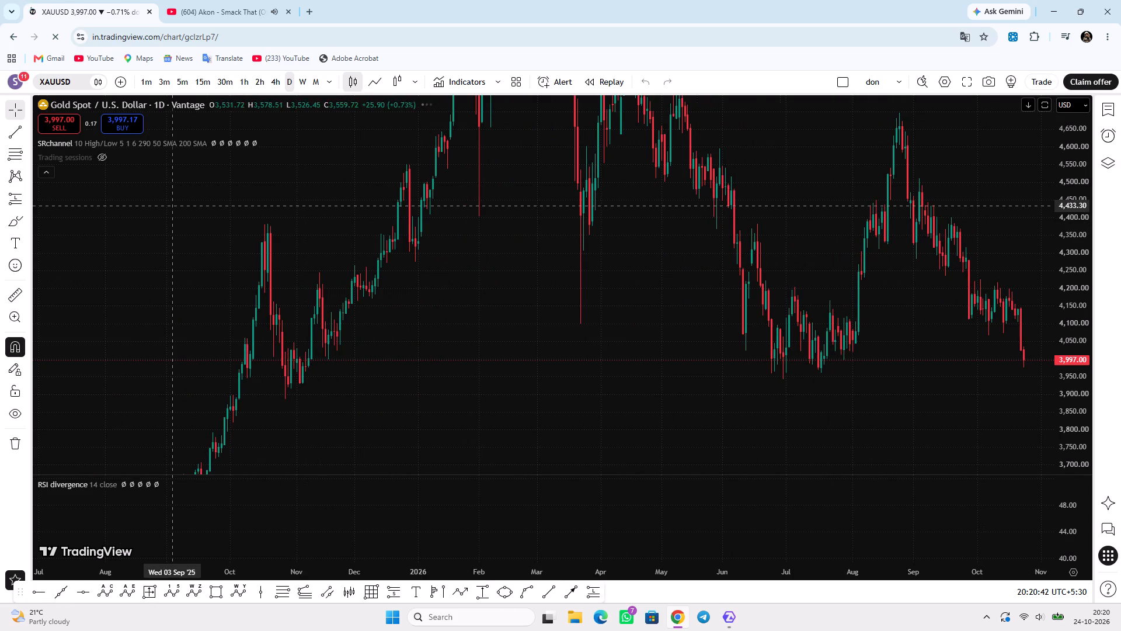
pyautogui.moveTo(702, 264); pyautogui.dragTo(518, 325)
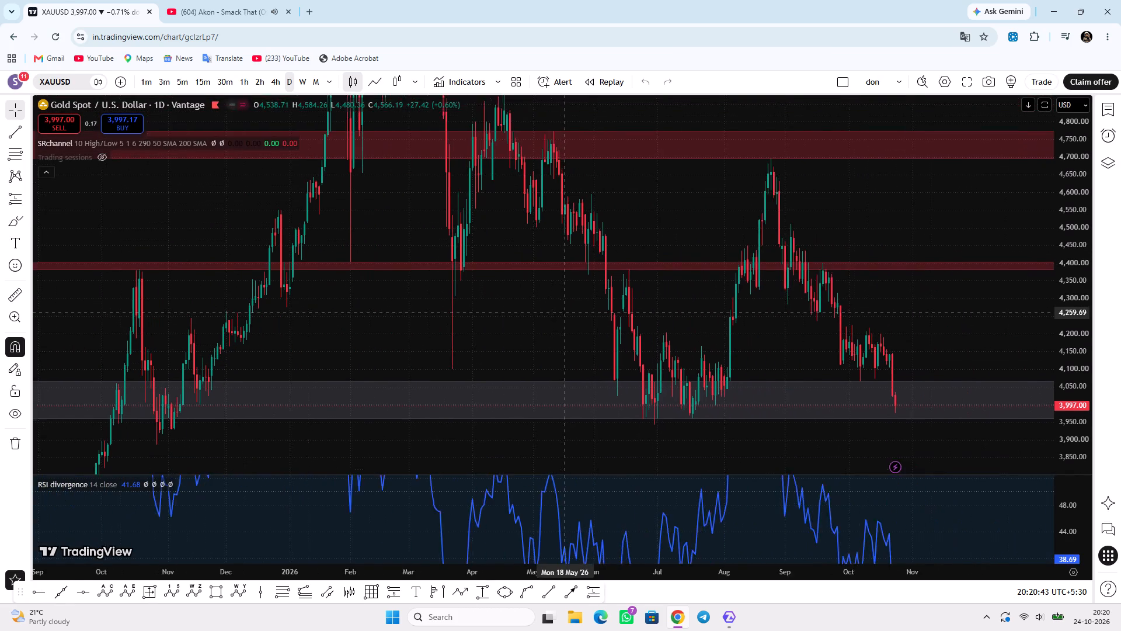
pyautogui.moveTo(518, 325); pyautogui.dragTo(464, 344)
pyautogui.scroll(-8, 464, 345)
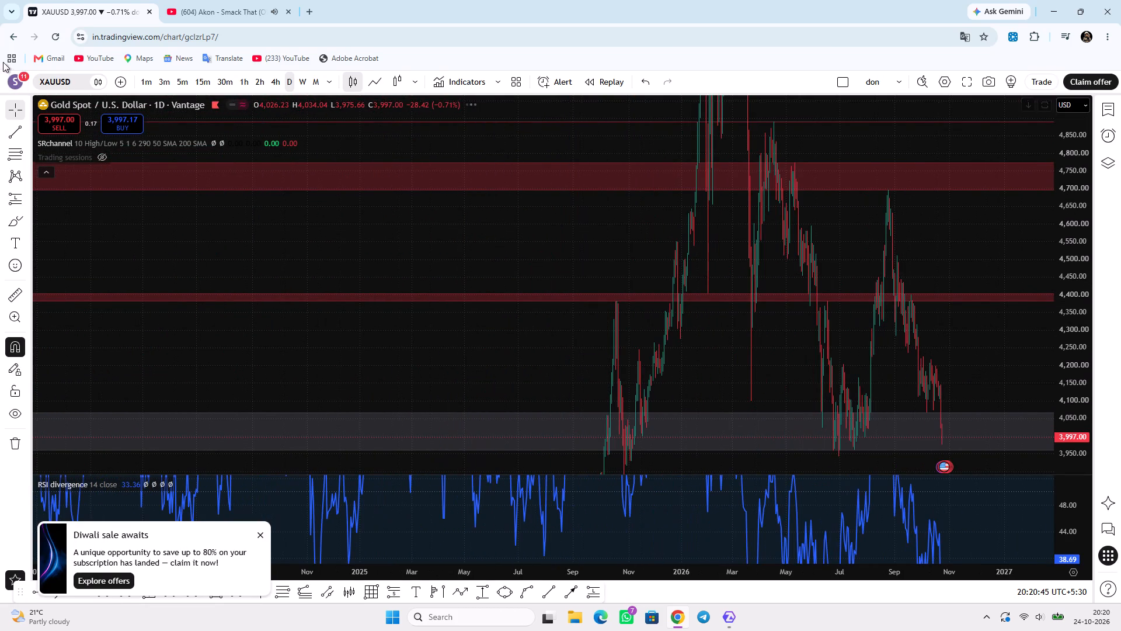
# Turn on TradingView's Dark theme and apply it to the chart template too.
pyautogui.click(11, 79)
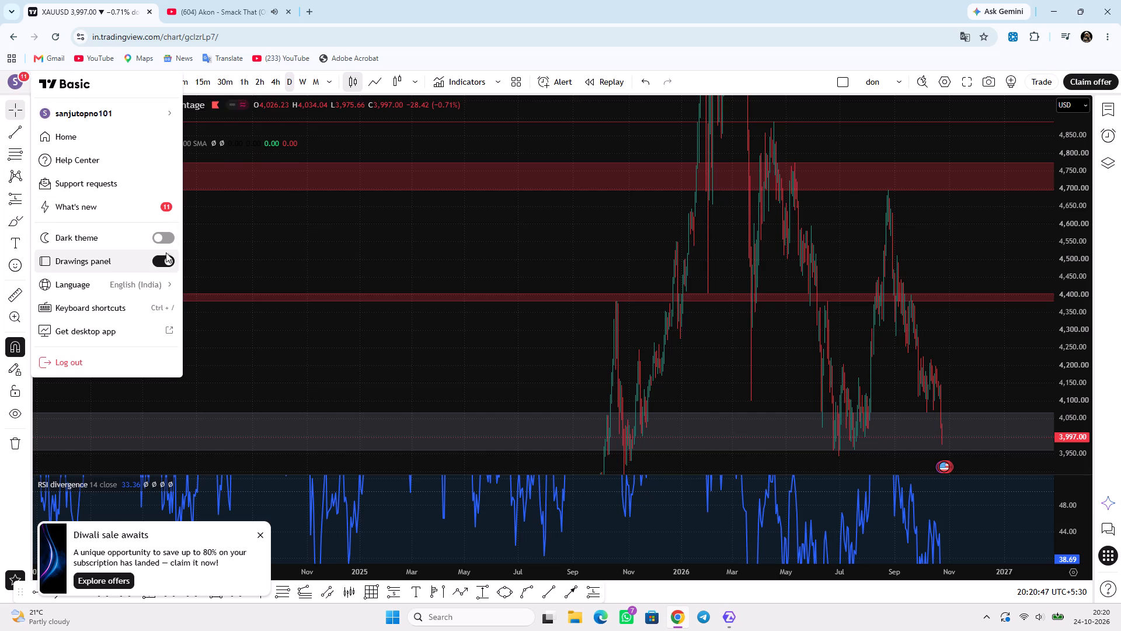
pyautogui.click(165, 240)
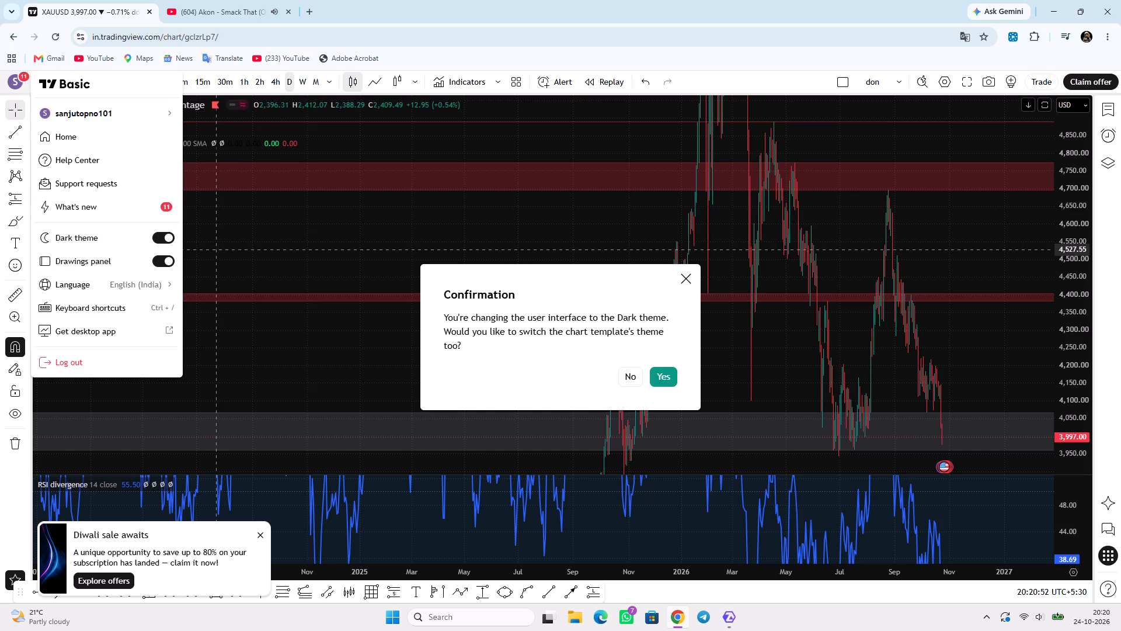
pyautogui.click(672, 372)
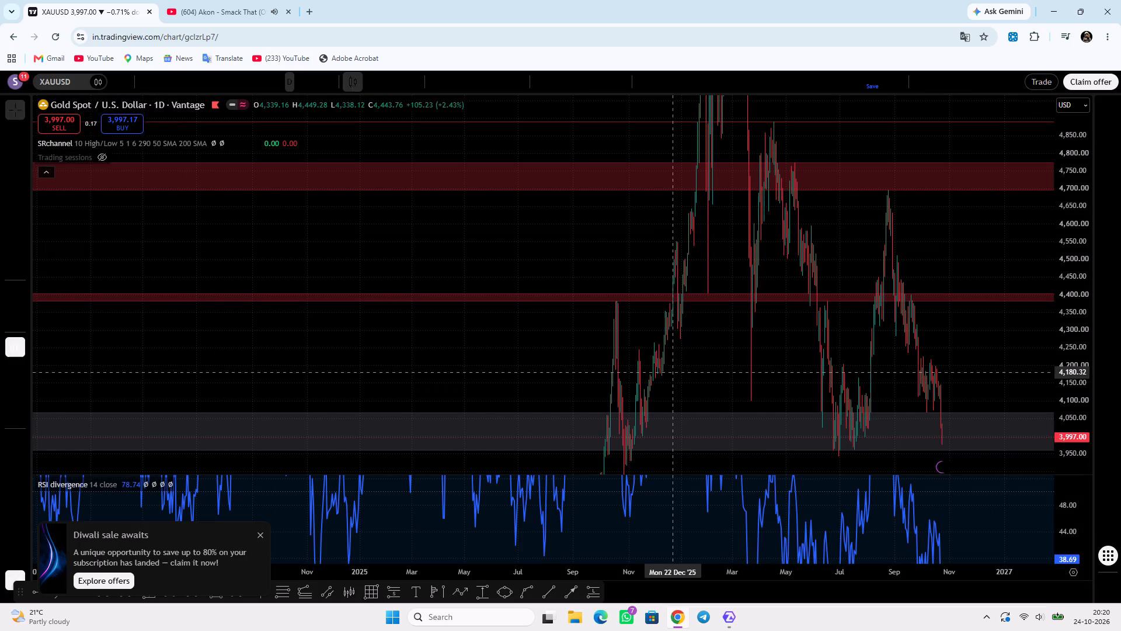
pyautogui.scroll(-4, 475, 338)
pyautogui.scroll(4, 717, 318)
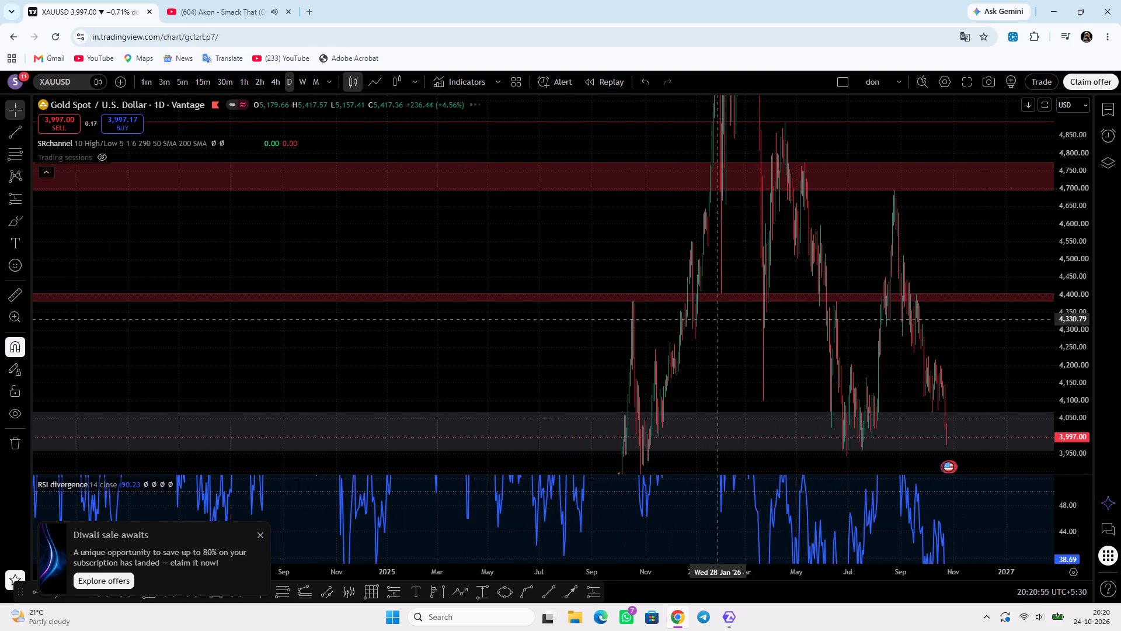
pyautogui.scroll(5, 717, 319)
# Turn off the Dark theme so both the TradingView interface and the chart use the light theme.
pyautogui.click(12, 78)
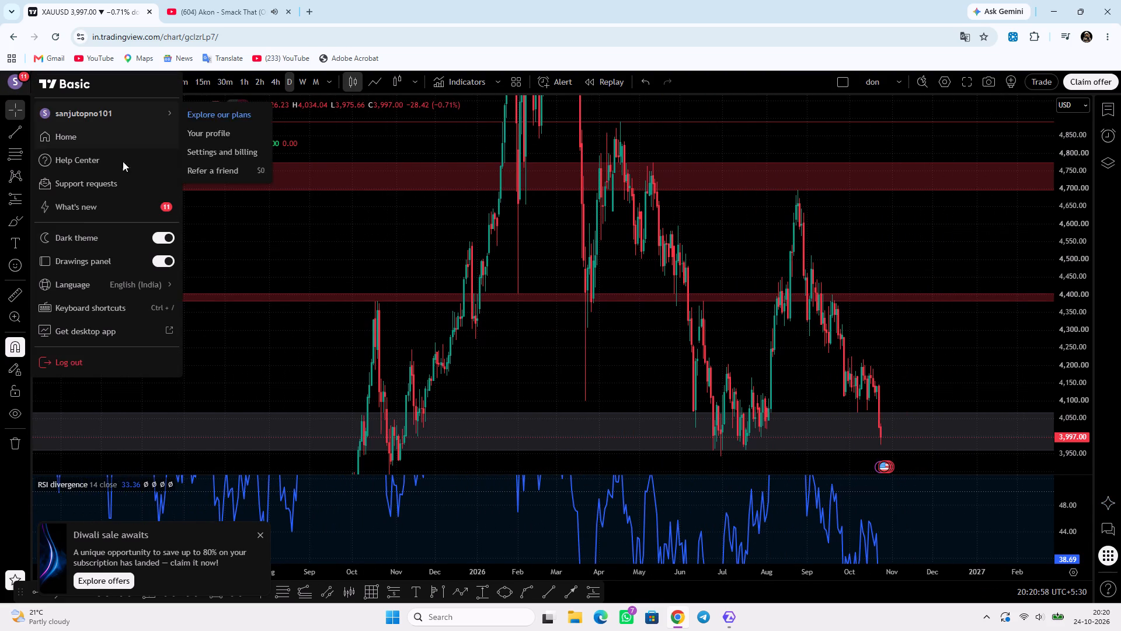
pyautogui.click(166, 235)
pyautogui.click(839, 254)
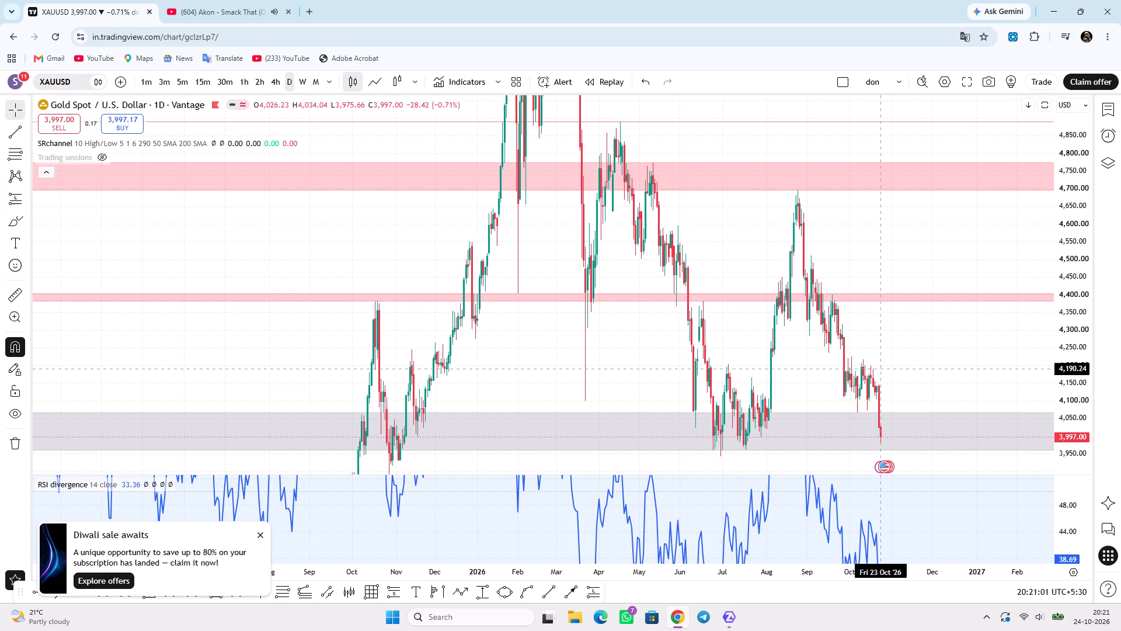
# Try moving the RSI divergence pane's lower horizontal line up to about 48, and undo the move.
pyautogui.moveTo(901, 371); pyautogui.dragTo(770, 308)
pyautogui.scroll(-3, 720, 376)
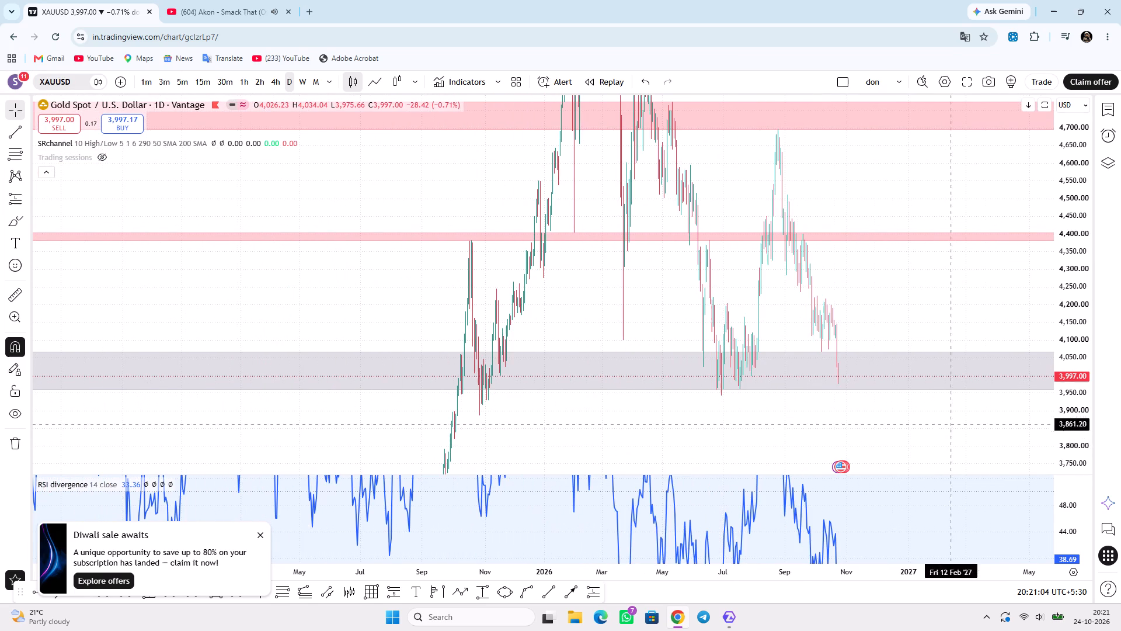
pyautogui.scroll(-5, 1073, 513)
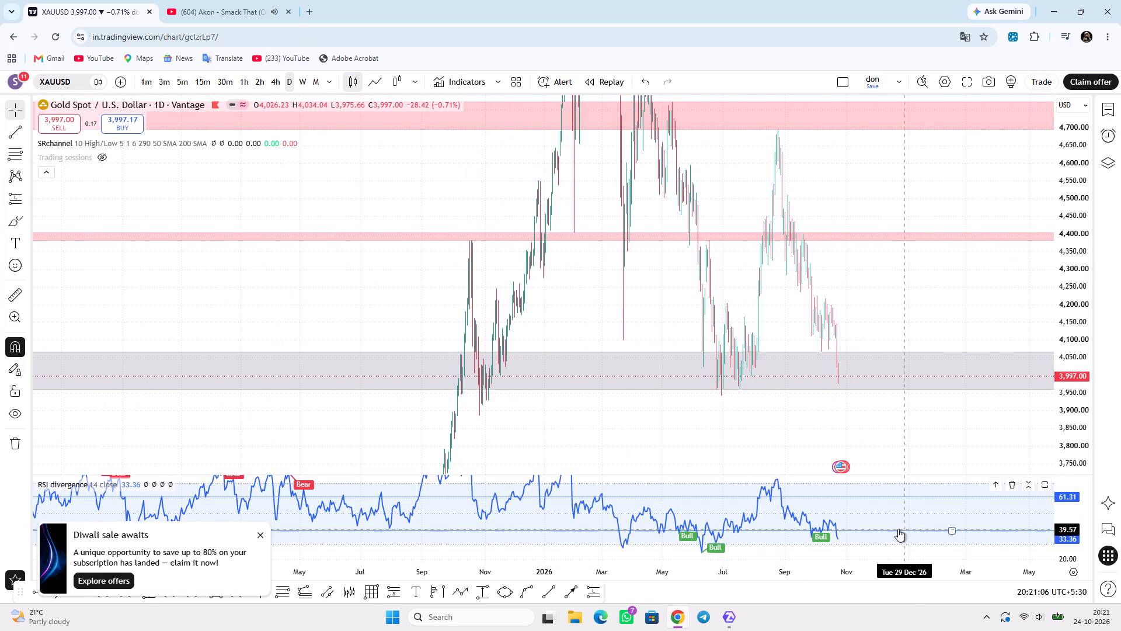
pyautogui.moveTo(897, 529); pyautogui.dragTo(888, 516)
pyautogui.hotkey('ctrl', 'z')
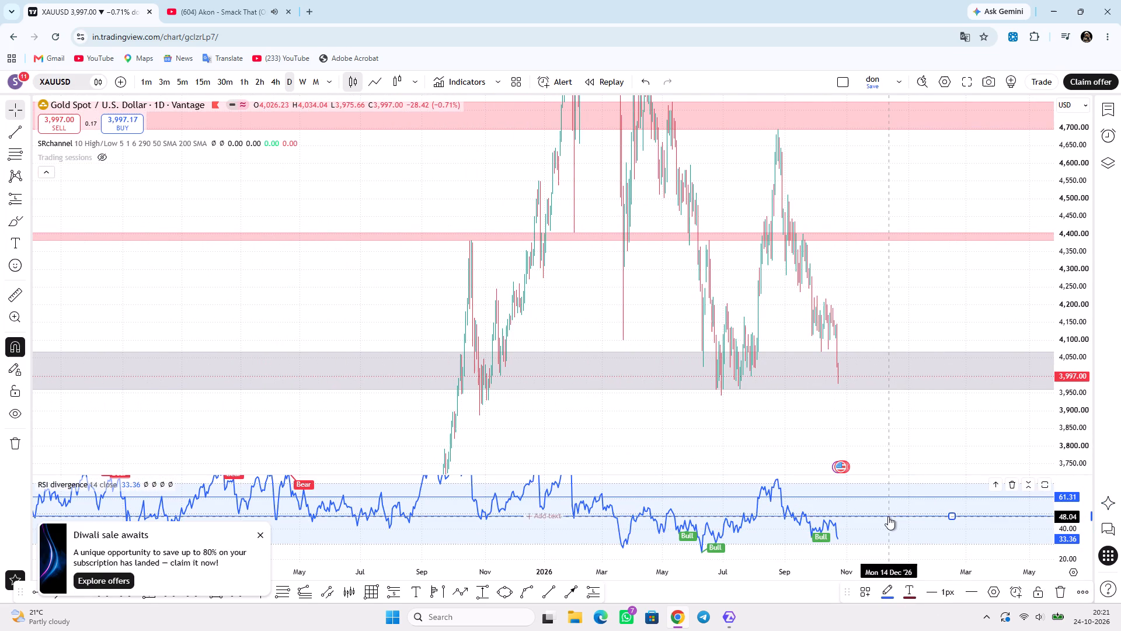
# Measure the gold price move beside the latest daily candle from about 4,000 up to 4,220, and clear the measurement.
pyautogui.scroll(4, 1073, 522)
pyautogui.moveTo(936, 519); pyautogui.dragTo(862, 476)
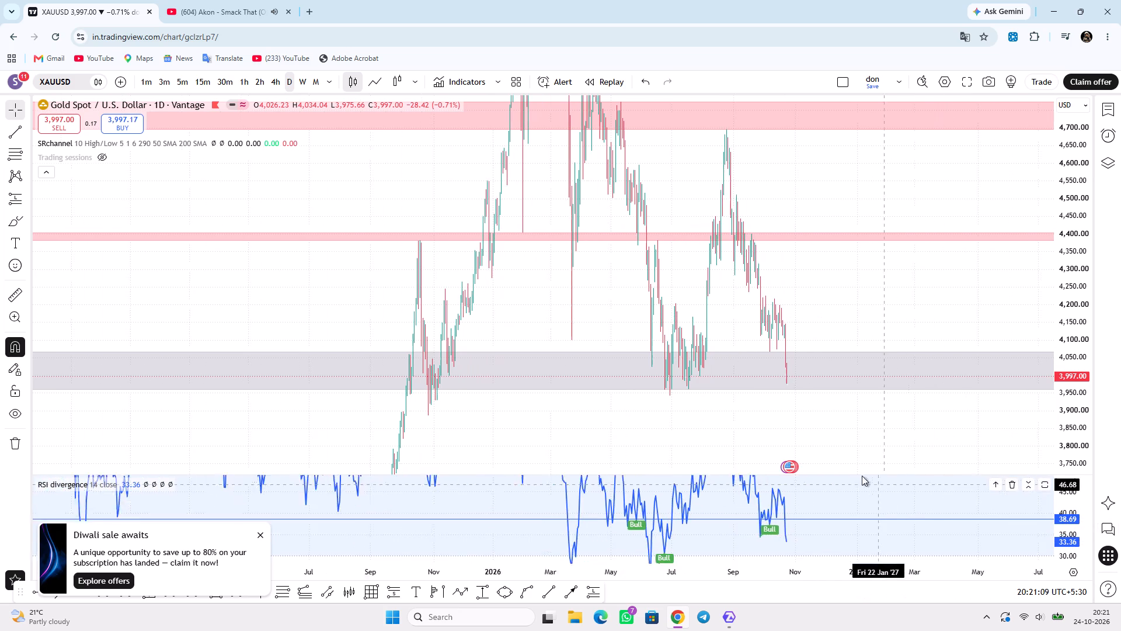
pyautogui.moveTo(862, 476); pyautogui.dragTo(858, 475)
pyautogui.scroll(8, 739, 522)
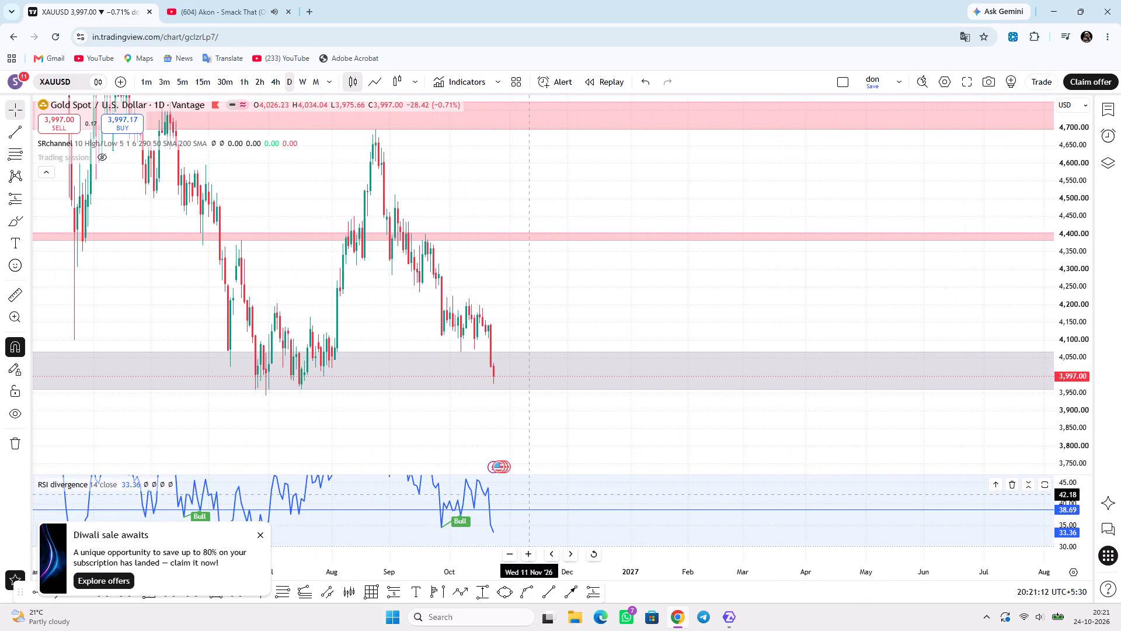
pyautogui.moveTo(528, 493); pyautogui.dragTo(573, 521)
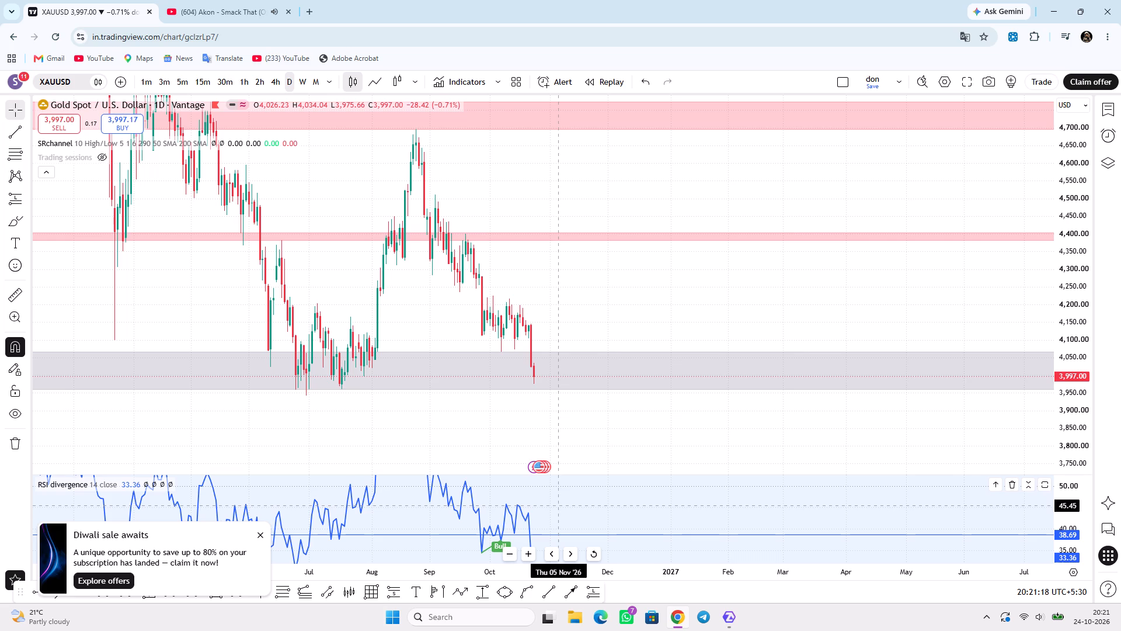
pyautogui.click(22, 287)
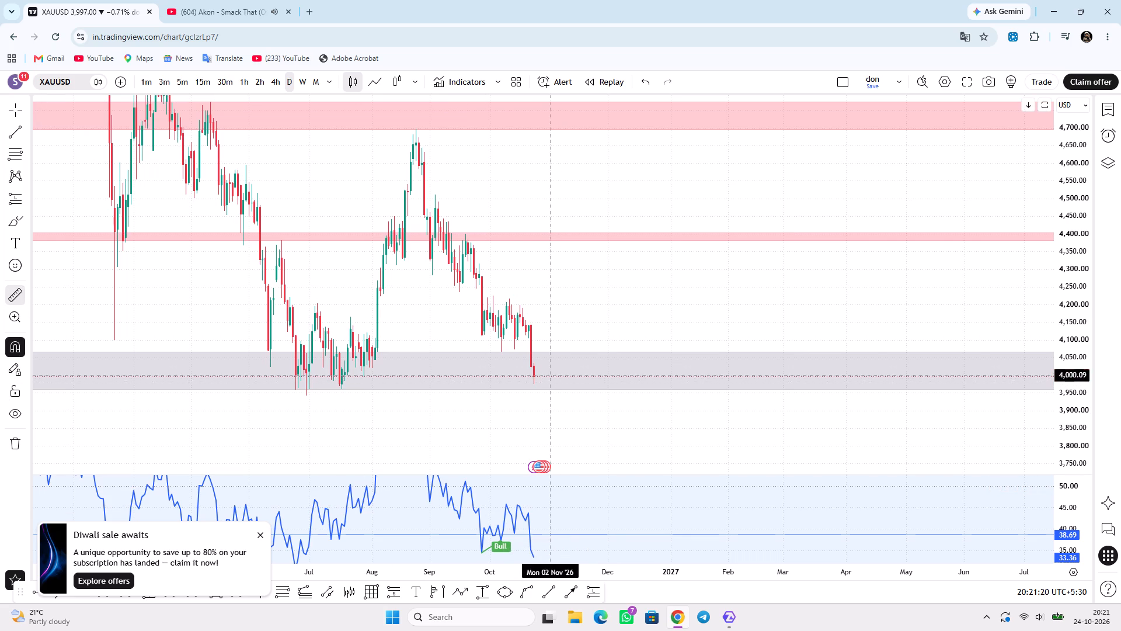
pyautogui.click(549, 375)
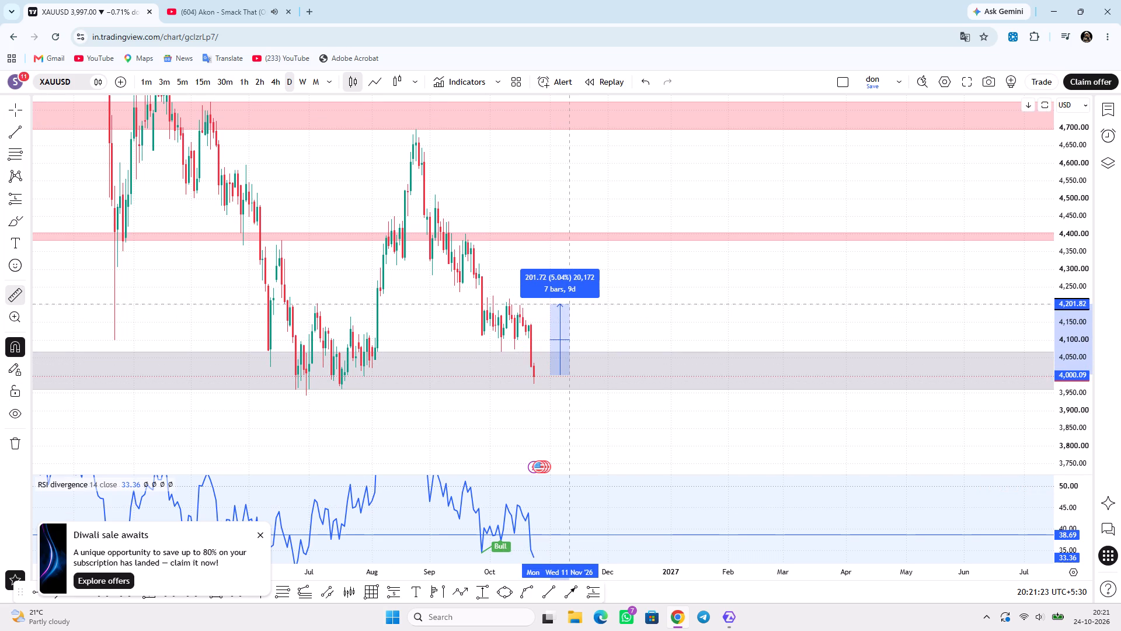
pyautogui.click(570, 297)
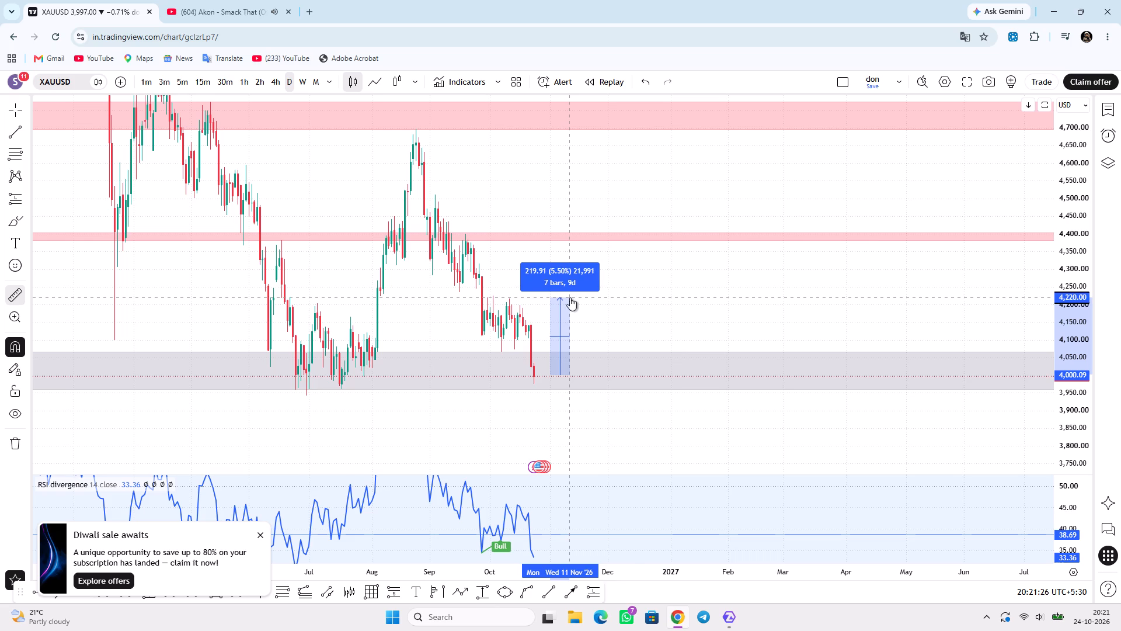
pyautogui.click(610, 319)
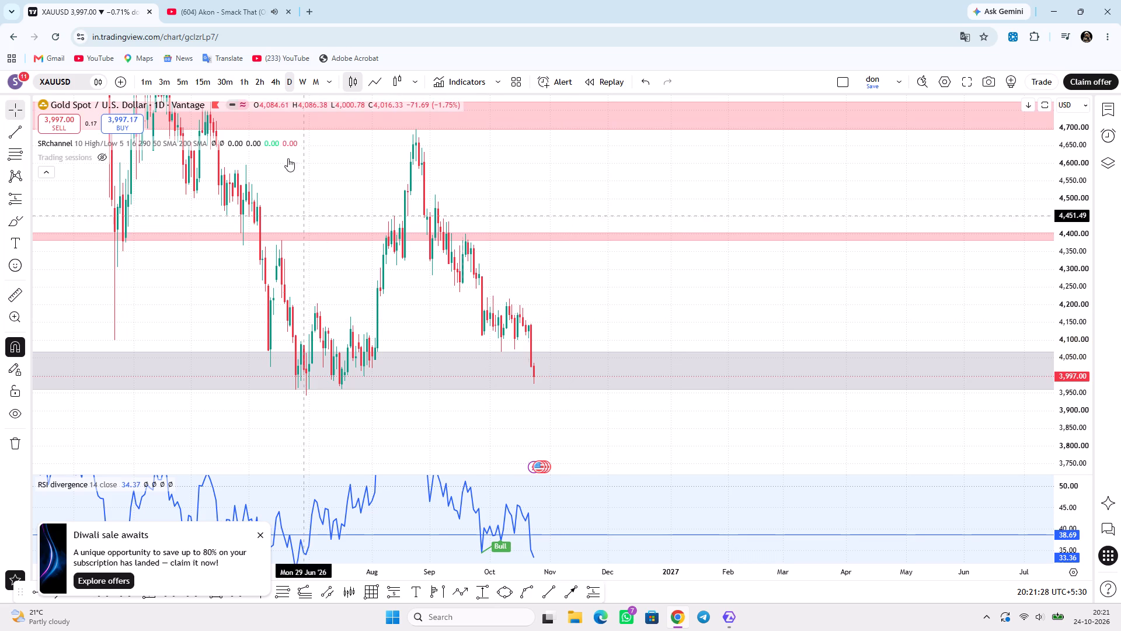
# Switch the XAUUSD chart to the 4-hour timeframe and examine the zones and the RSI divergence curve near the latest candles.
pyautogui.click(269, 79)
pyautogui.scroll(-2, 504, 347)
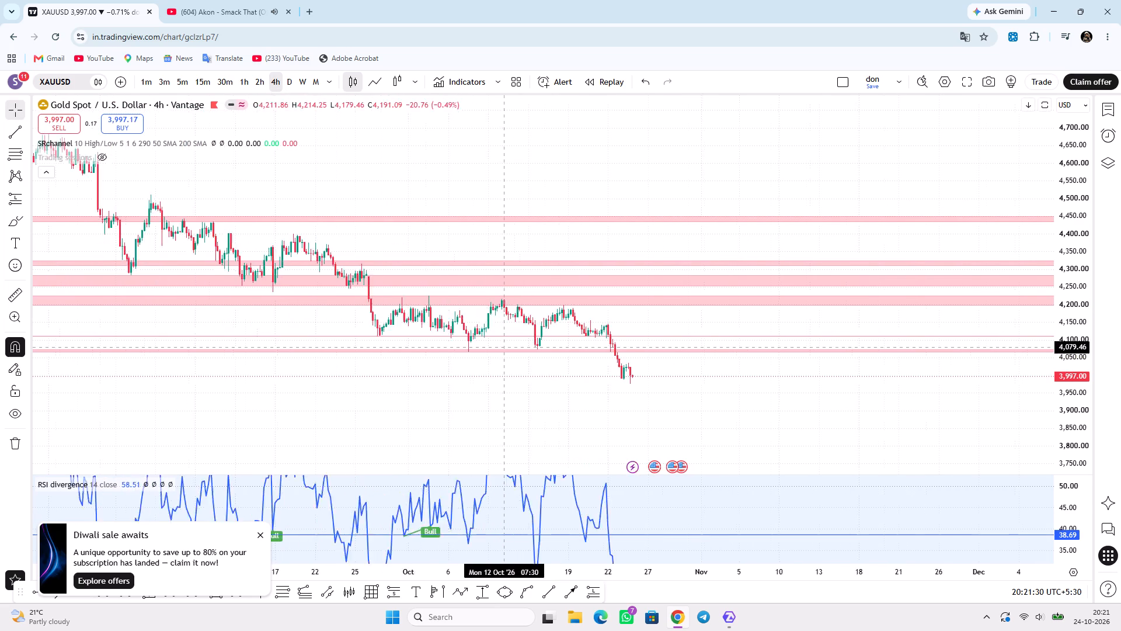
pyautogui.scroll(-1, 504, 347)
pyautogui.moveTo(751, 509); pyautogui.dragTo(718, 451)
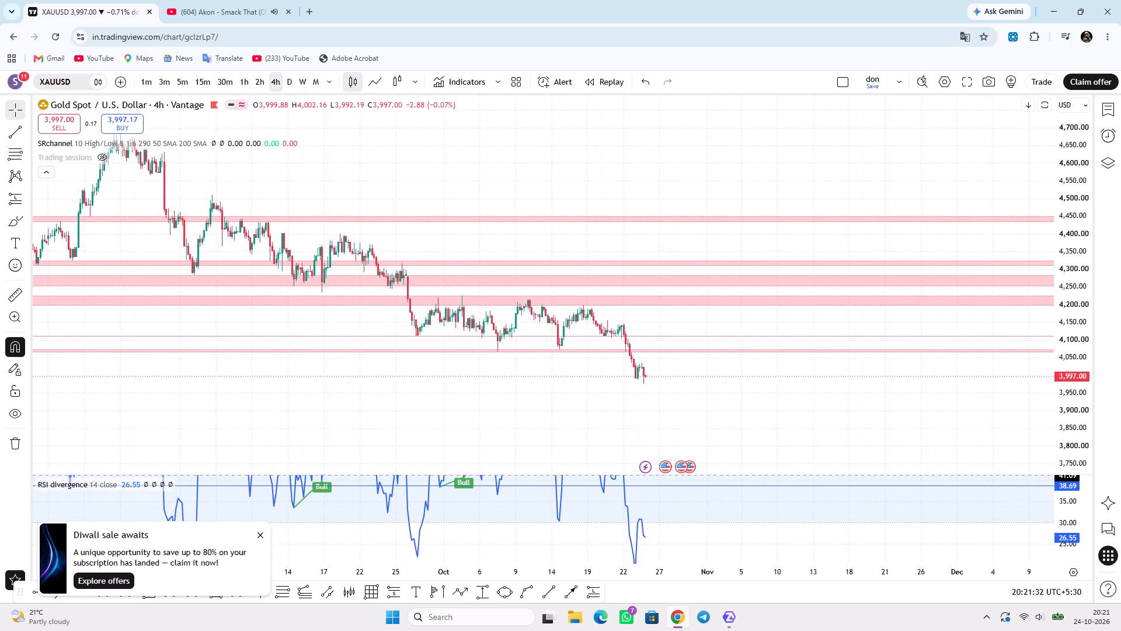
pyautogui.moveTo(718, 451); pyautogui.dragTo(725, 480)
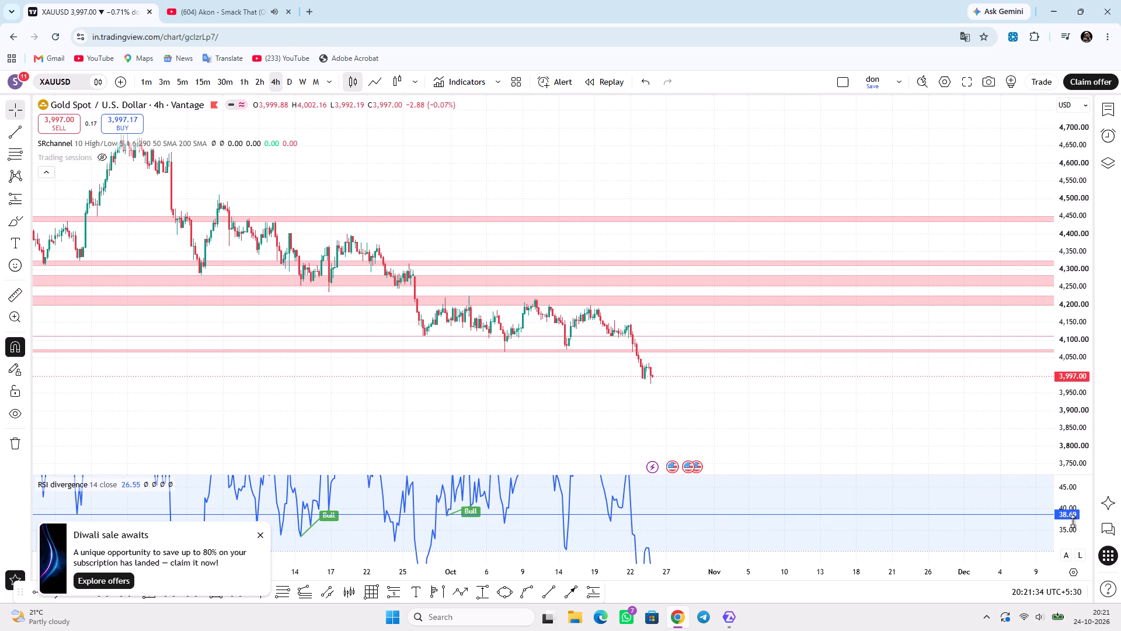
pyautogui.scroll(-4, 1073, 521)
pyautogui.scroll(4, 1073, 521)
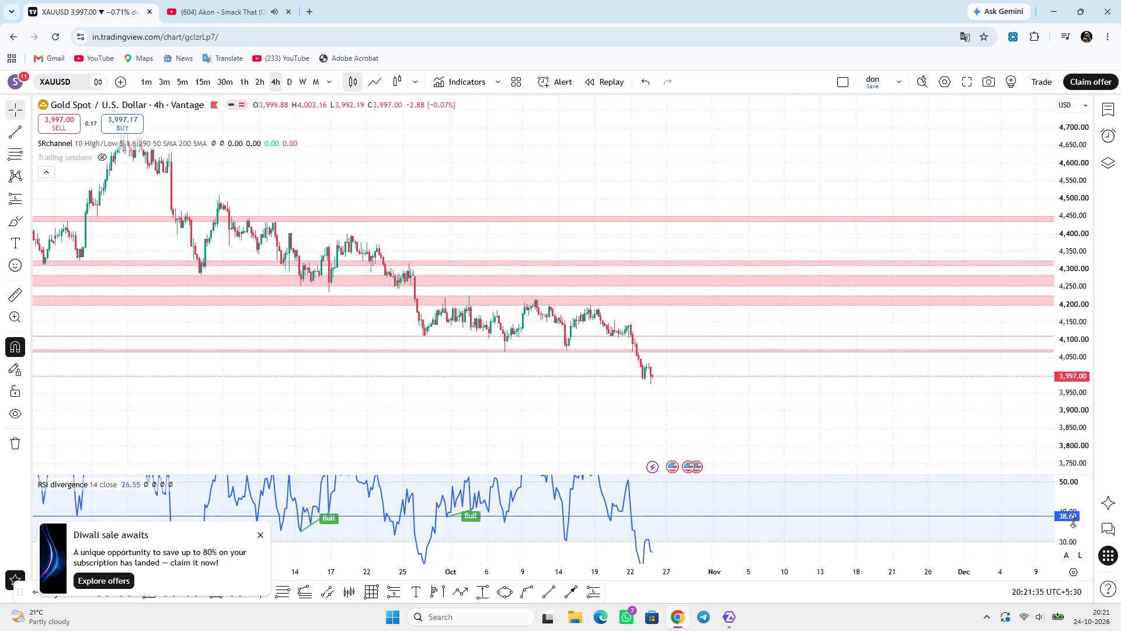
pyautogui.moveTo(660, 491); pyautogui.dragTo(676, 520)
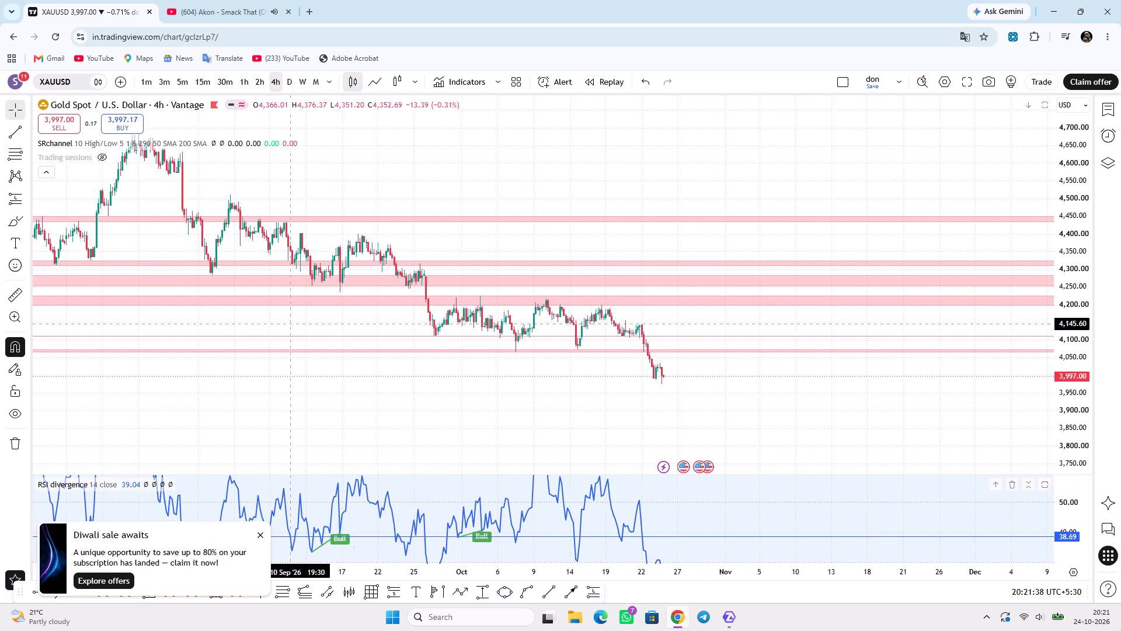
# Switch the chart to the 2-hour timeframe and examine the RSI divergence curve around its lower levels.
pyautogui.click(256, 79)
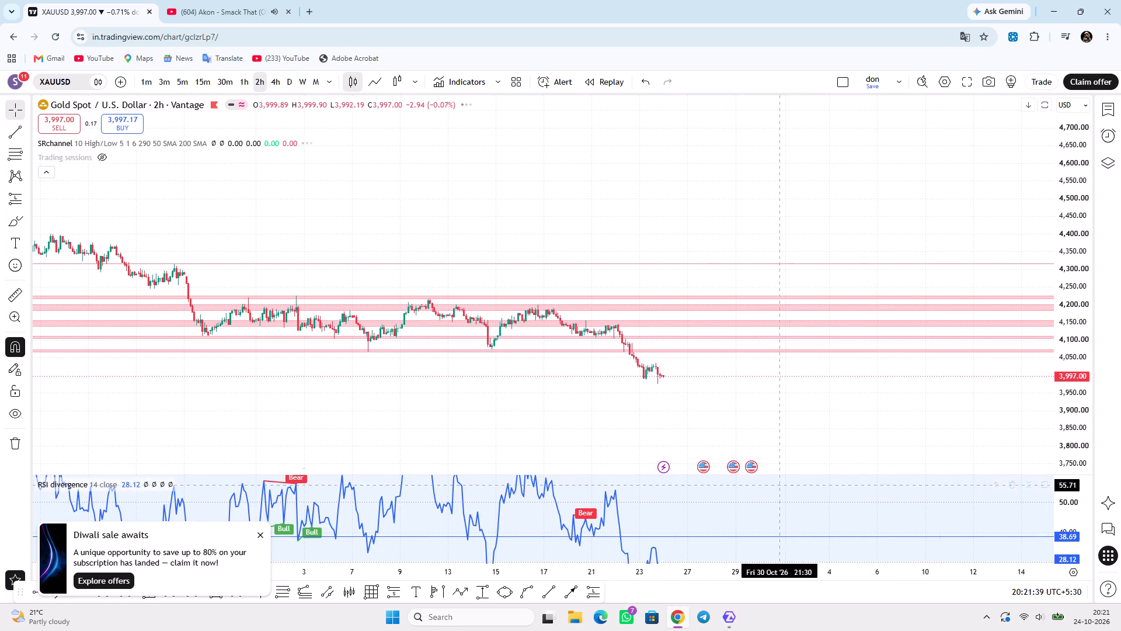
pyautogui.moveTo(741, 505); pyautogui.dragTo(734, 494)
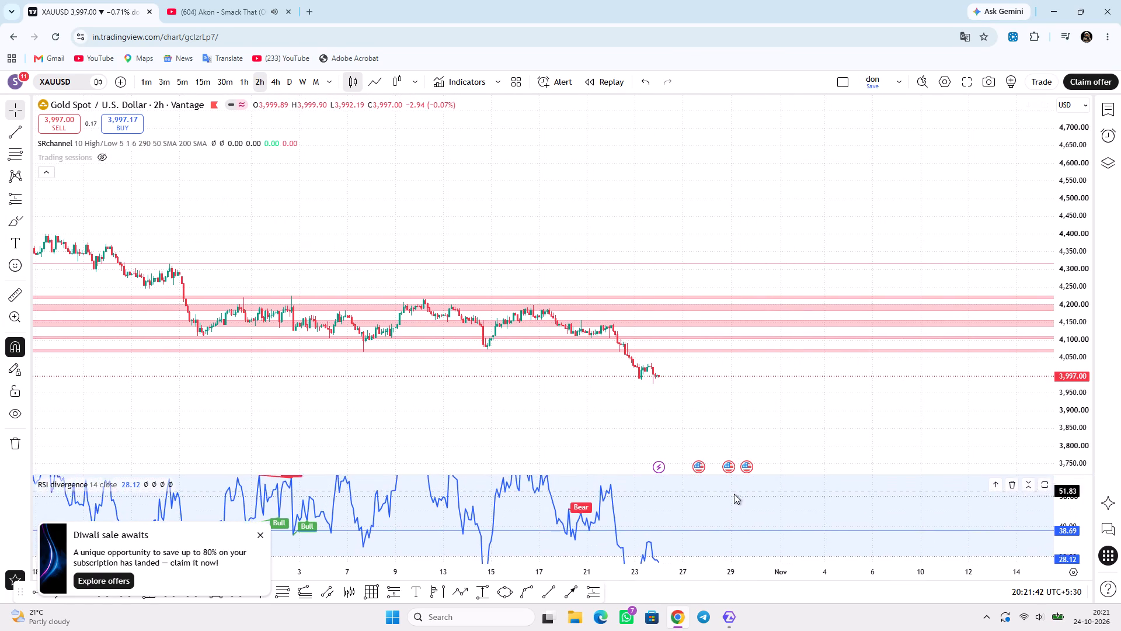
pyautogui.moveTo(734, 494); pyautogui.dragTo(725, 468)
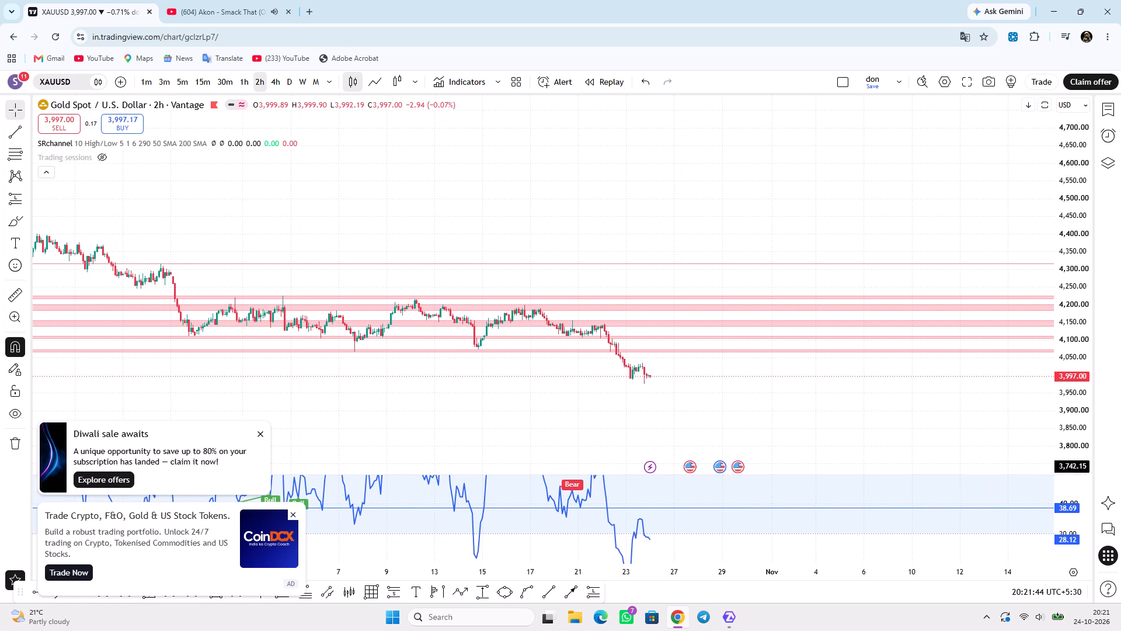
# Close the Diwali sale and CoinDCX advertisement pop-ups covering the RSI pane.
pyautogui.click(260, 431)
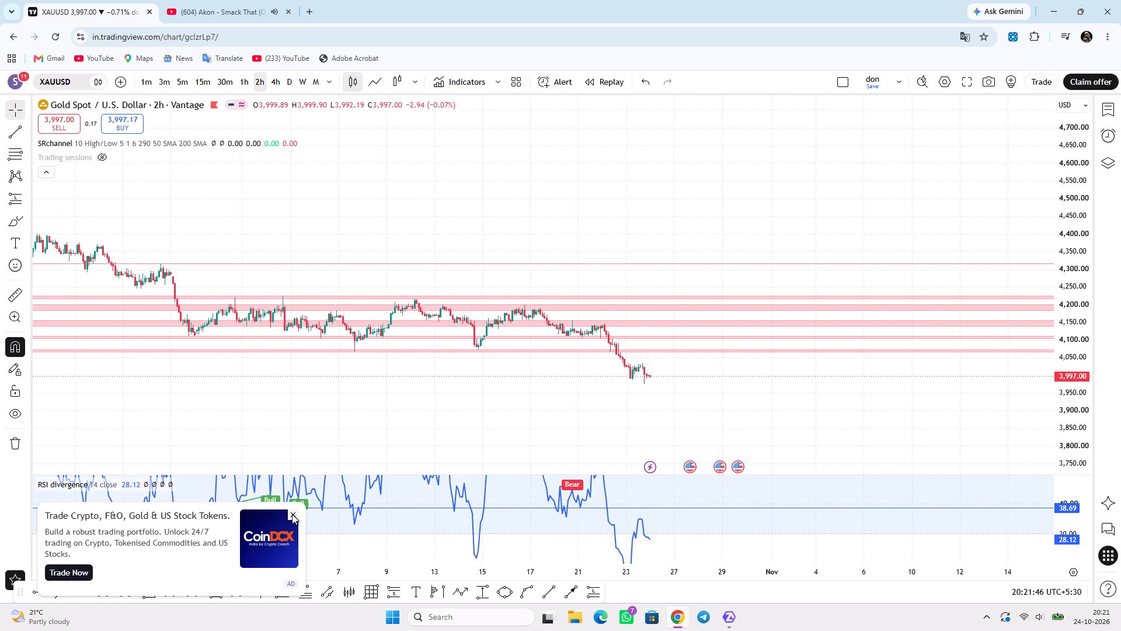
pyautogui.click(292, 514)
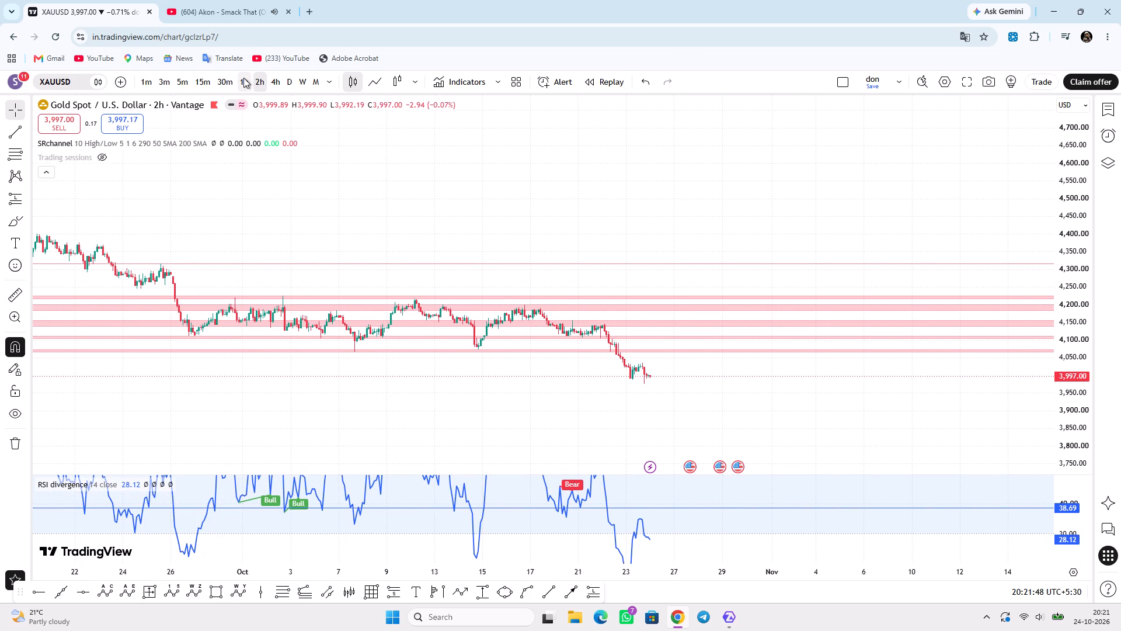
# Switch the chart to the 1-hour timeframe and examine the recent RSI divergence swings against the horizontal line.
pyautogui.click(243, 78)
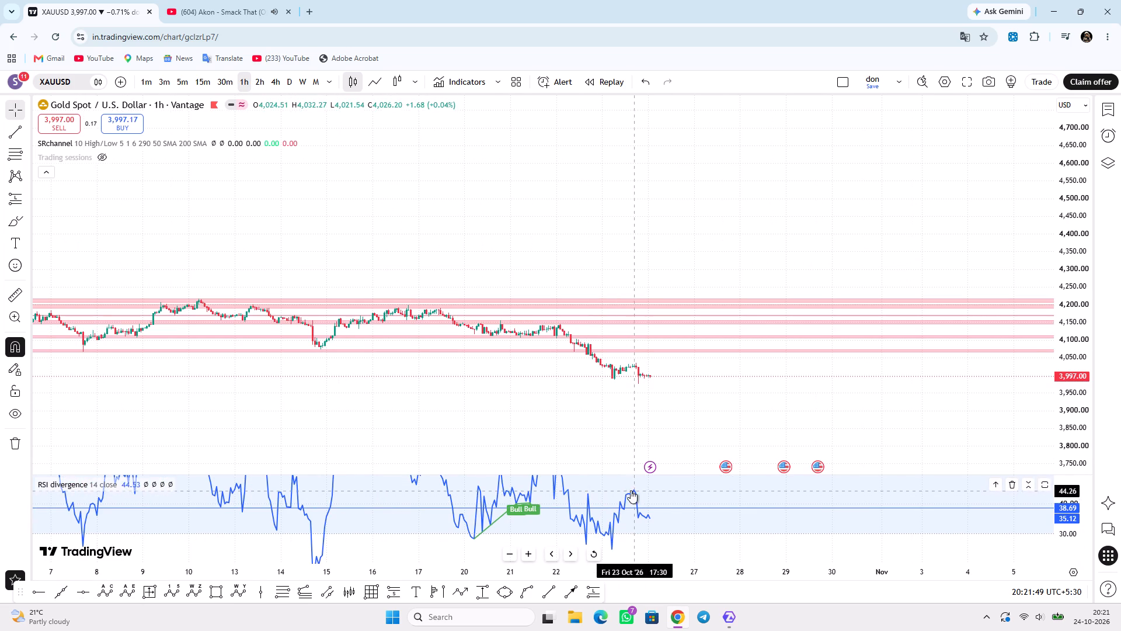
pyautogui.moveTo(614, 481); pyautogui.dragTo(612, 523)
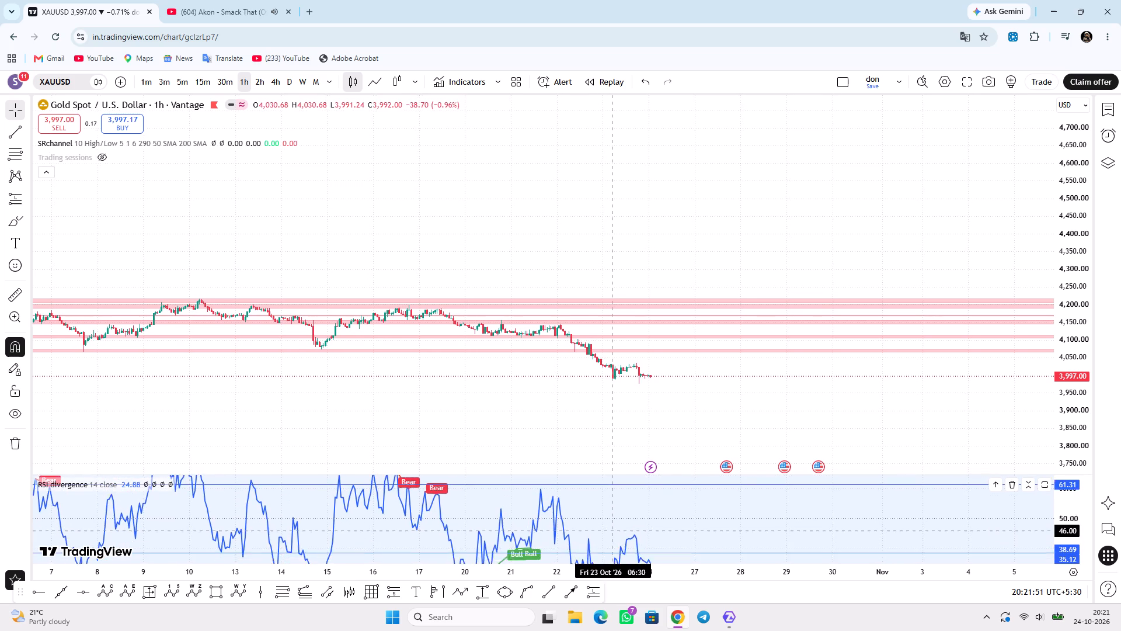
pyautogui.moveTo(612, 523); pyautogui.dragTo(610, 510)
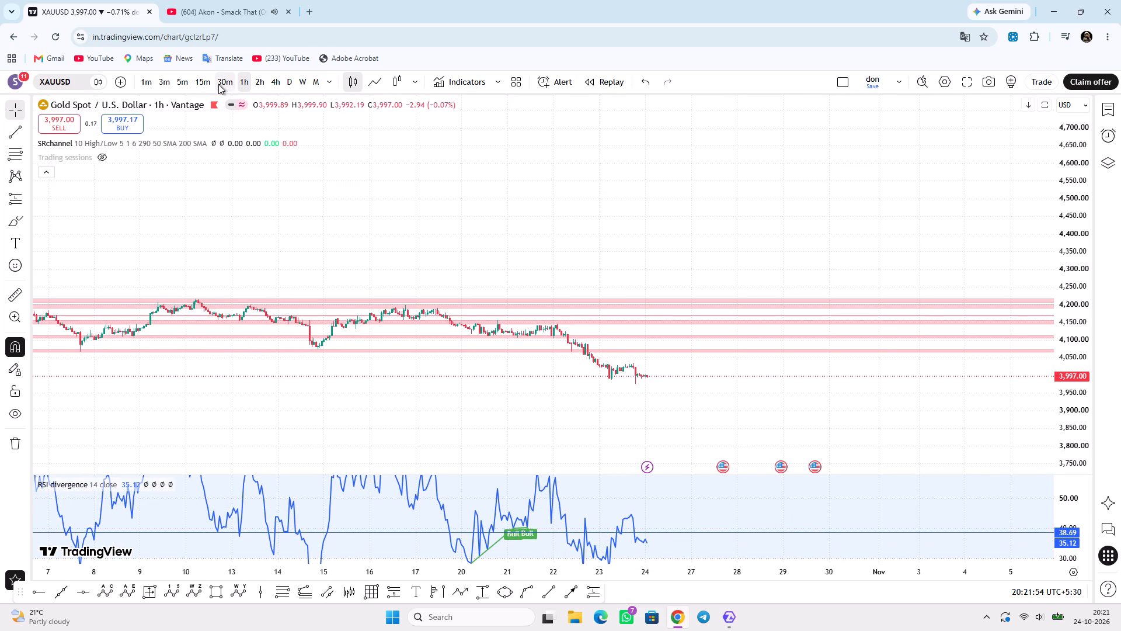
# Switch to the 30-minute timeframe and examine the latest gold sell-off, the green support zone and the RSI swings up close.
pyautogui.click(218, 82)
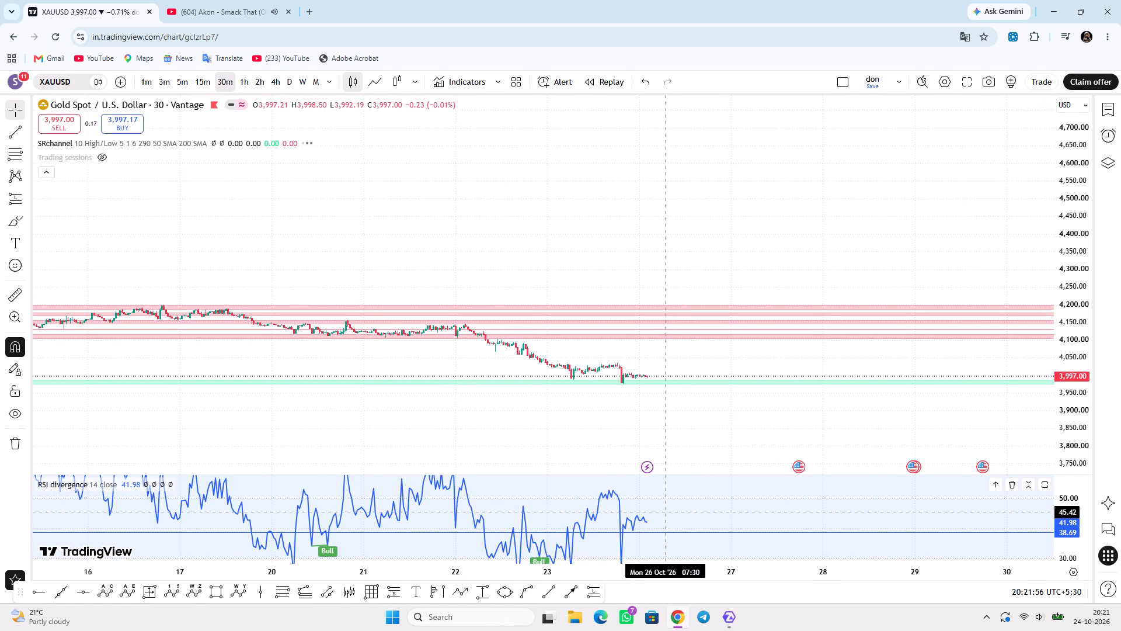
pyautogui.moveTo(665, 512); pyautogui.dragTo(681, 493)
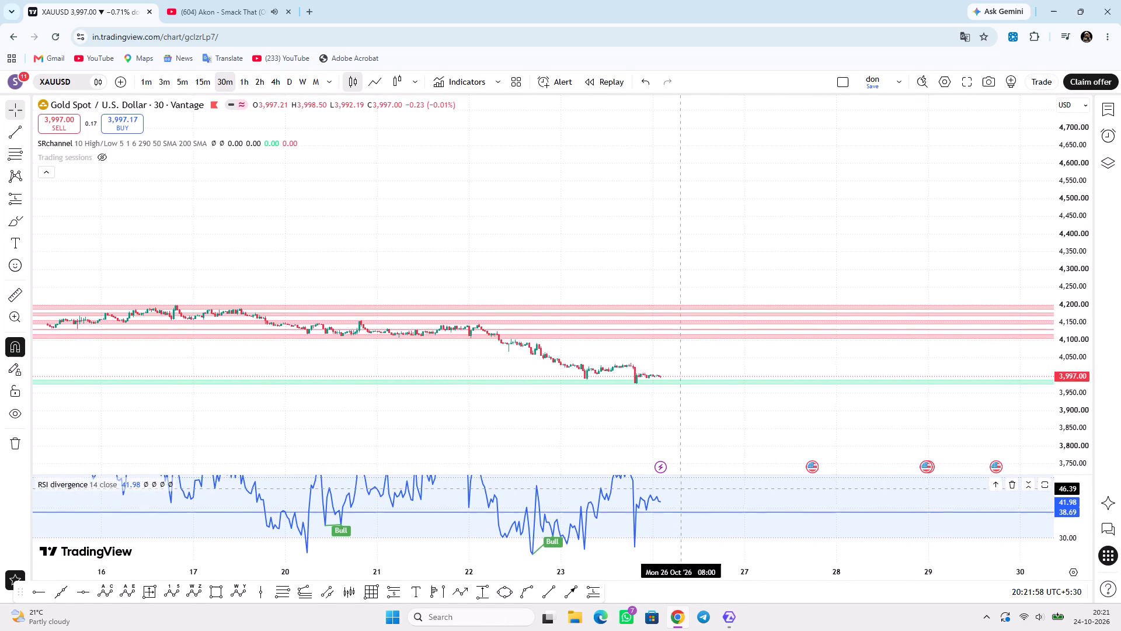
pyautogui.moveTo(681, 493); pyautogui.dragTo(680, 501)
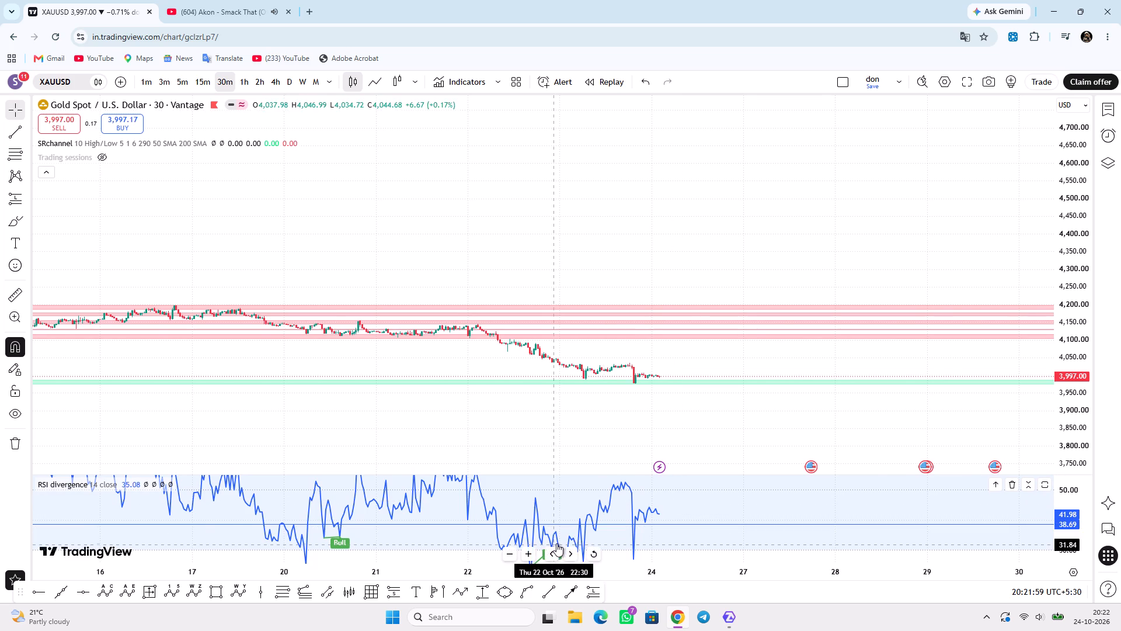
pyautogui.scroll(3, 557, 543)
pyautogui.scroll(15, 1067, 353)
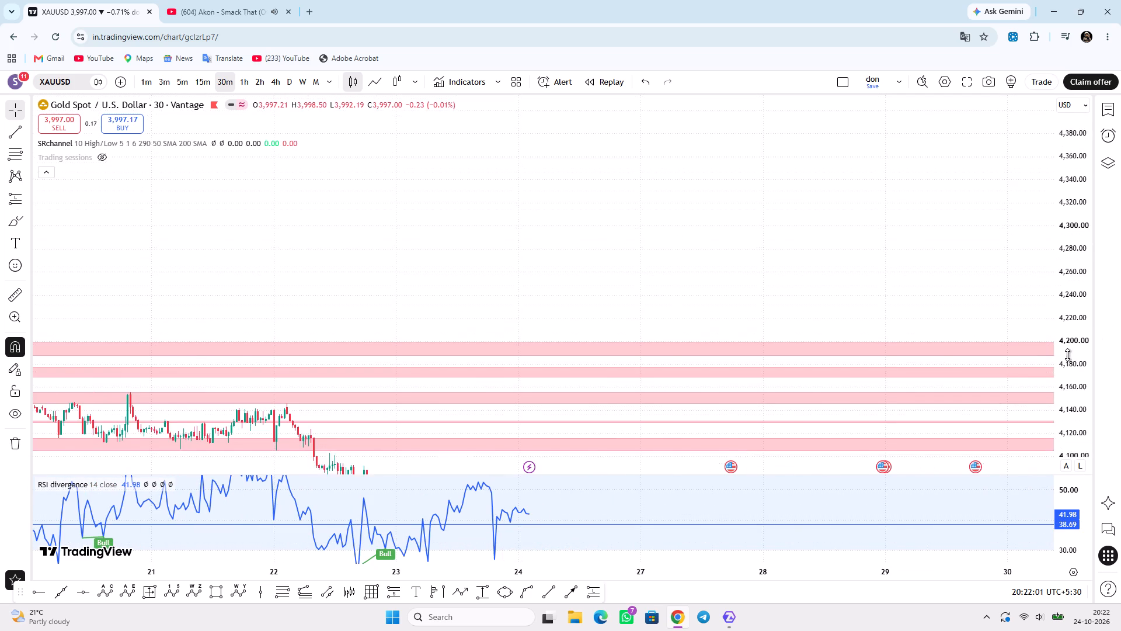
pyautogui.moveTo(581, 437); pyautogui.dragTo(736, 210)
pyautogui.scroll(5, 1063, 338)
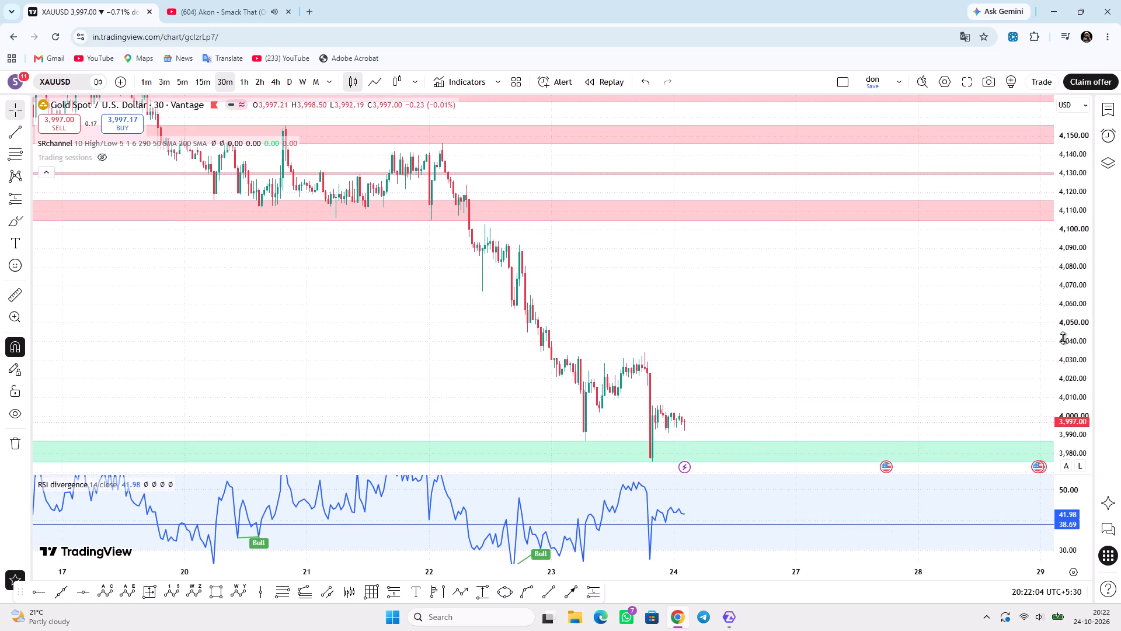
pyautogui.scroll(2, 1063, 338)
pyautogui.moveTo(822, 386); pyautogui.dragTo(810, 321)
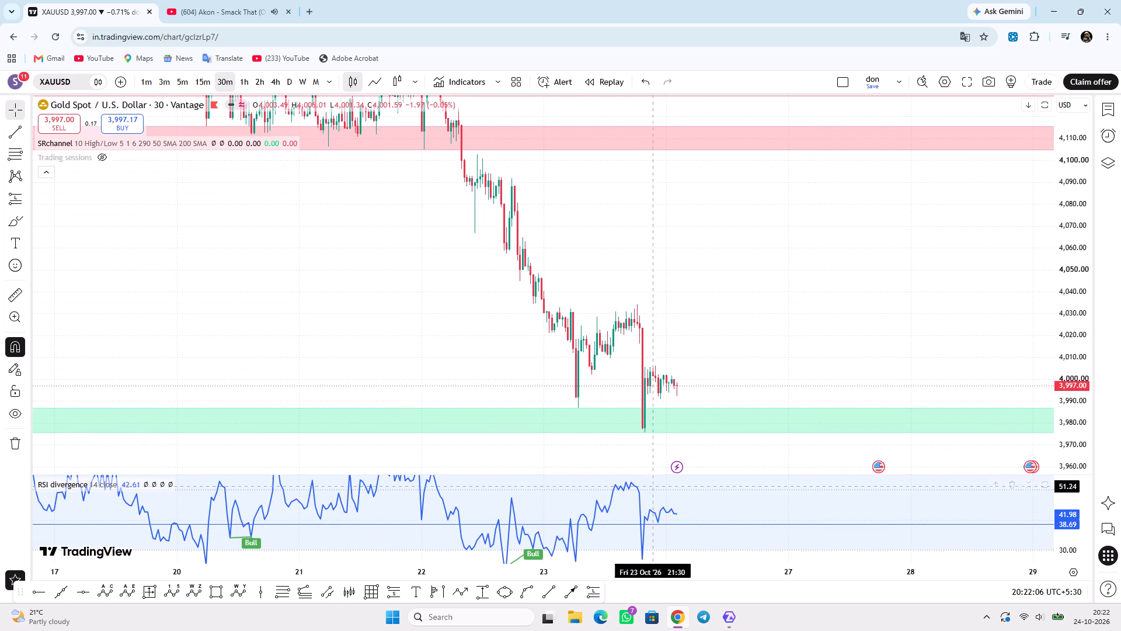
pyautogui.moveTo(622, 545); pyautogui.dragTo(618, 509)
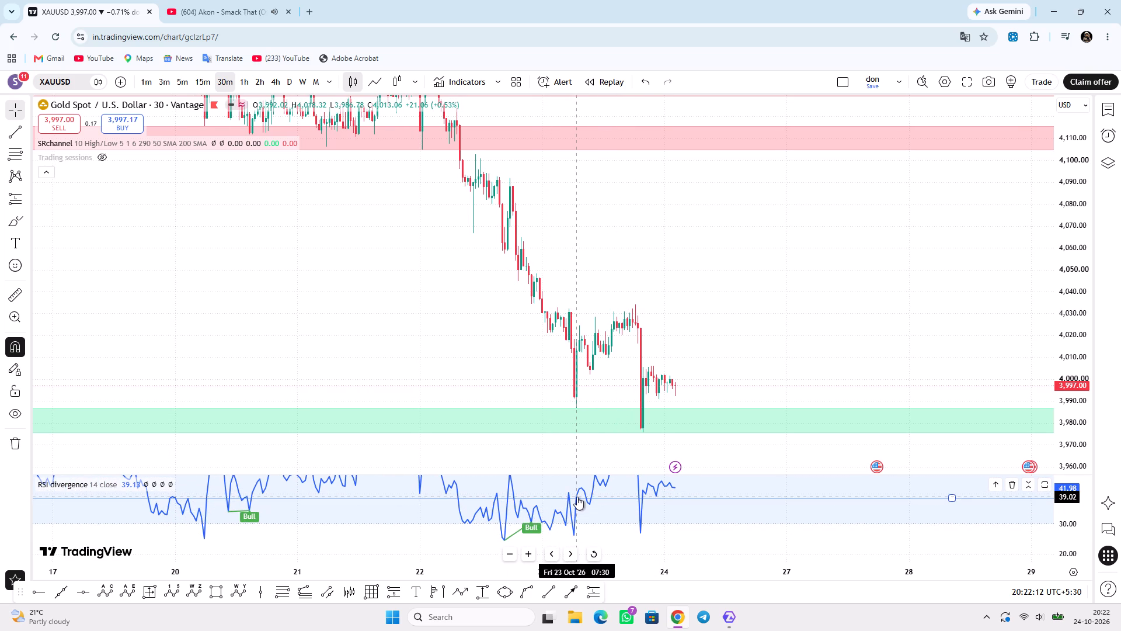
pyautogui.moveTo(716, 360); pyautogui.dragTo(678, 366)
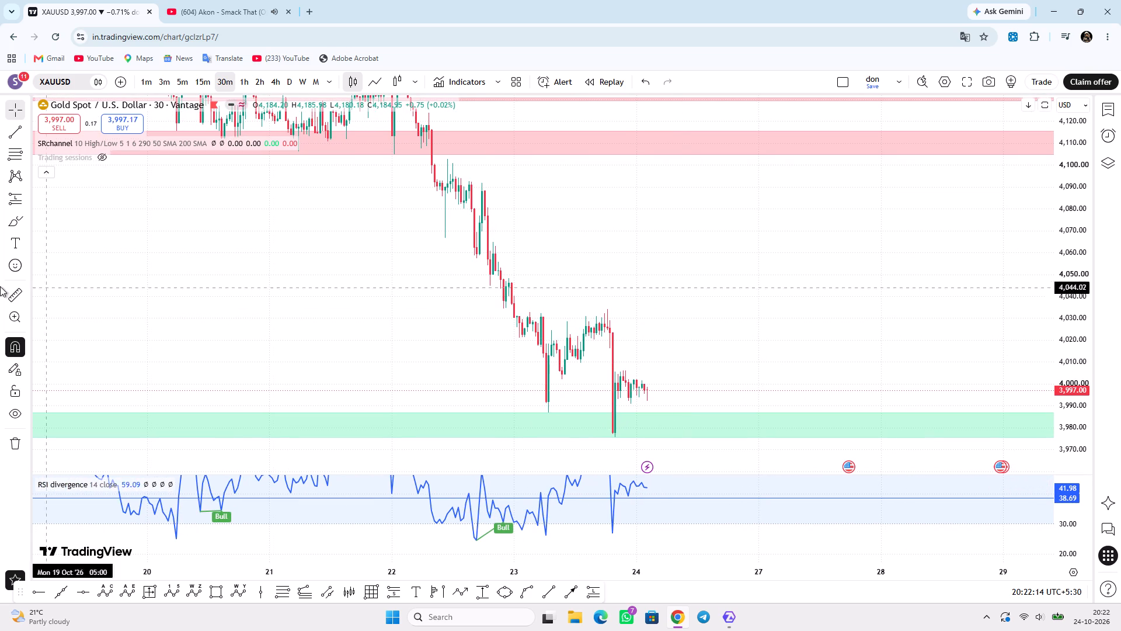
# Measure the 23 October rise on the 30-minute chart from about 4,004 up to 4,032, and clear the measurement.
pyautogui.click(11, 296)
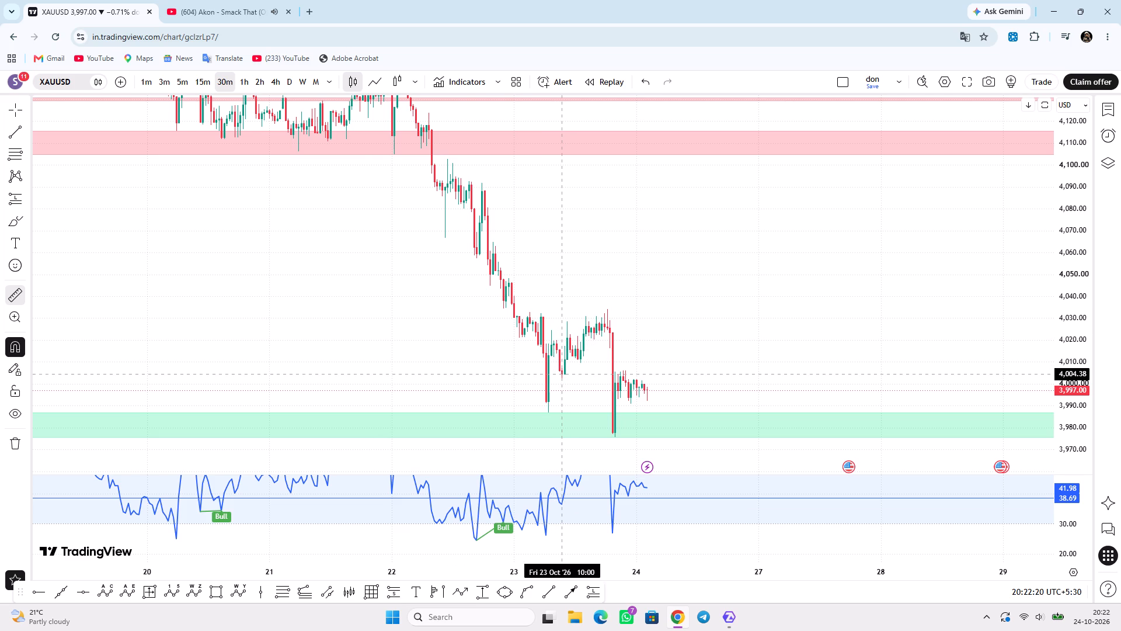
pyautogui.click(562, 374)
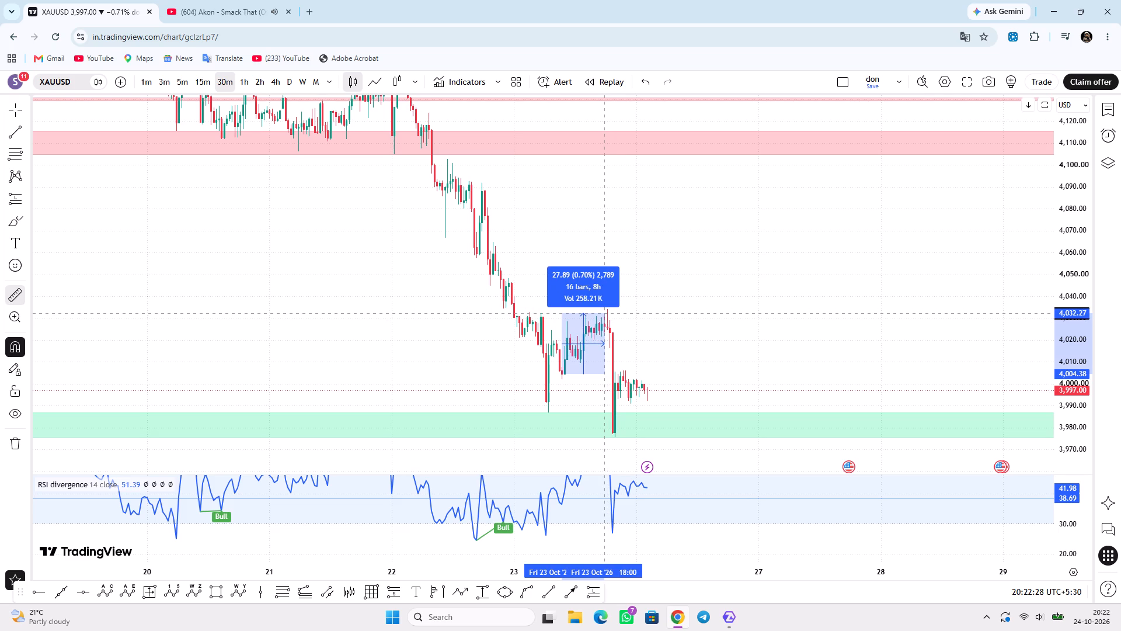
pyautogui.click(604, 298)
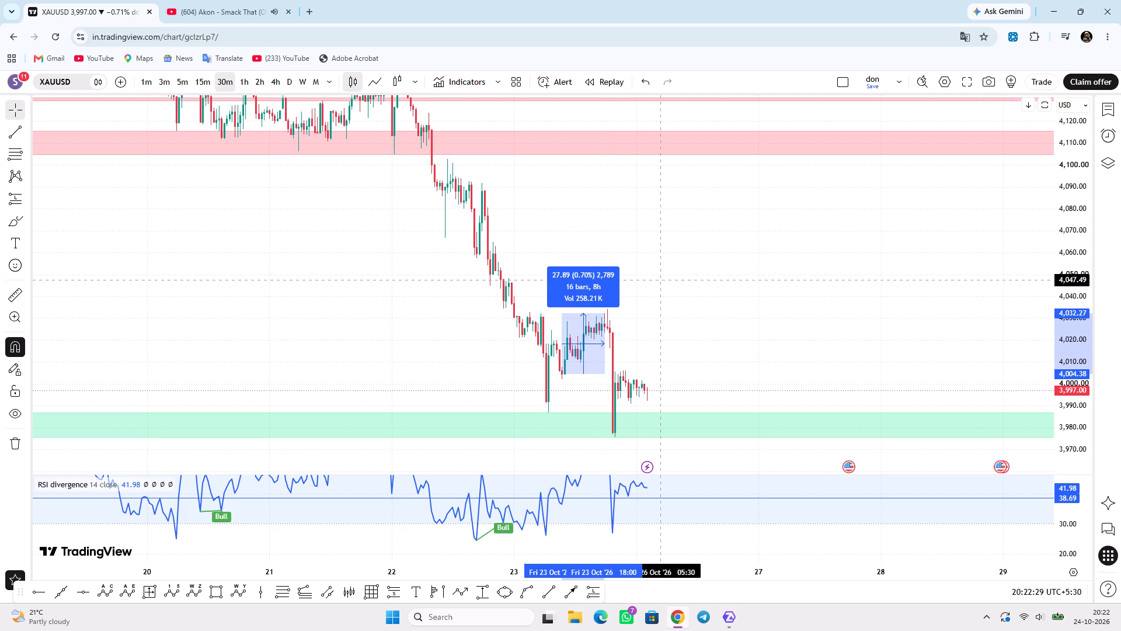
pyautogui.click(660, 280)
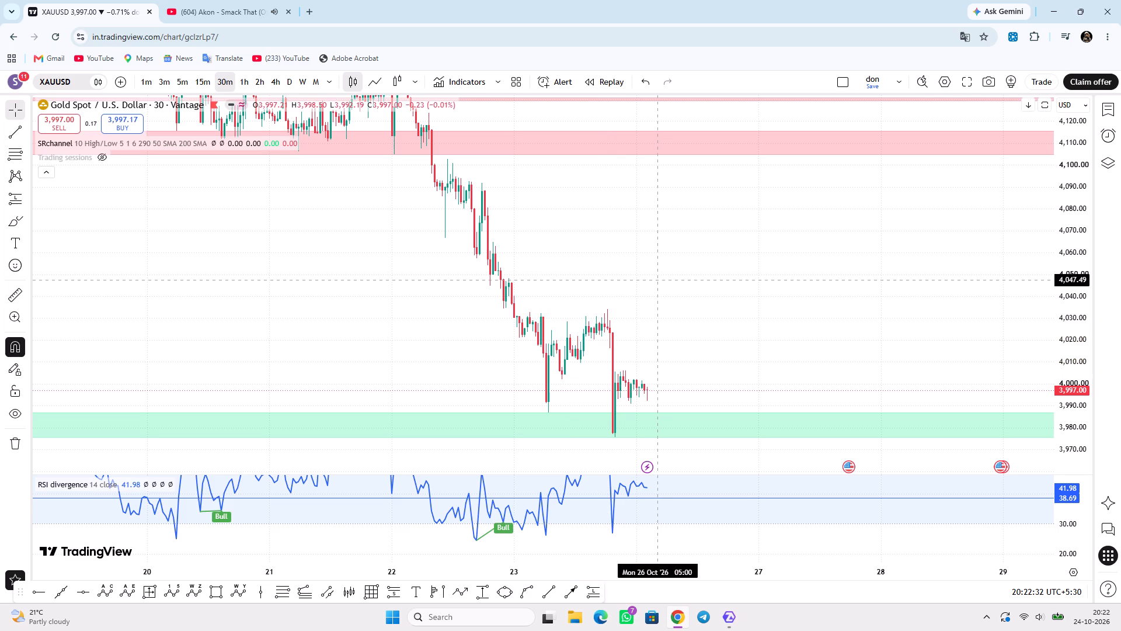
# Measure the 23 October rise again from about 4,004 up to 4,034, clear it, and compare the RSI swings below.
pyautogui.click(10, 295)
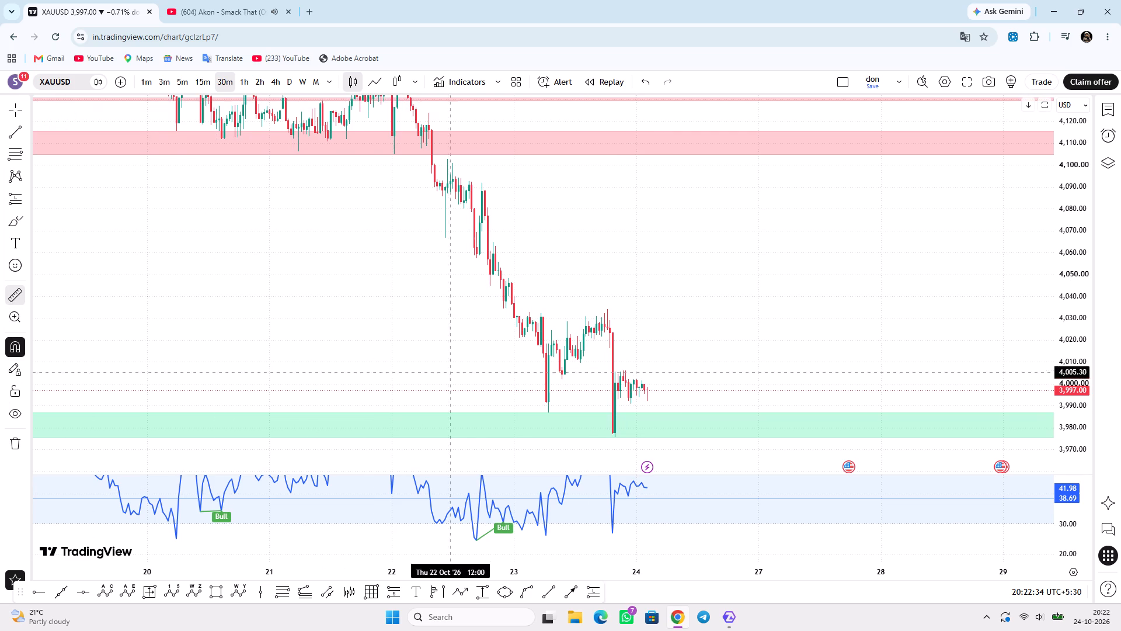
pyautogui.click(565, 376)
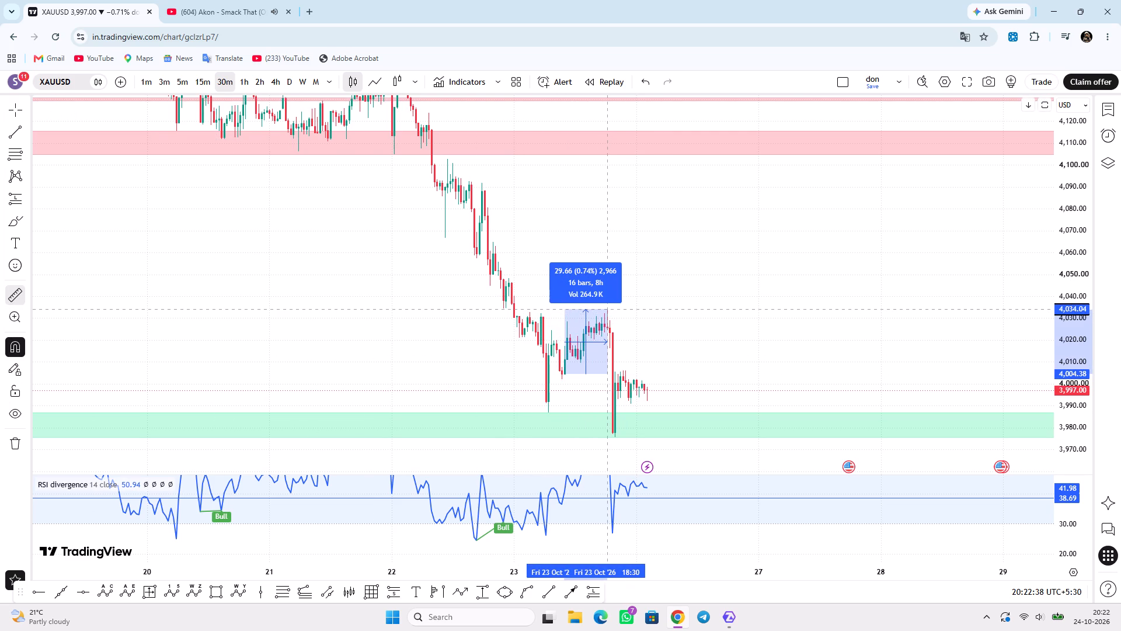
pyautogui.click(607, 302)
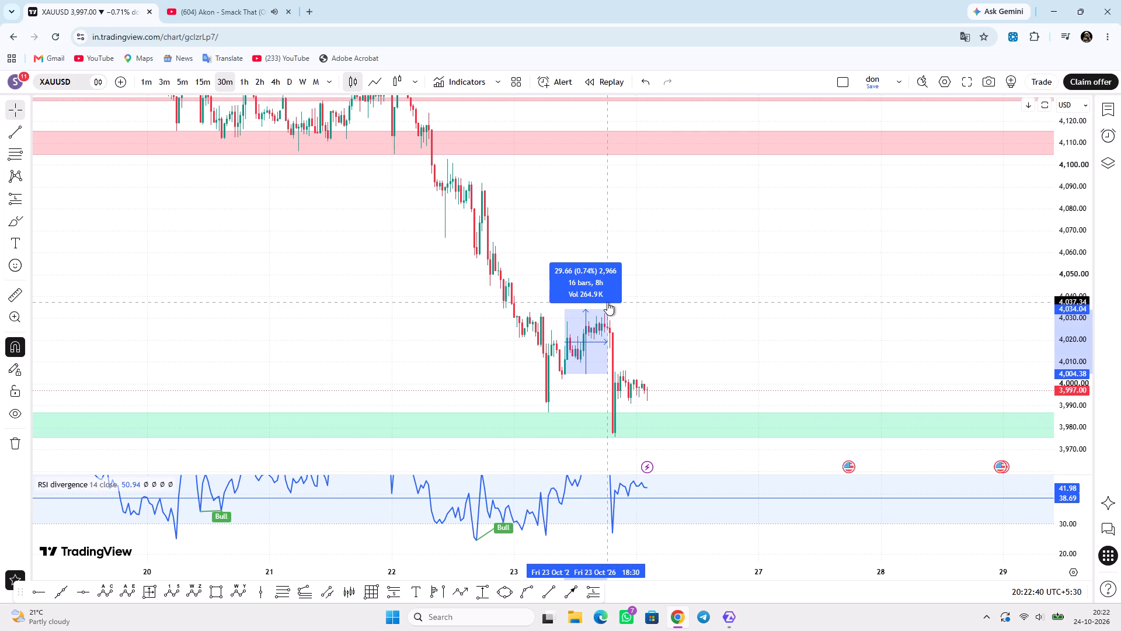
pyautogui.moveTo(587, 487); pyautogui.dragTo(577, 539)
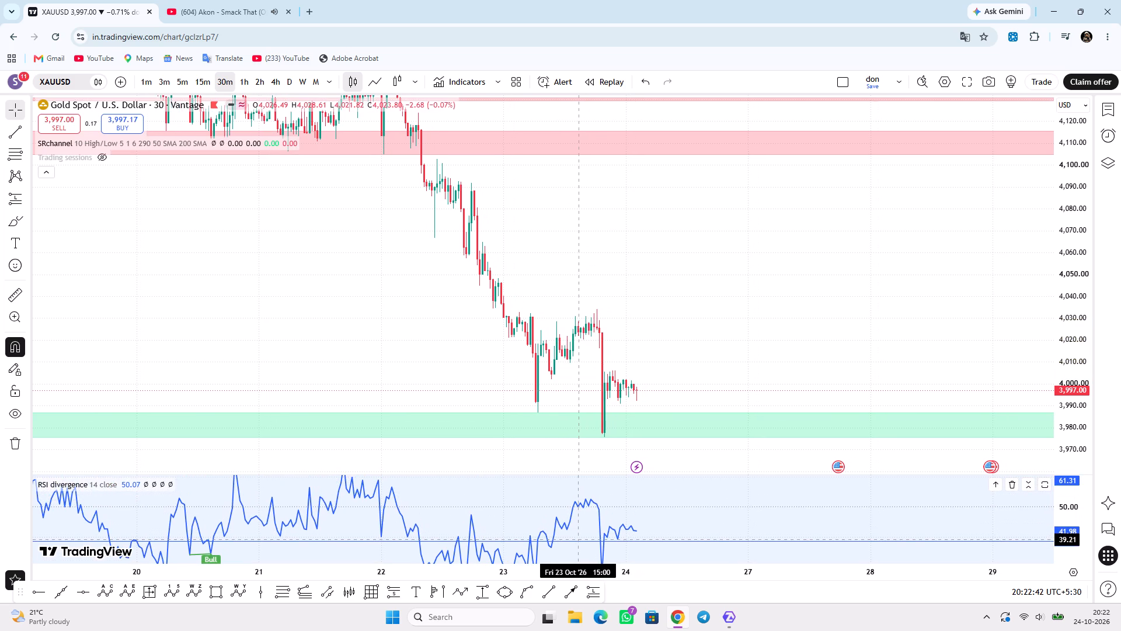
pyautogui.moveTo(577, 539); pyautogui.dragTo(584, 525)
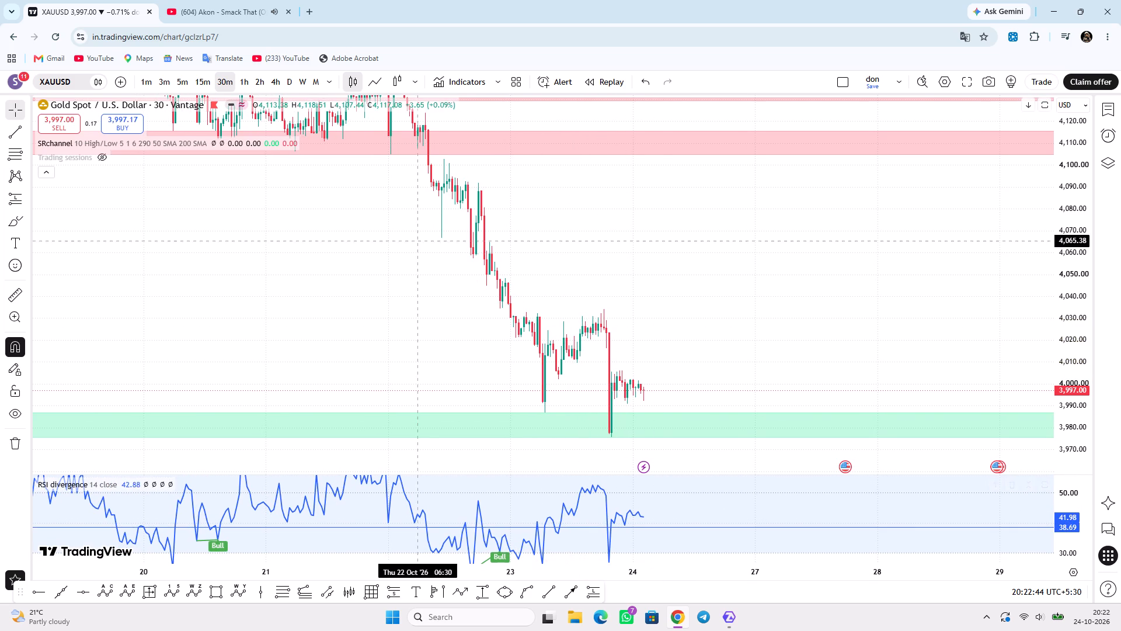
# Switch the chart to the 15-minute timeframe and examine the RSI divergence curve beneath the 23 October price swing.
pyautogui.click(200, 81)
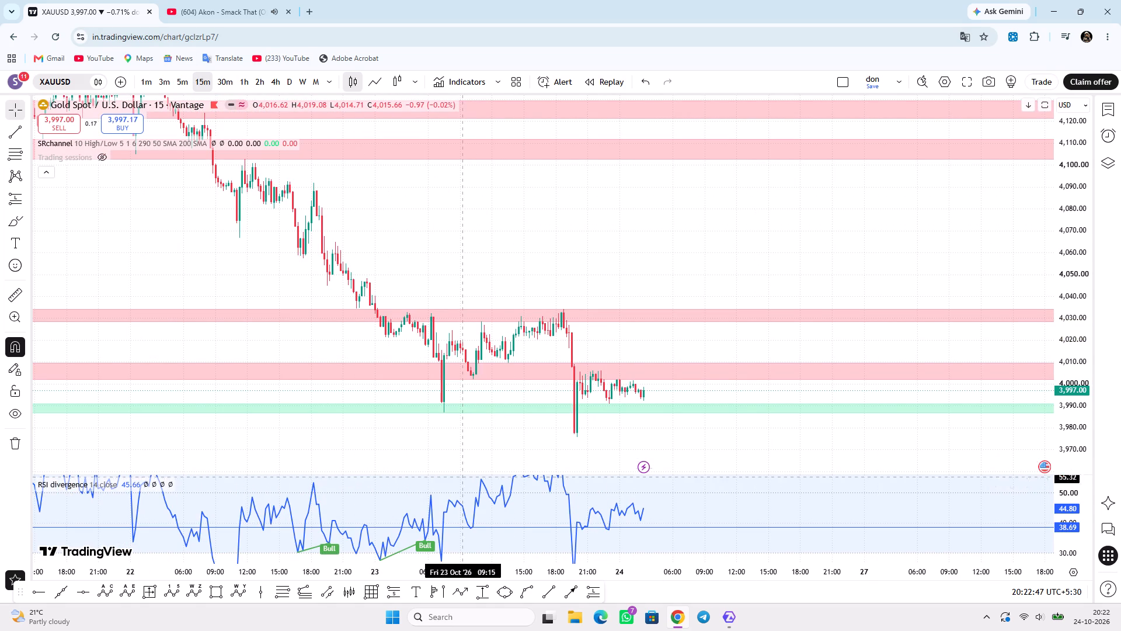
pyautogui.moveTo(458, 508); pyautogui.dragTo(517, 520)
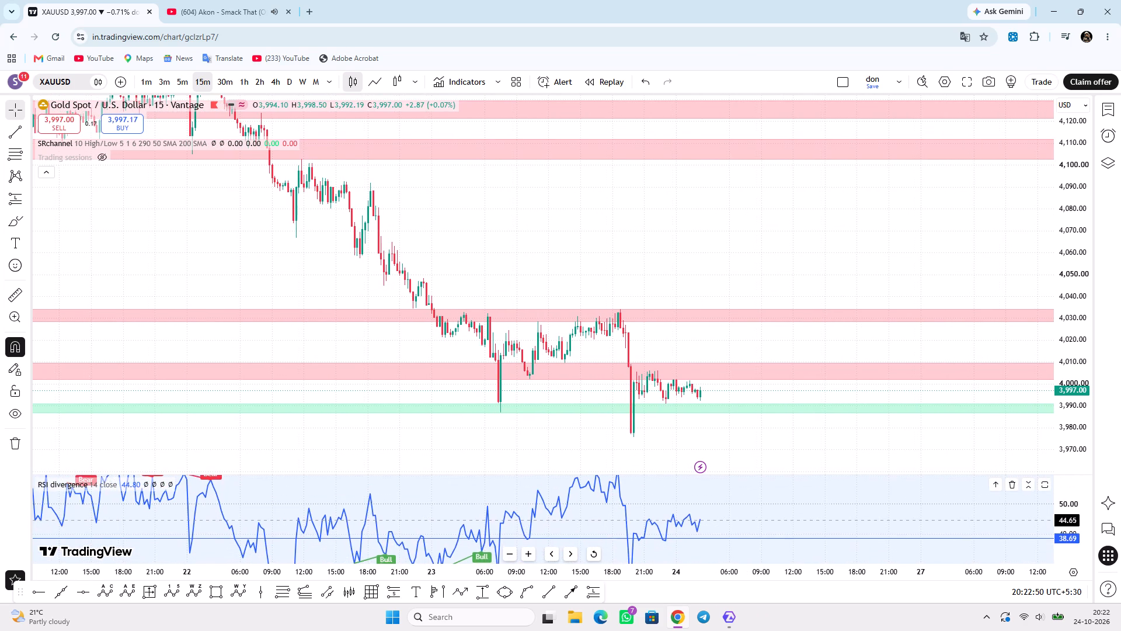
pyautogui.moveTo(517, 520); pyautogui.dragTo(517, 519)
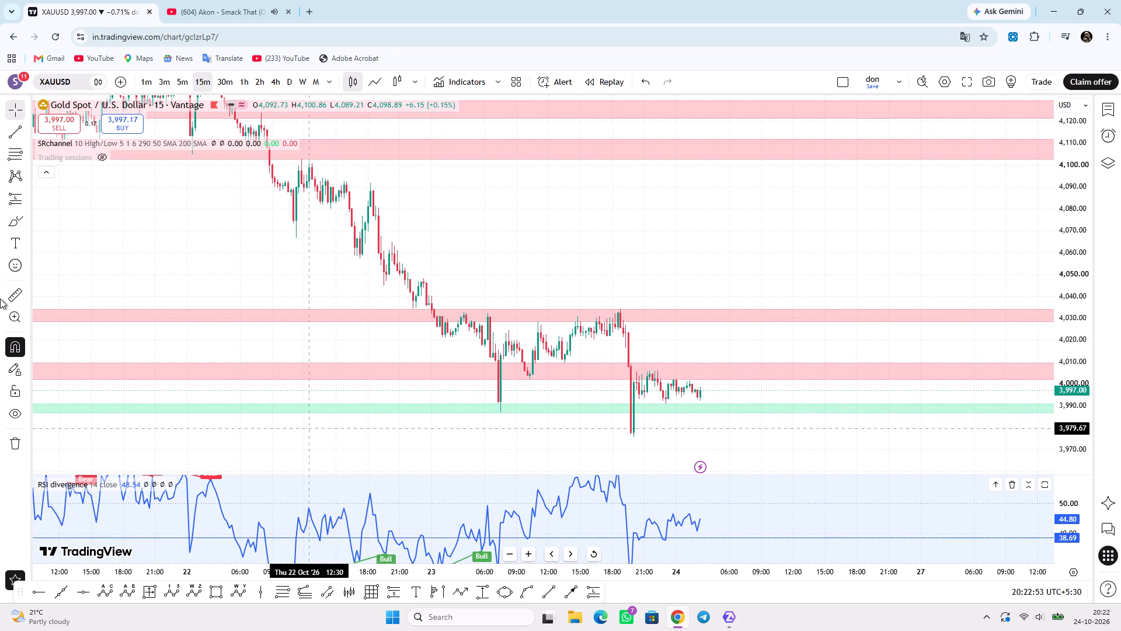
# Measure the 23 October rise on the 15-minute gold chart from about 4,004 up to 4,034, and clear the measurement.
pyautogui.click(17, 294)
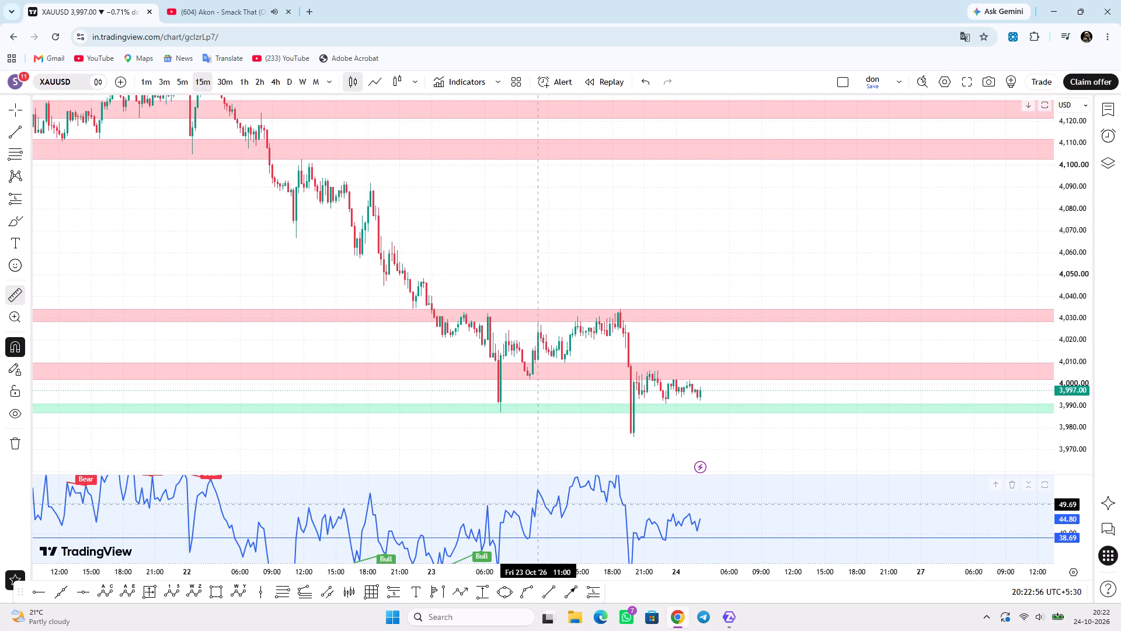
pyautogui.click(530, 377)
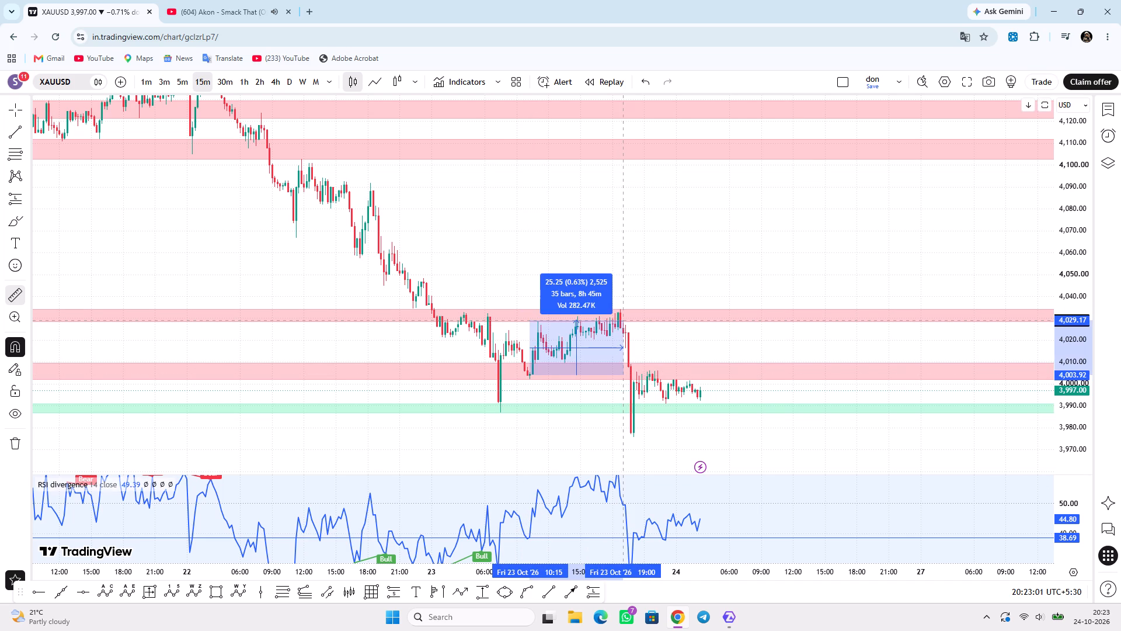
pyautogui.click(621, 300)
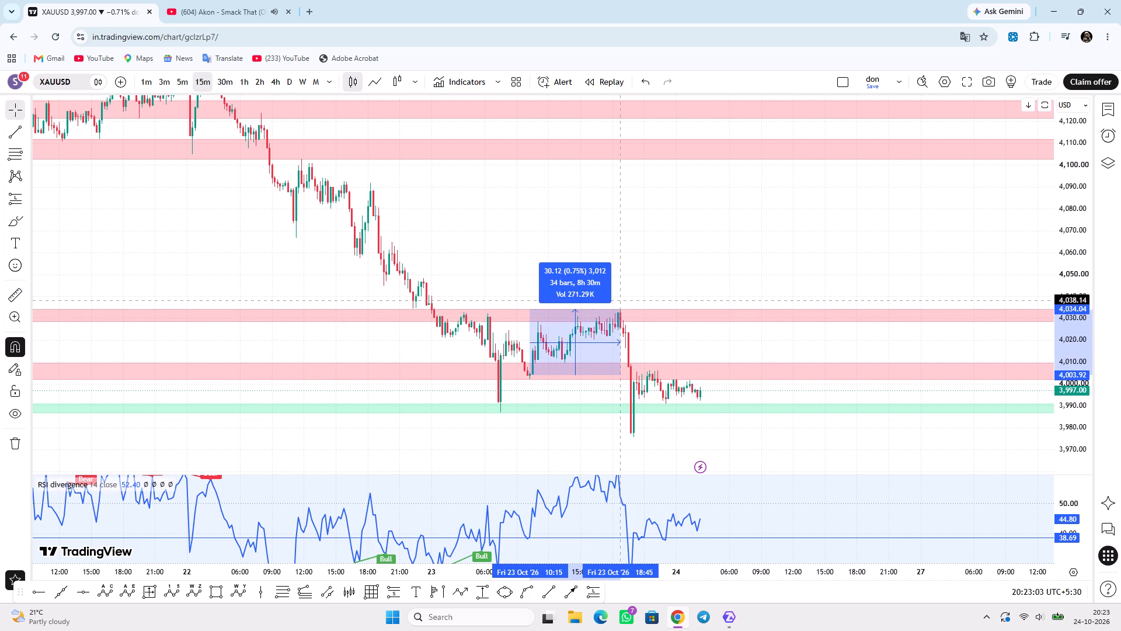
pyautogui.click(626, 278)
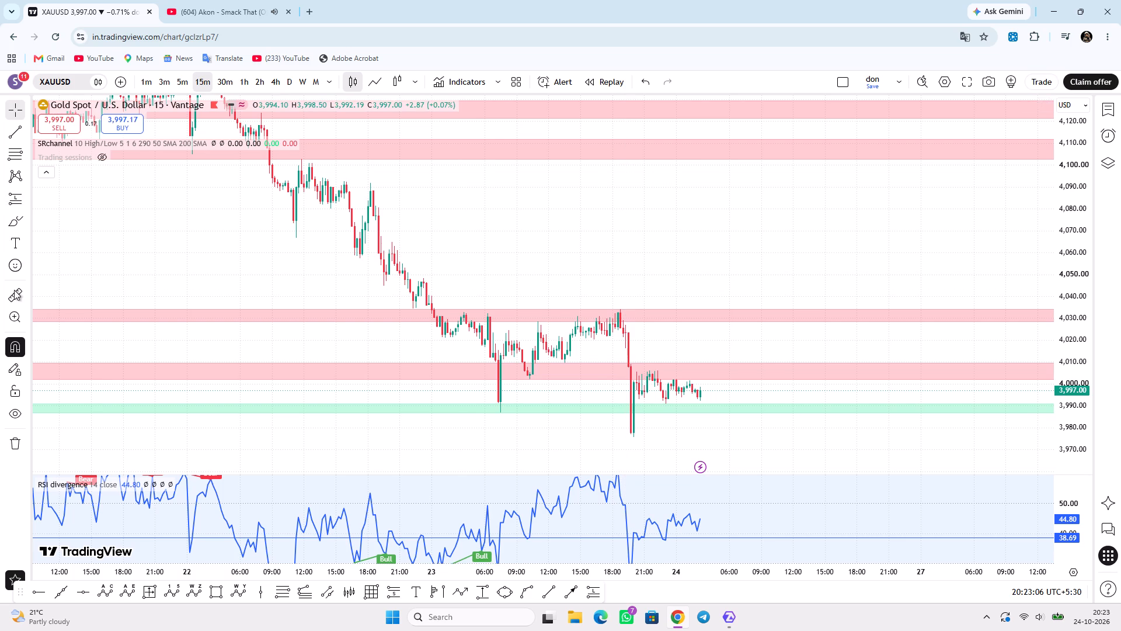
# Measure the 23 October rise again from about 4,002 up to 4,034, inspect it against the price zones, and clear it.
pyautogui.click(16, 294)
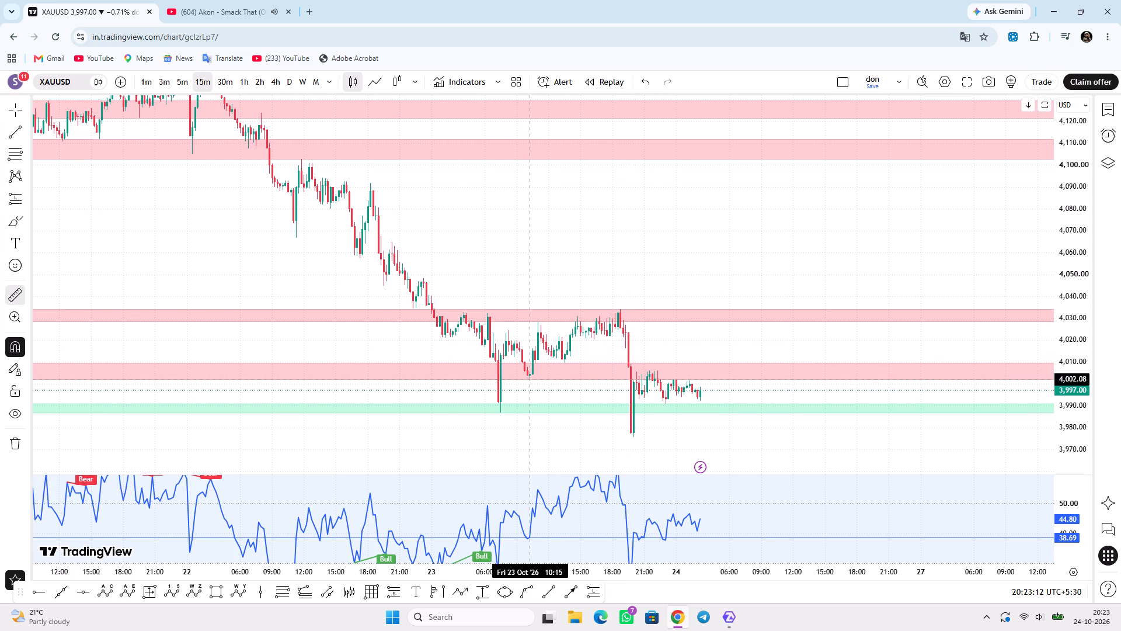
pyautogui.click(529, 379)
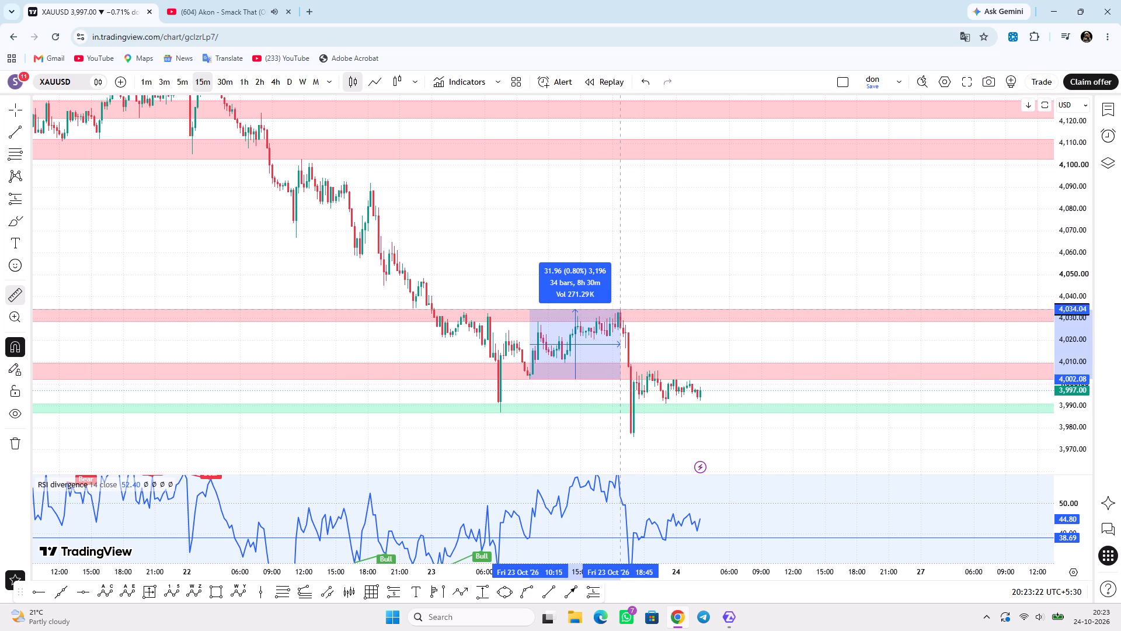
pyautogui.click(619, 301)
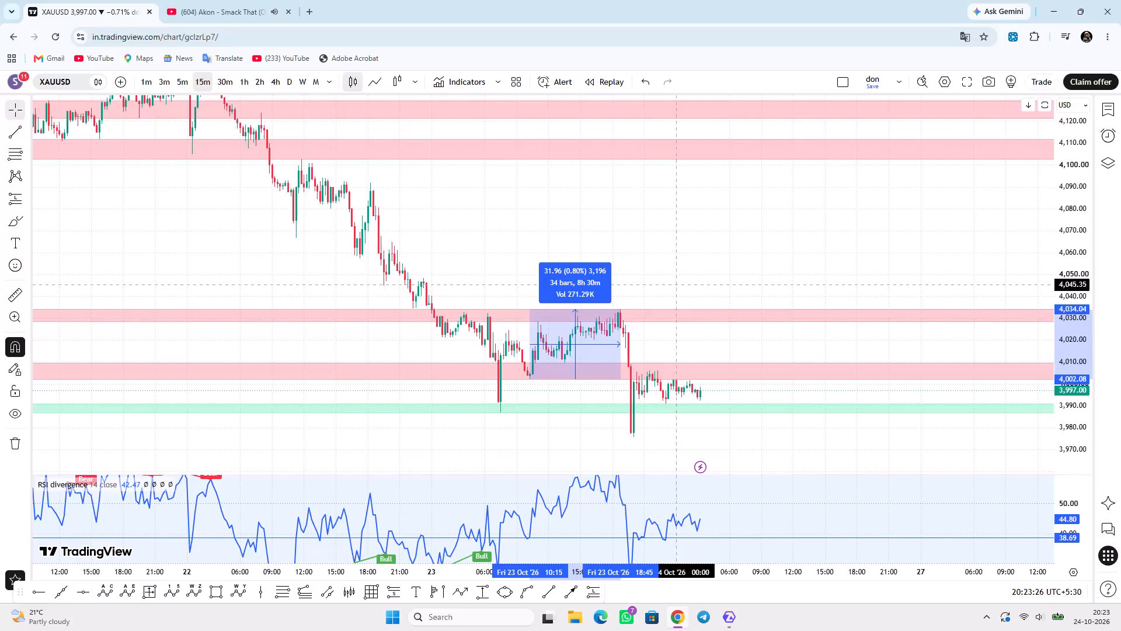
pyautogui.scroll(3, 1075, 385)
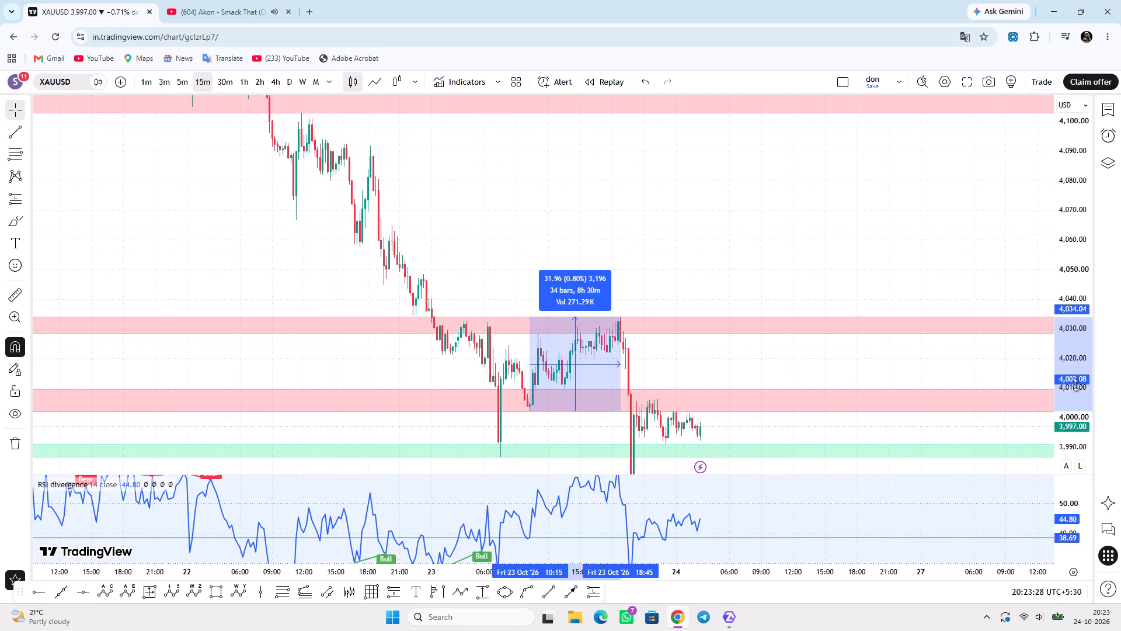
pyautogui.moveTo(912, 380); pyautogui.dragTo(841, 290)
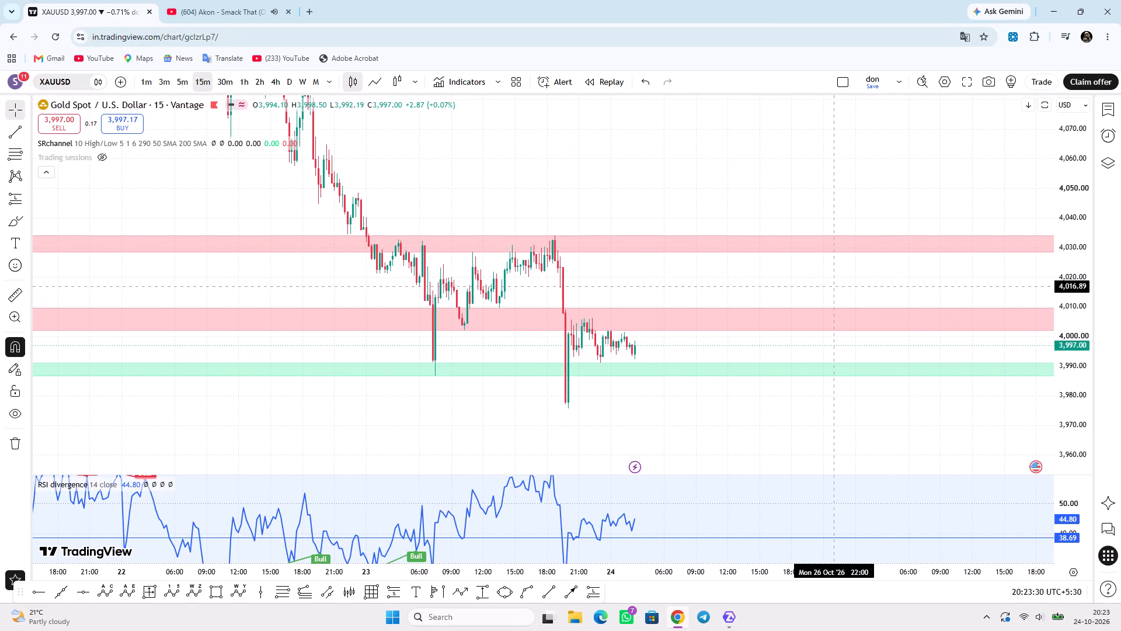
# Switch to ATAS and examine the 22 and 23 October volume profiles and cumulative delta on the 5-minute ES chart.
pyautogui.click(726, 620)
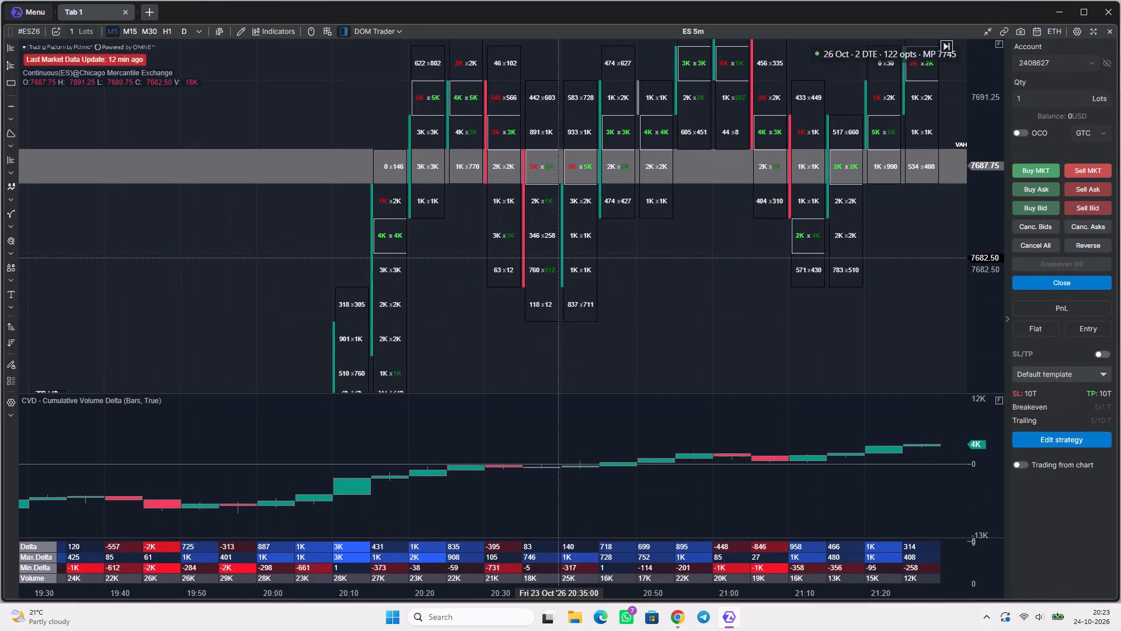
pyautogui.scroll(-9, 558, 266)
pyautogui.scroll(-17, 990, 234)
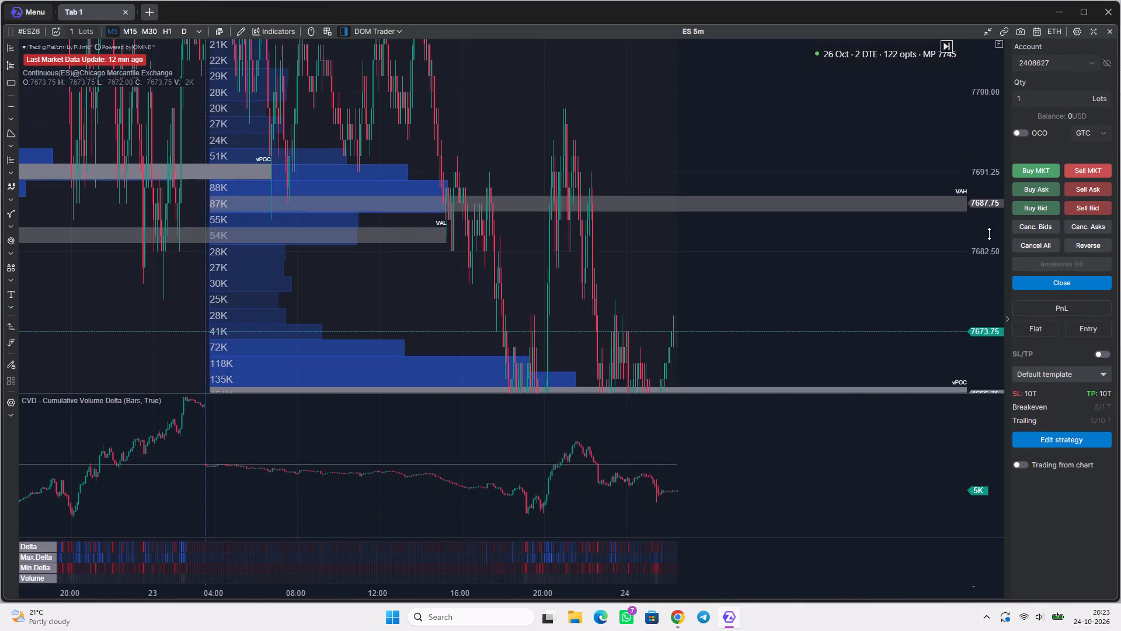
pyautogui.scroll(-15, 989, 234)
pyautogui.scroll(-10, 287, 292)
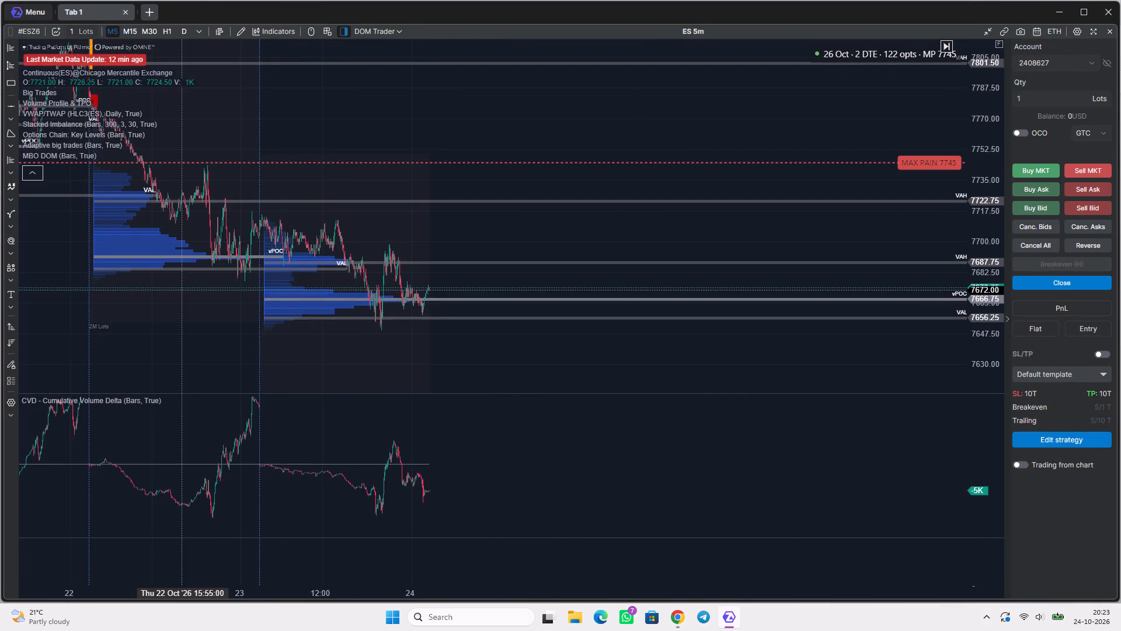
pyautogui.moveTo(183, 294); pyautogui.dragTo(458, 327)
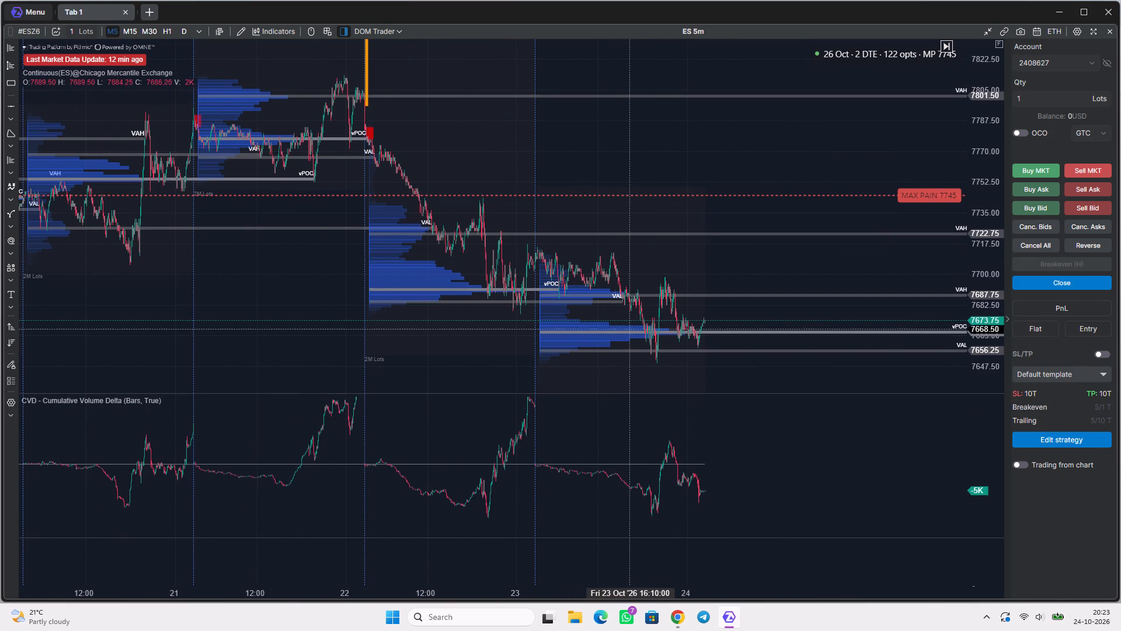
pyautogui.scroll(4, 629, 329)
pyautogui.scroll(2, 577, 550)
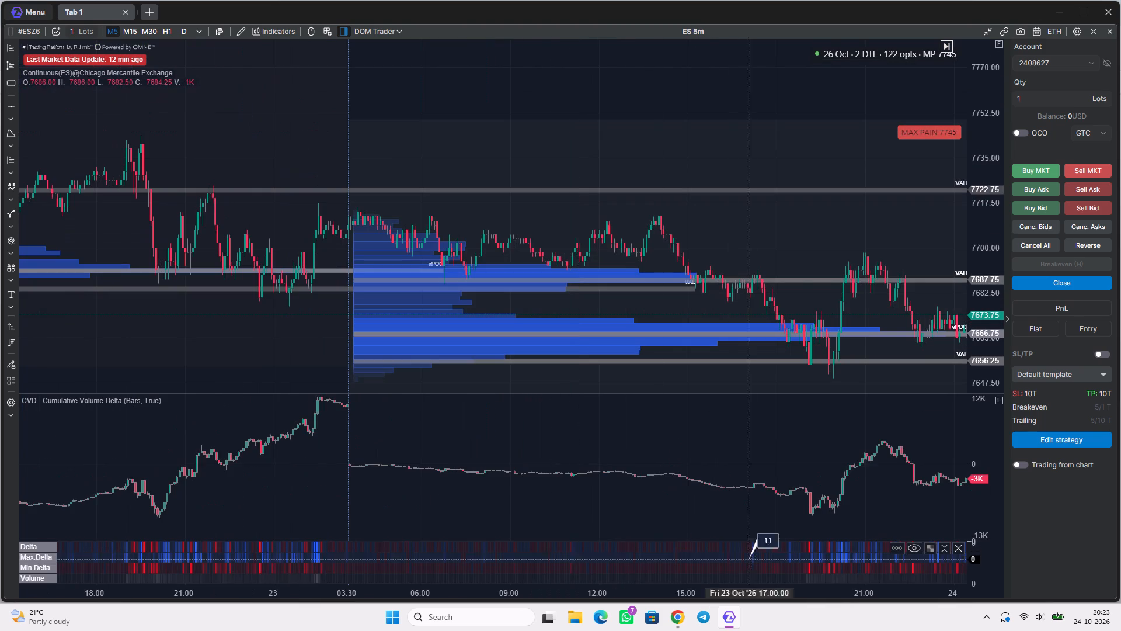
pyautogui.scroll(-11, 677, 353)
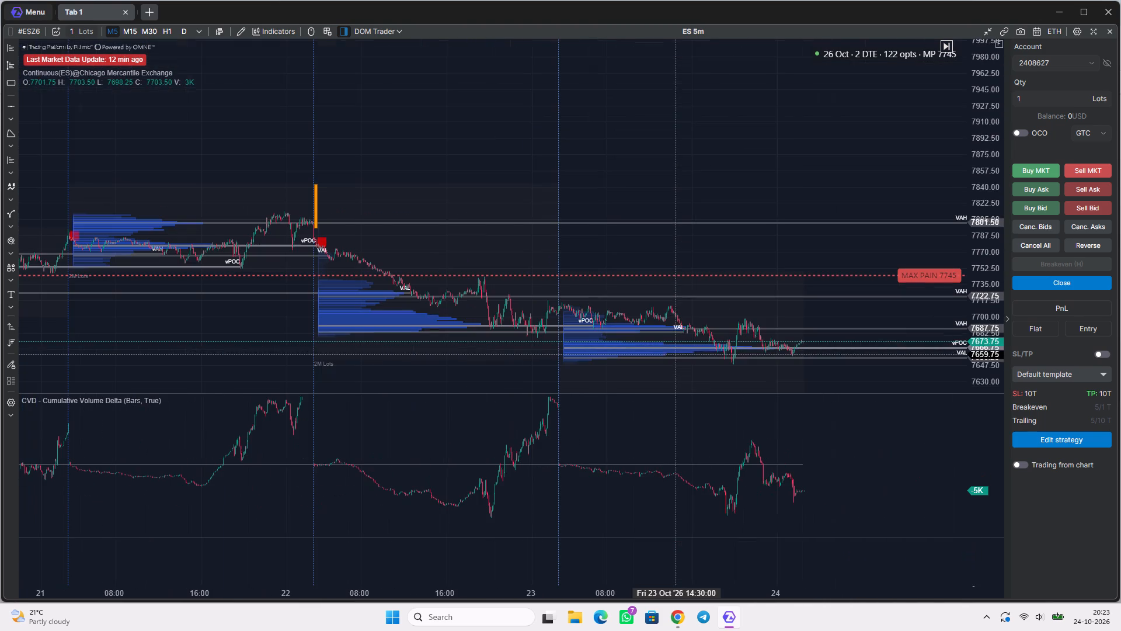
pyautogui.scroll(20, 995, 349)
pyautogui.scroll(3, 995, 349)
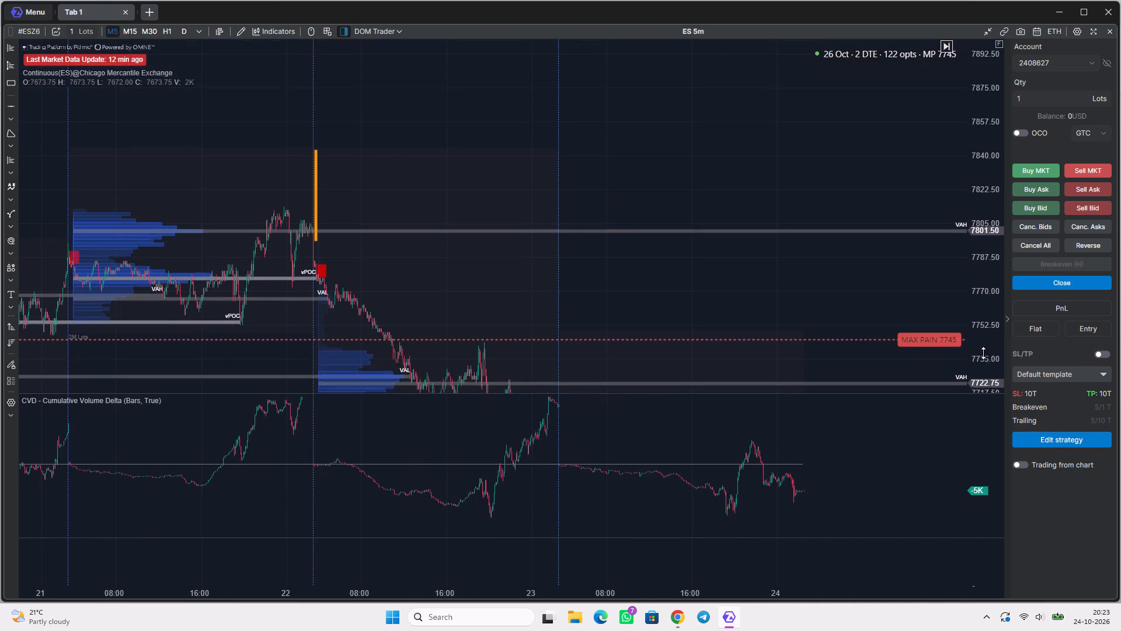
pyautogui.scroll(2, 983, 353)
pyautogui.moveTo(617, 304); pyautogui.dragTo(684, 133)
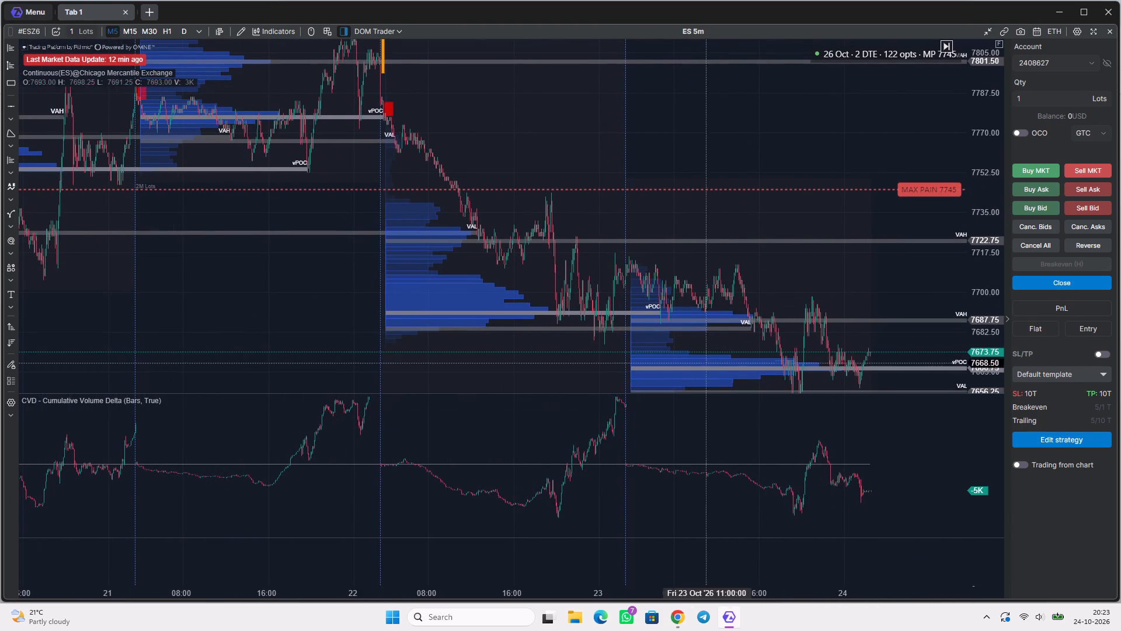
pyautogui.scroll(7, 996, 333)
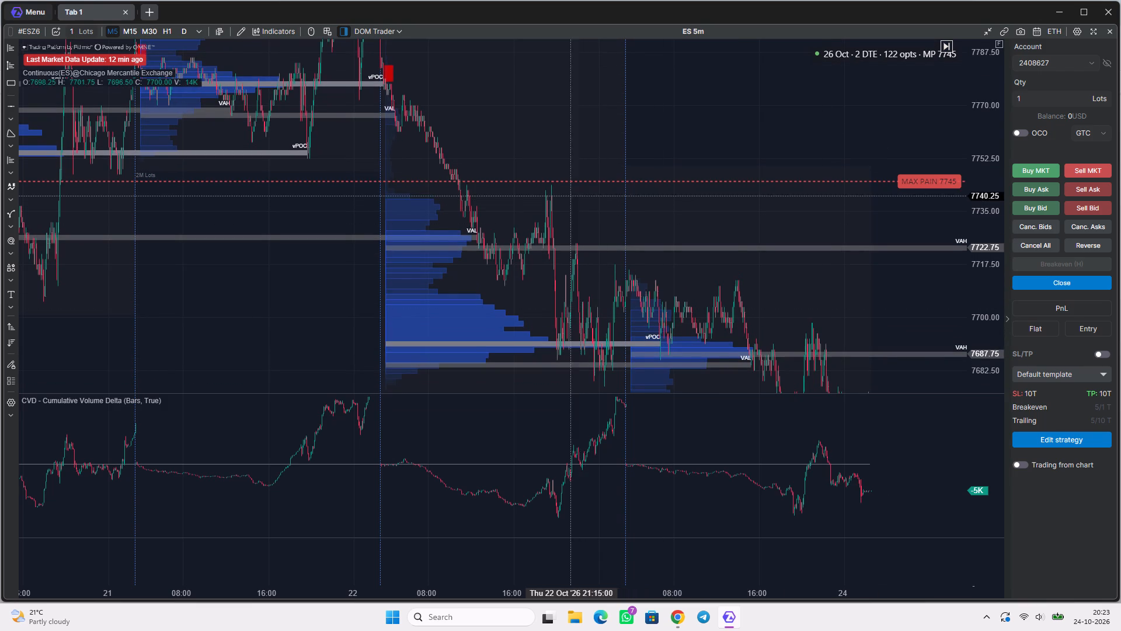
# Examine the earlier 5-minute ES sessions, comparing the 20 and 21 October volume profiles, value areas and cumulative delta with price.
pyautogui.moveTo(566, 194); pyautogui.dragTo(711, 240)
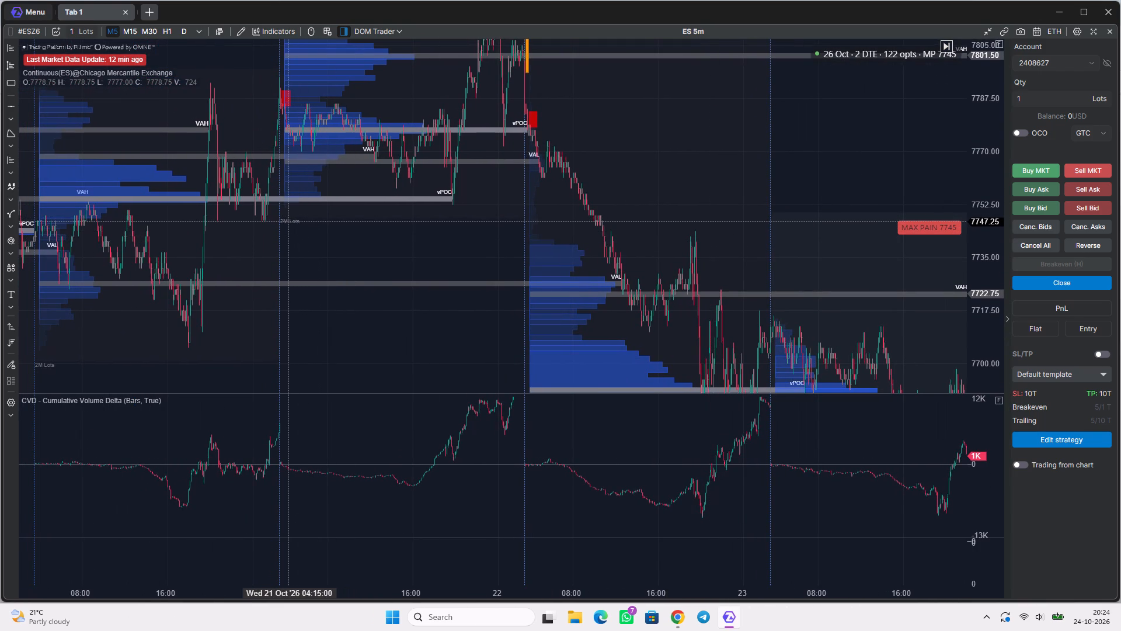
pyautogui.scroll(-6, 374, 255)
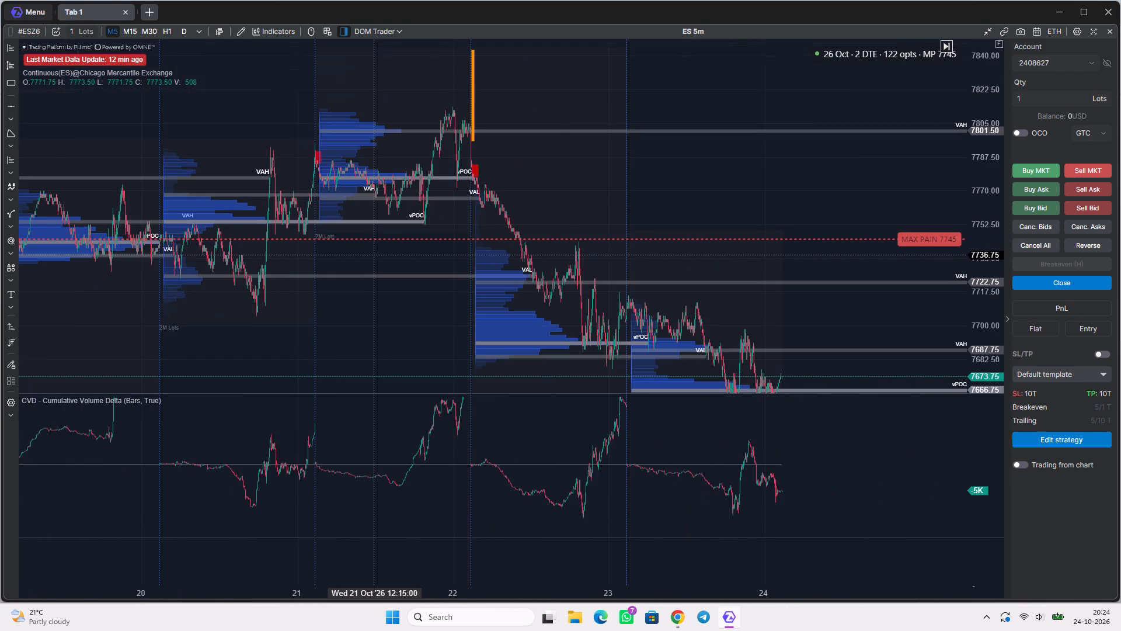
pyautogui.scroll(-1, 374, 255)
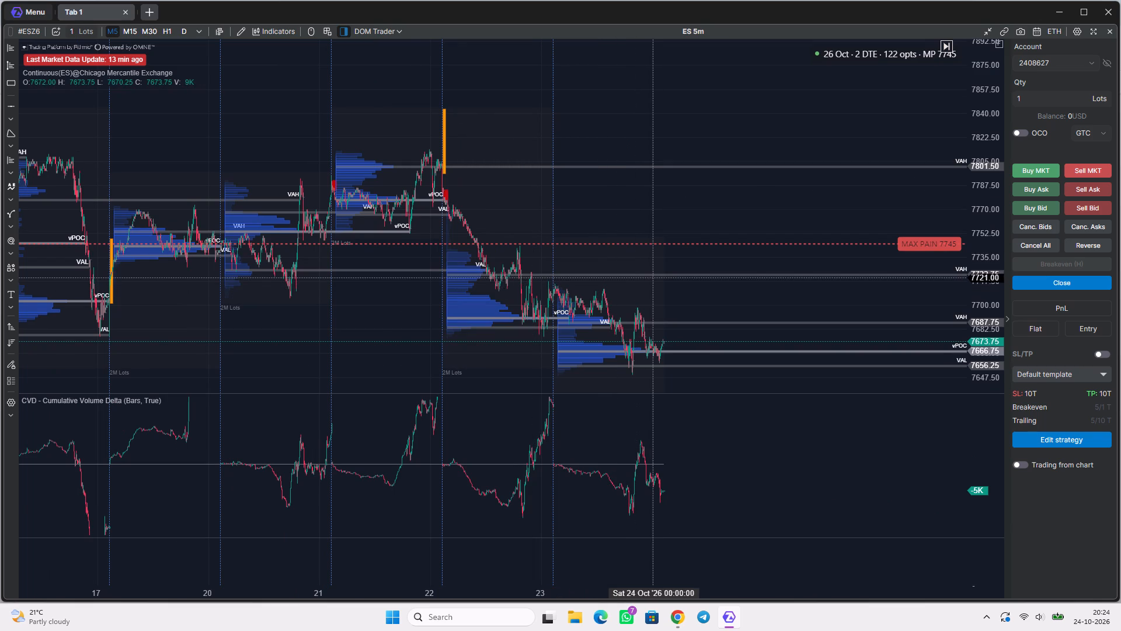
pyautogui.moveTo(404, 258); pyautogui.dragTo(502, 296)
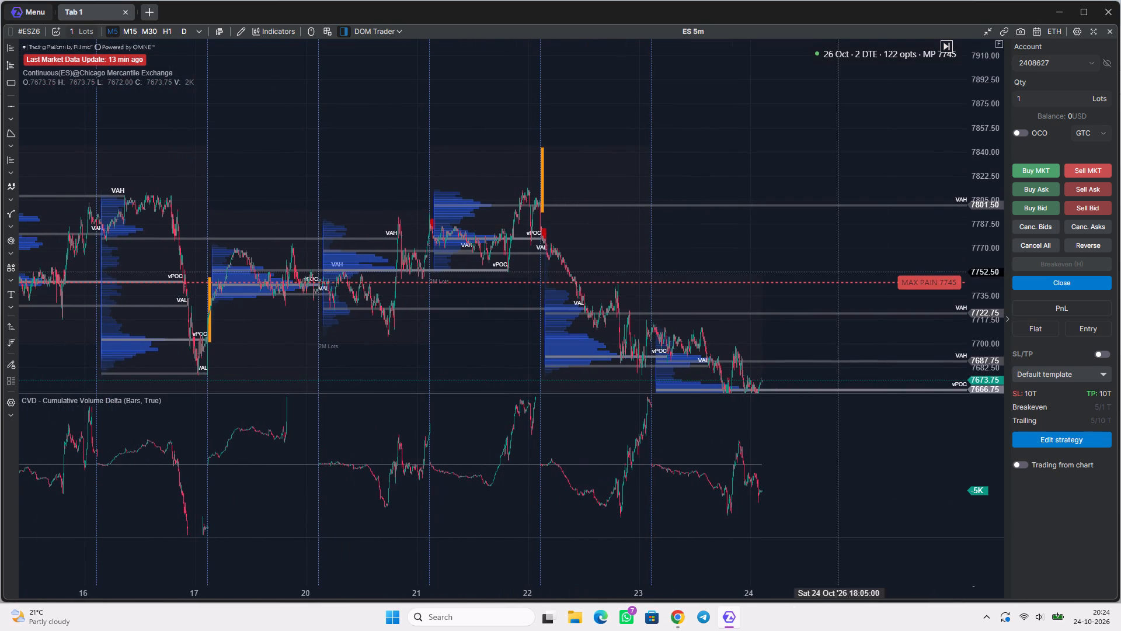
pyautogui.scroll(16, 998, 312)
pyautogui.scroll(4, 388, 328)
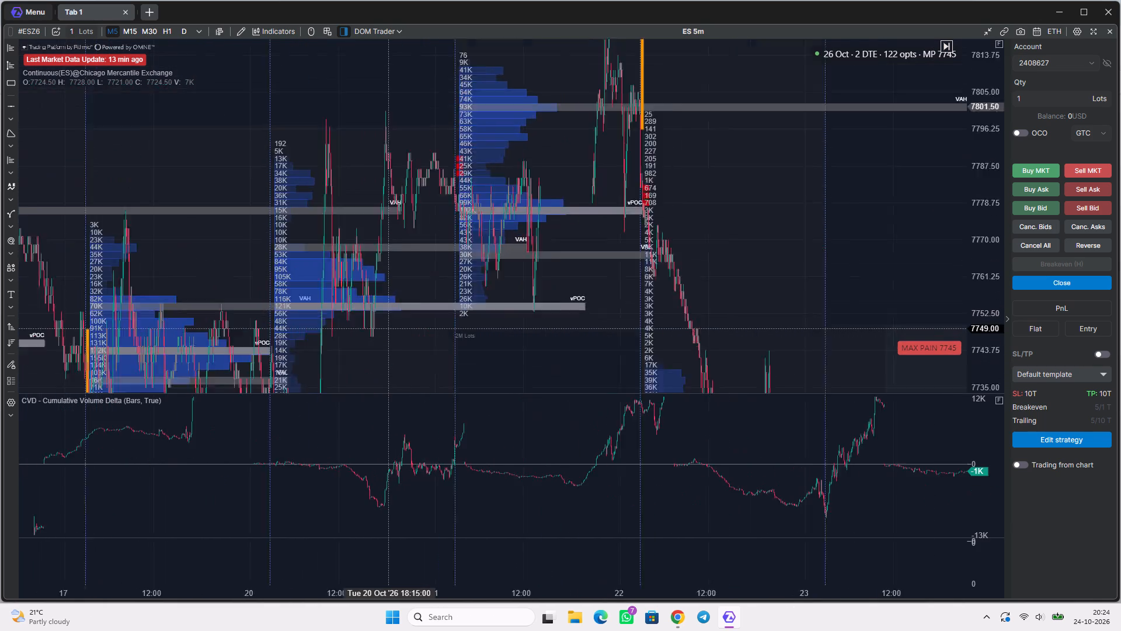
pyautogui.scroll(5, 388, 328)
pyautogui.scroll(-3, 977, 221)
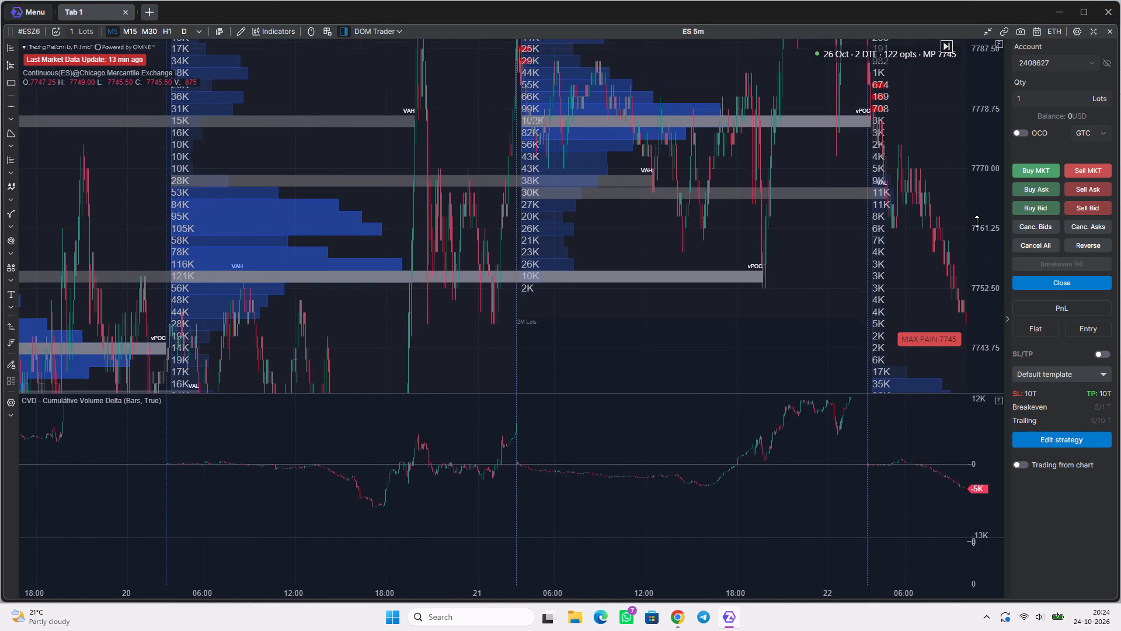
pyautogui.scroll(-15, 977, 221)
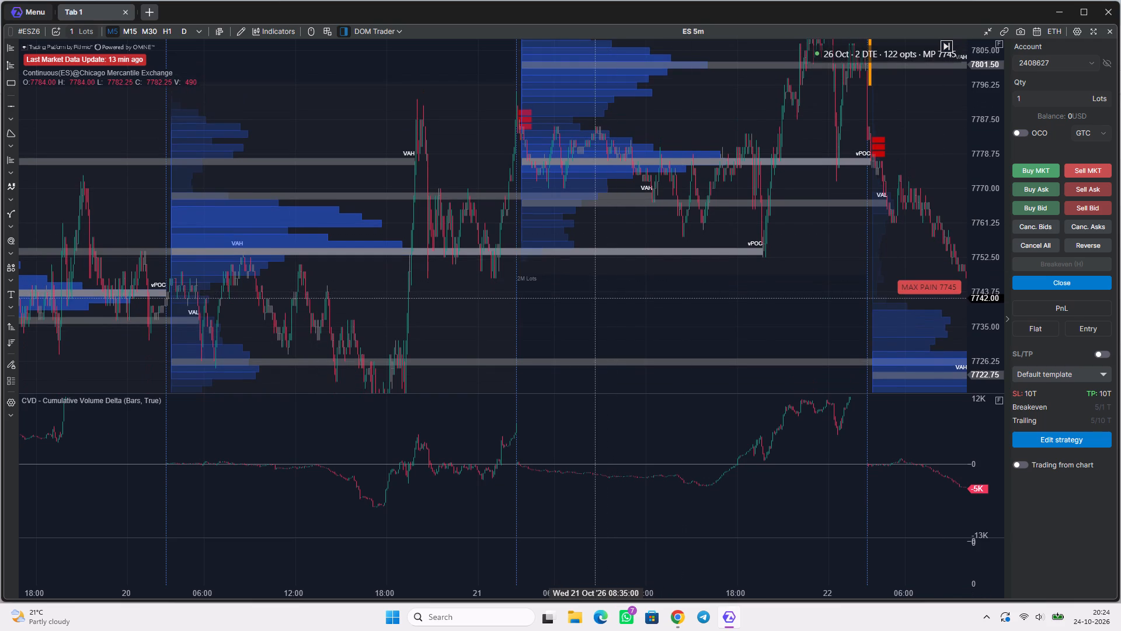
pyautogui.moveTo(595, 298); pyautogui.dragTo(559, 309)
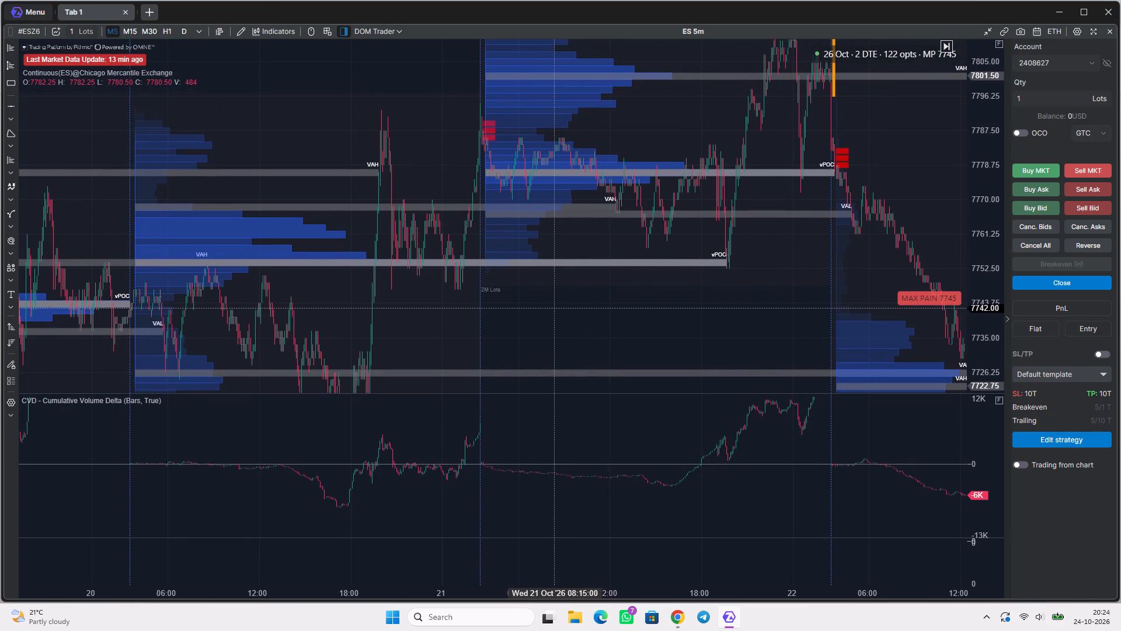
pyautogui.moveTo(497, 327); pyautogui.dragTo(524, 286)
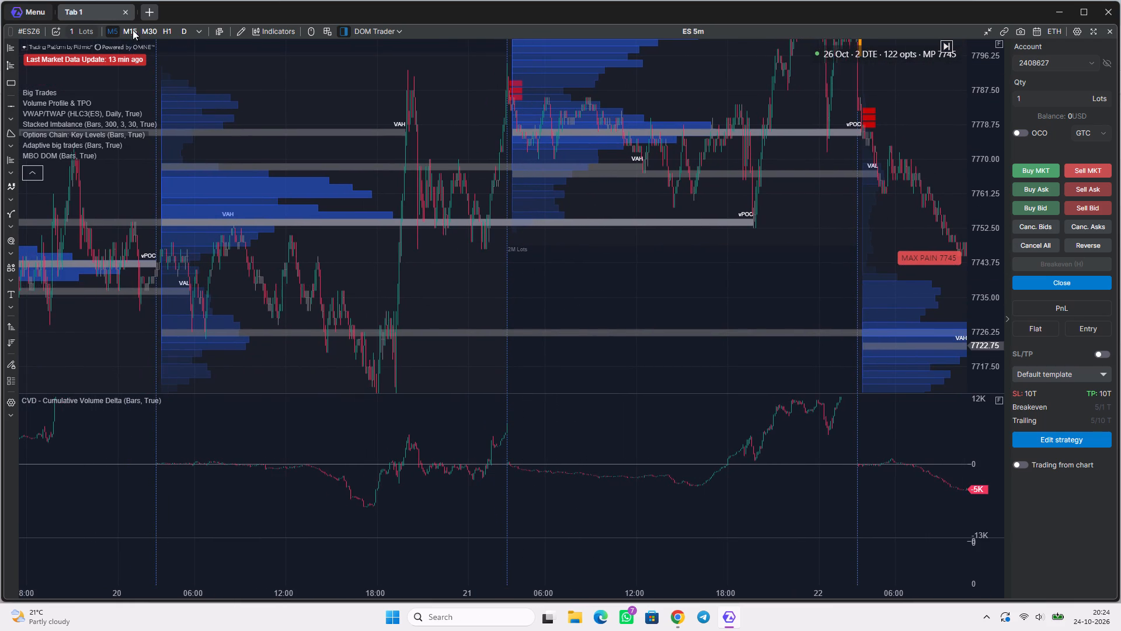
# Switch the ES chart to the 30-minute timeframe and examine the daily volume profiles and cumulative delta from 13 to 23 October.
pyautogui.click(145, 32)
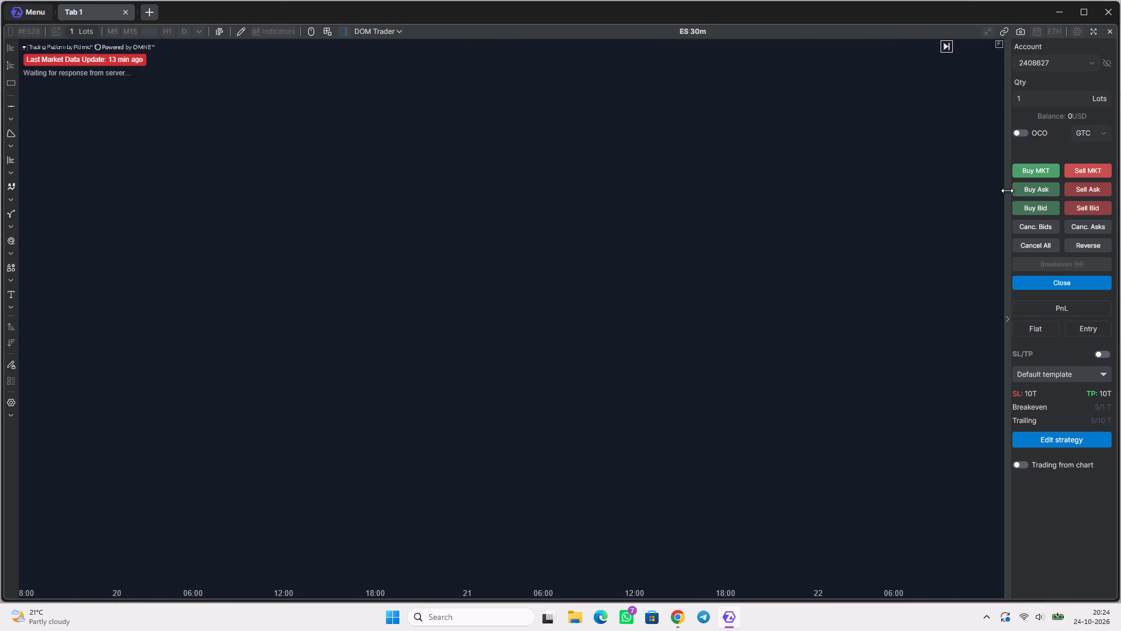
pyautogui.doubleClick(993, 195)
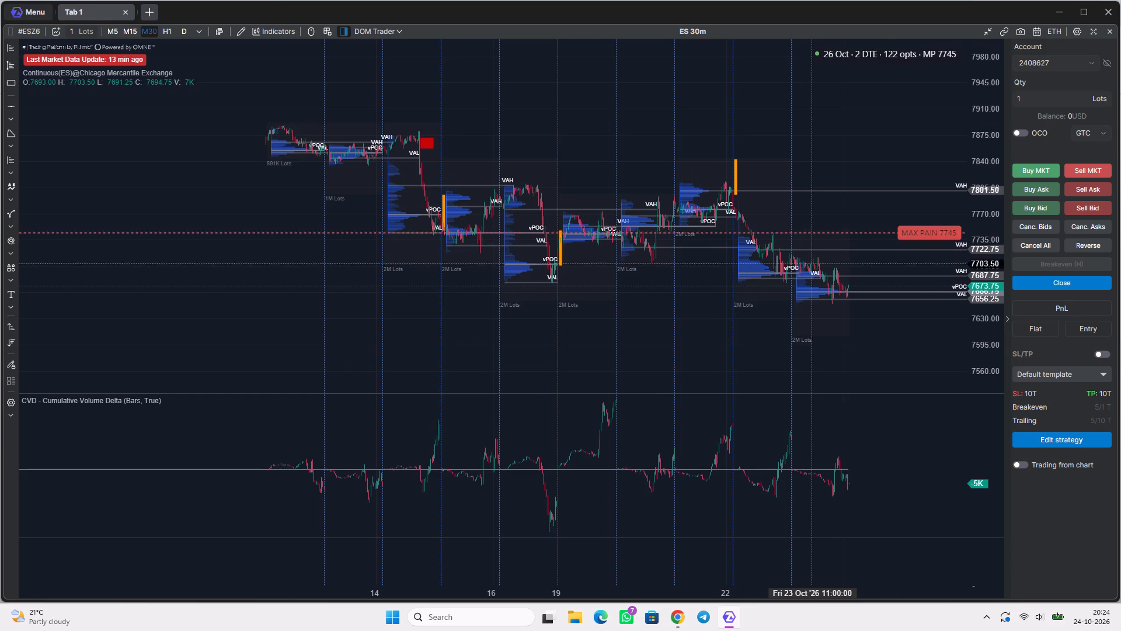
pyautogui.scroll(9, 812, 271)
pyautogui.moveTo(866, 300); pyautogui.dragTo(800, 257)
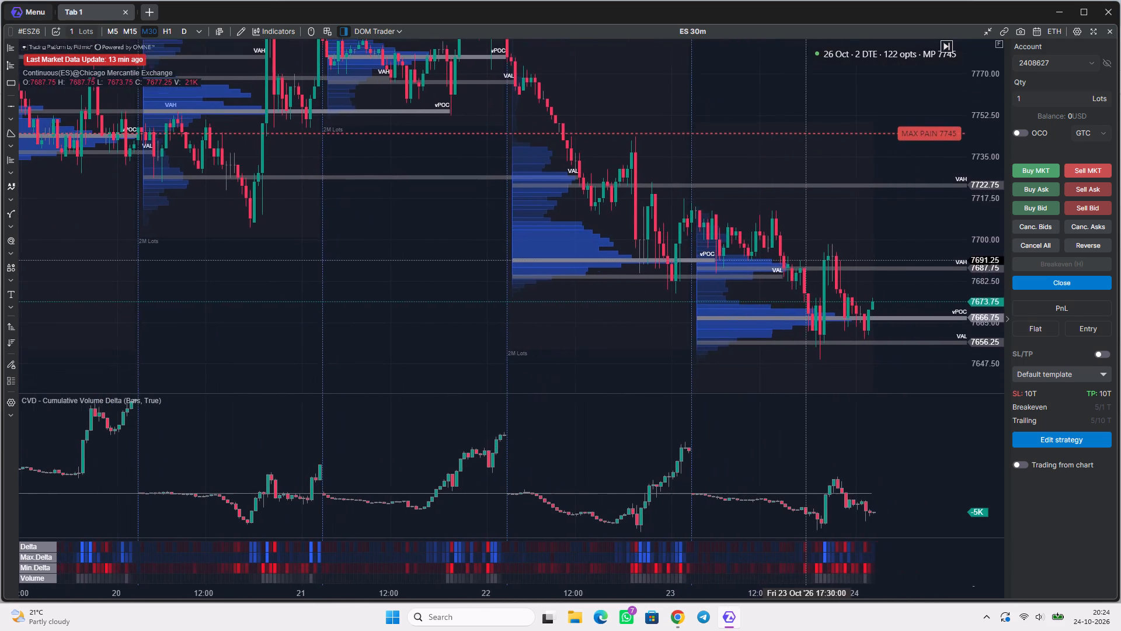
pyautogui.moveTo(800, 257); pyautogui.dragTo(837, 327)
pyautogui.moveTo(387, 271); pyautogui.dragTo(446, 285)
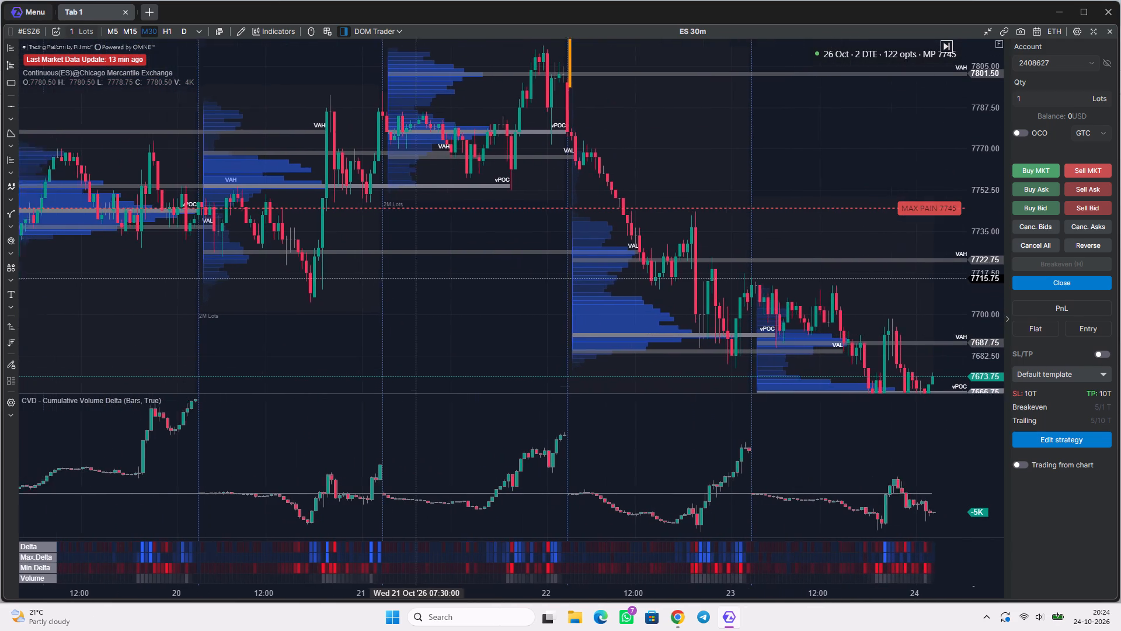
pyautogui.moveTo(446, 285); pyautogui.dragTo(640, 296)
pyautogui.scroll(-3, 575, 292)
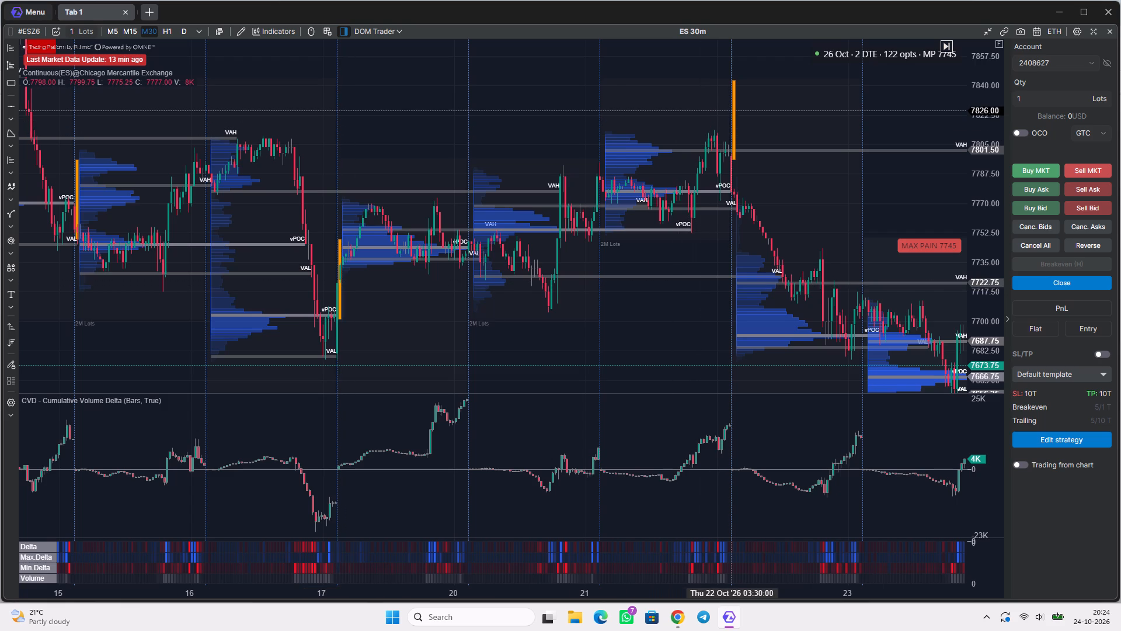
pyautogui.scroll(-3, 768, 184)
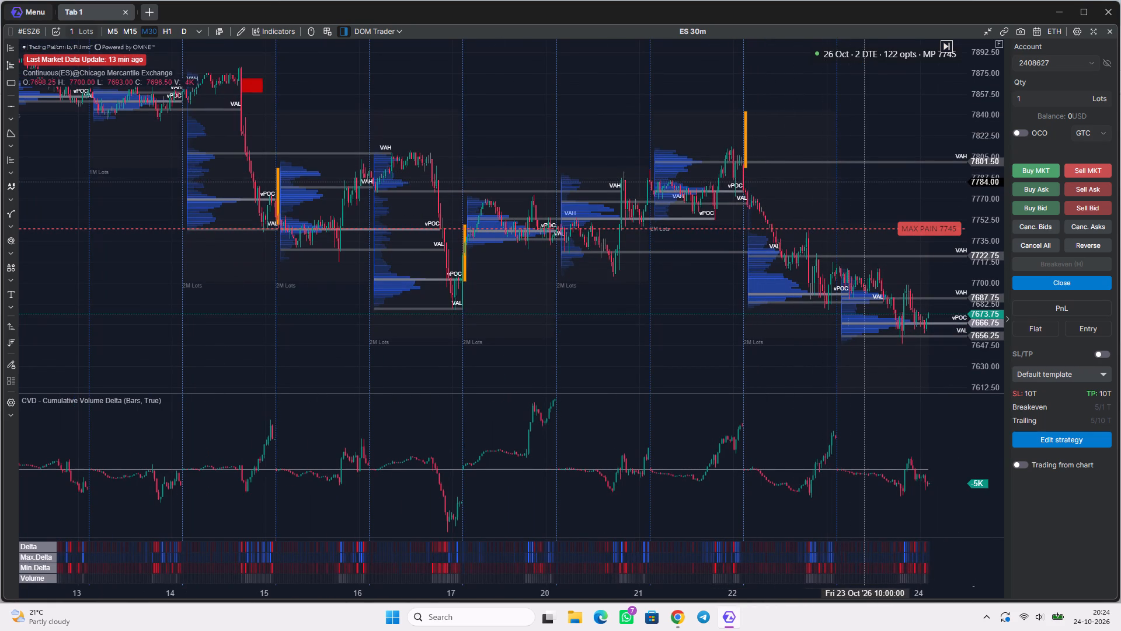
pyautogui.moveTo(865, 182); pyautogui.dragTo(612, 175)
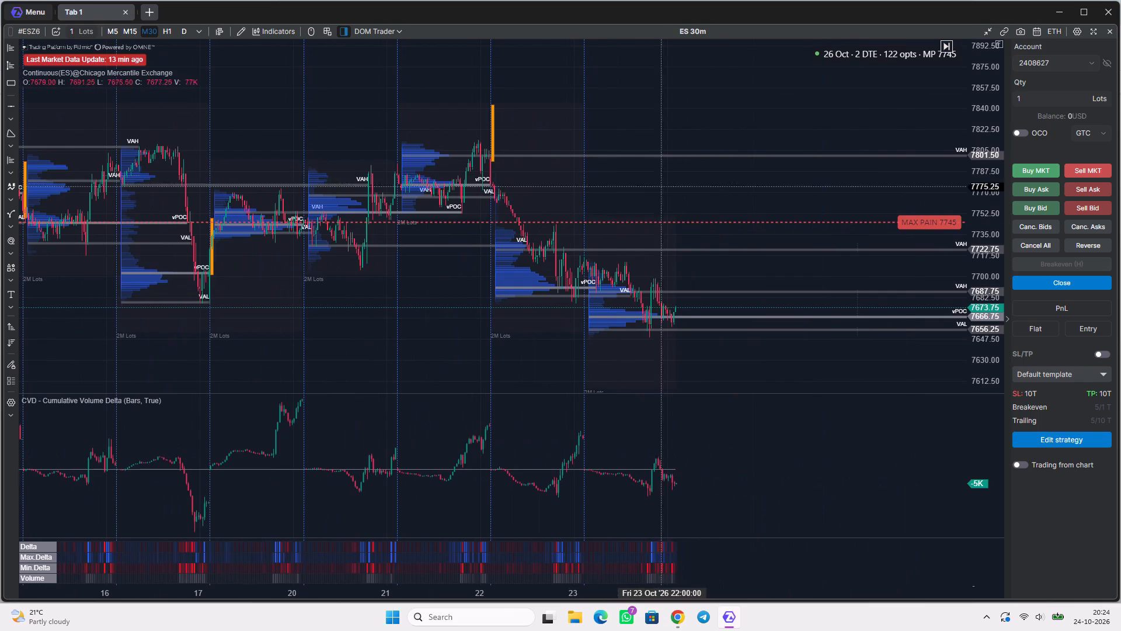
# Examine the 23 October volume profile on the 30-minute ES chart up close, including price around the vPOC and VAH levels.
pyautogui.scroll(10, 980, 289)
pyautogui.moveTo(767, 308); pyautogui.dragTo(805, 235)
pyautogui.scroll(10, 667, 279)
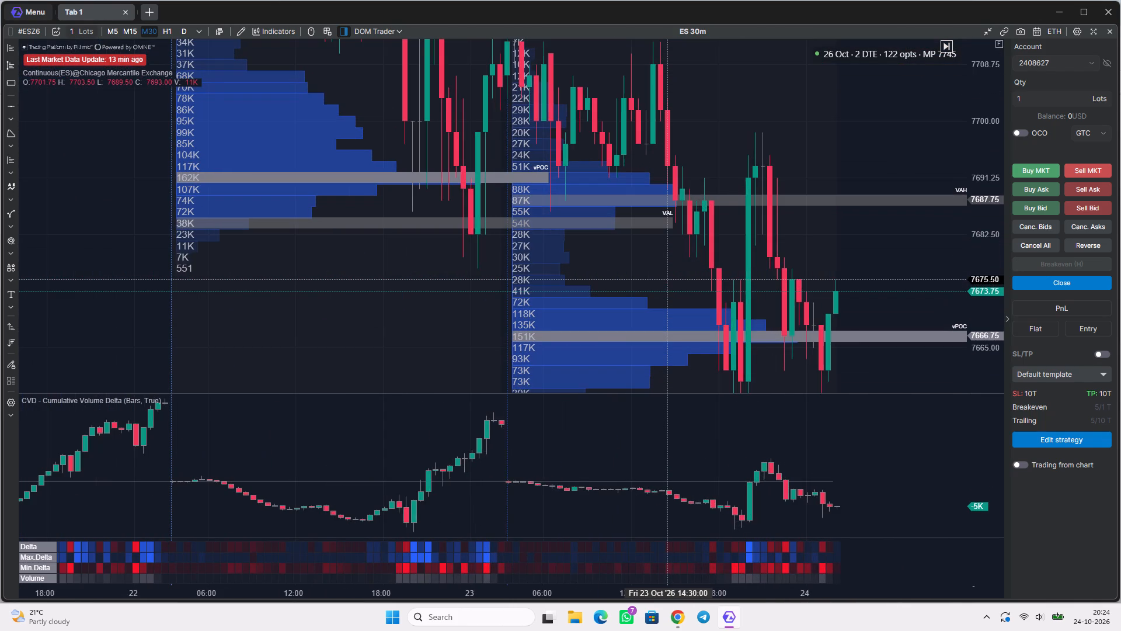
# Examine the 30-minute ES footprint and per-bar delta and volume values around the 22 to 23 October session change.
pyautogui.scroll(-4, 667, 279)
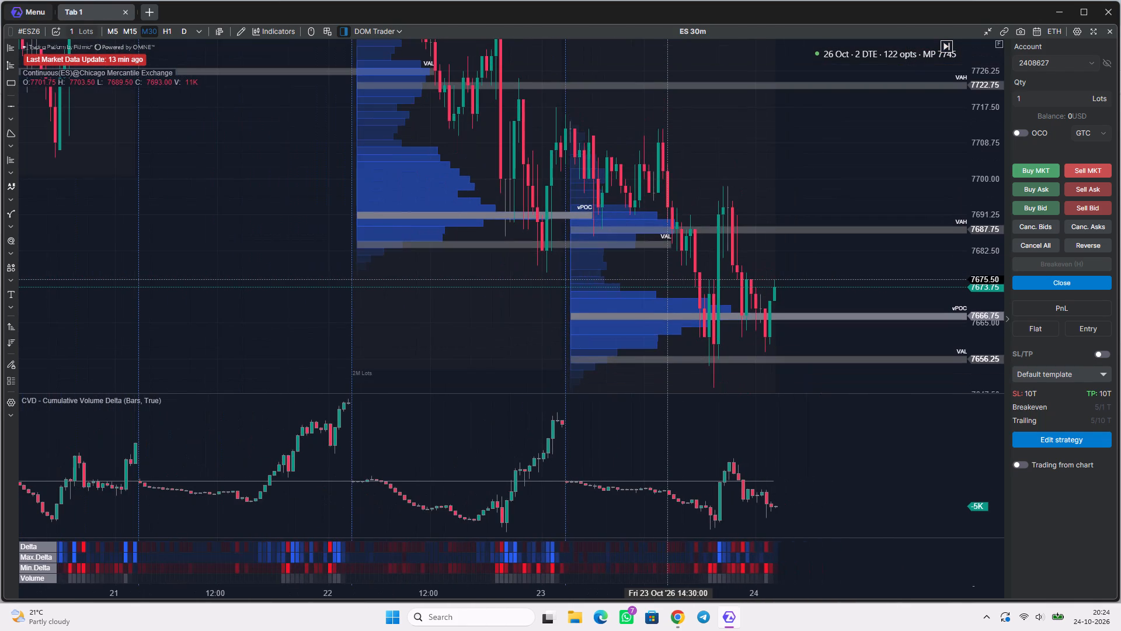
pyautogui.scroll(-3, 667, 279)
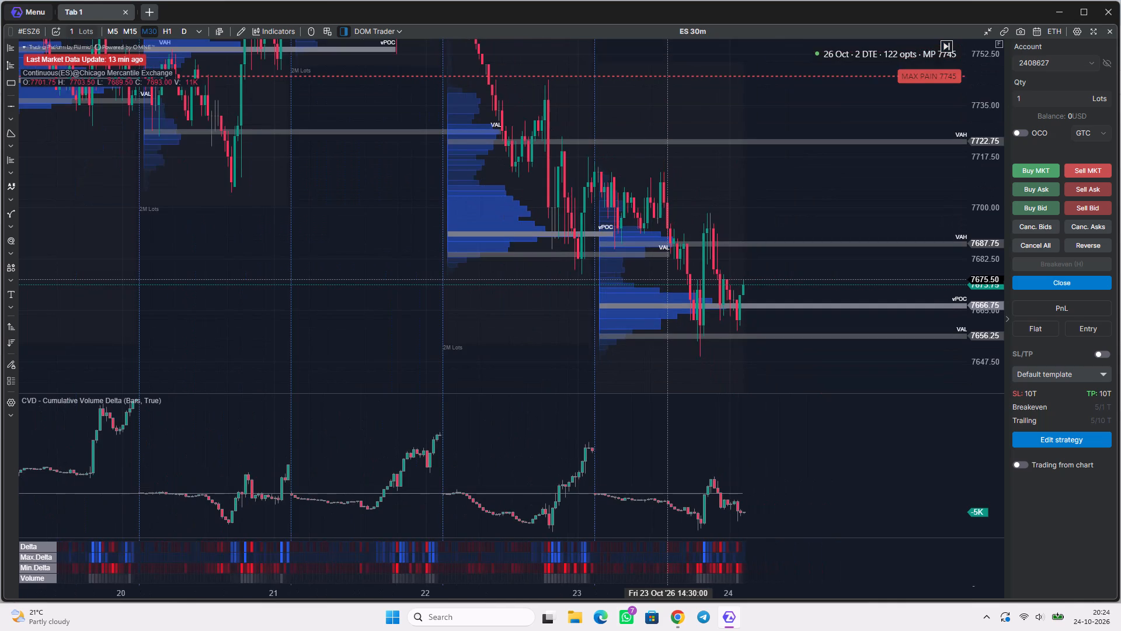
pyautogui.scroll(6, 605, 554)
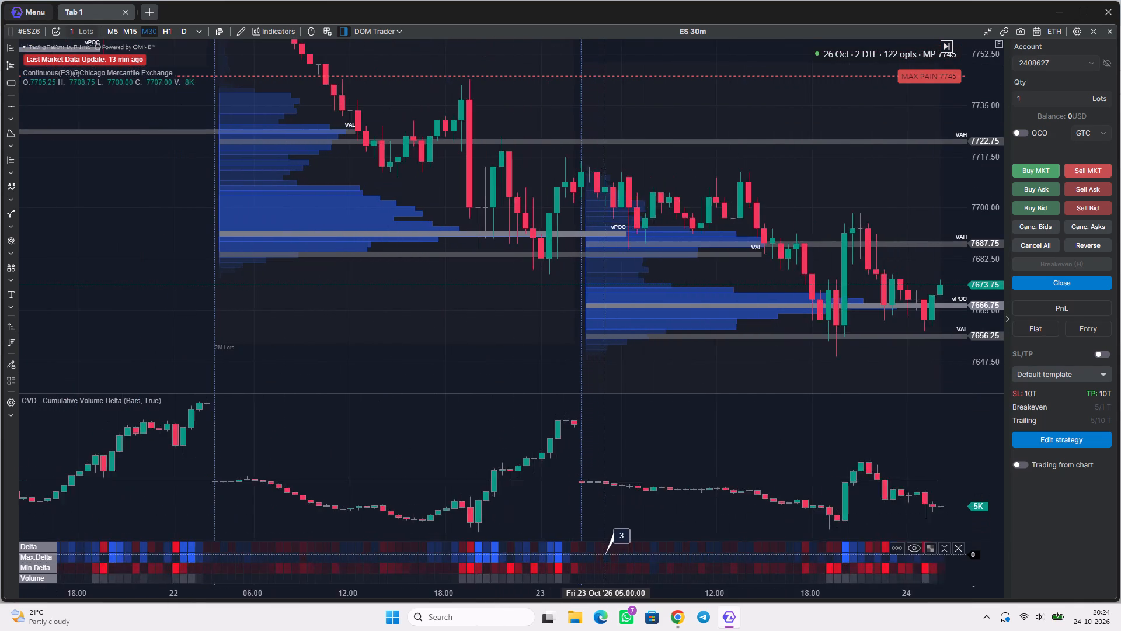
pyautogui.scroll(5, 605, 554)
pyautogui.scroll(7, 981, 561)
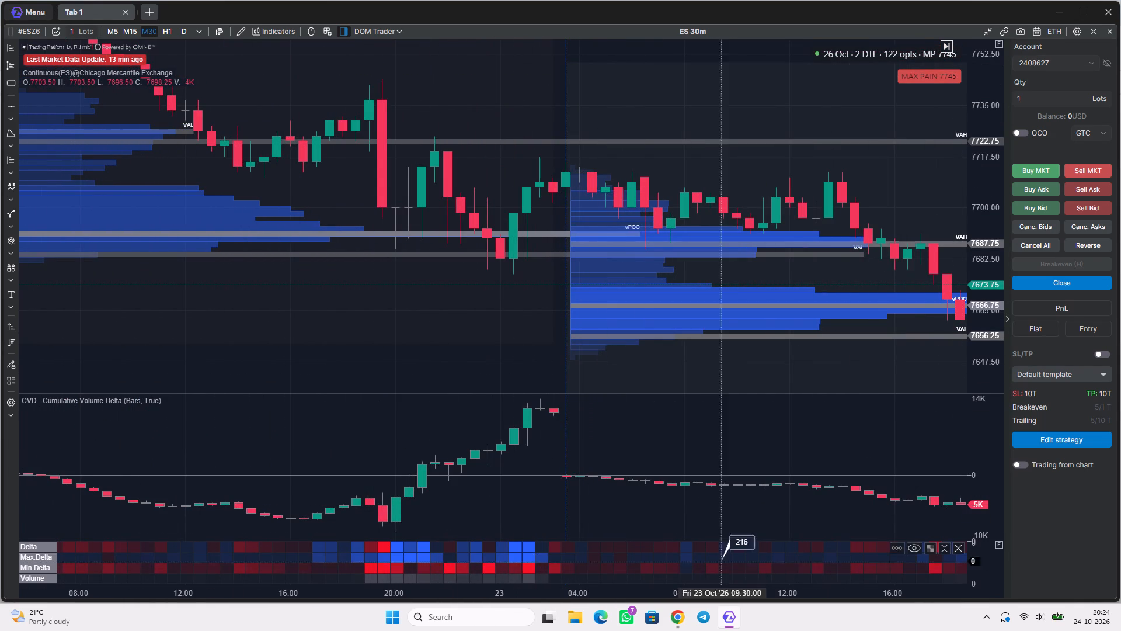
pyautogui.scroll(6, 486, 540)
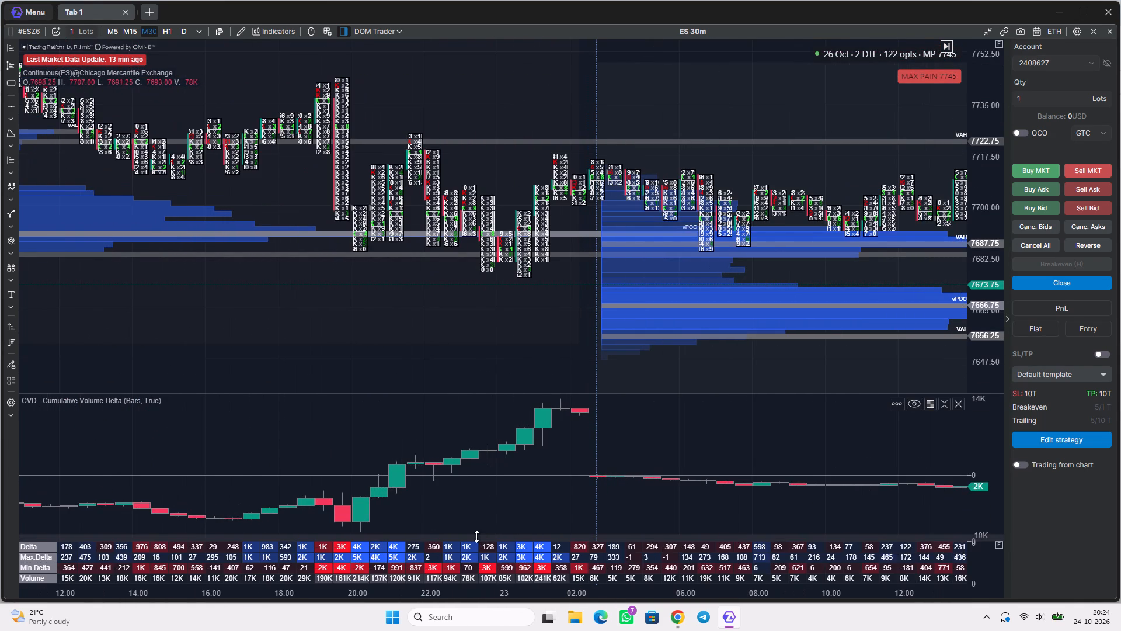
pyautogui.scroll(6, 482, 546)
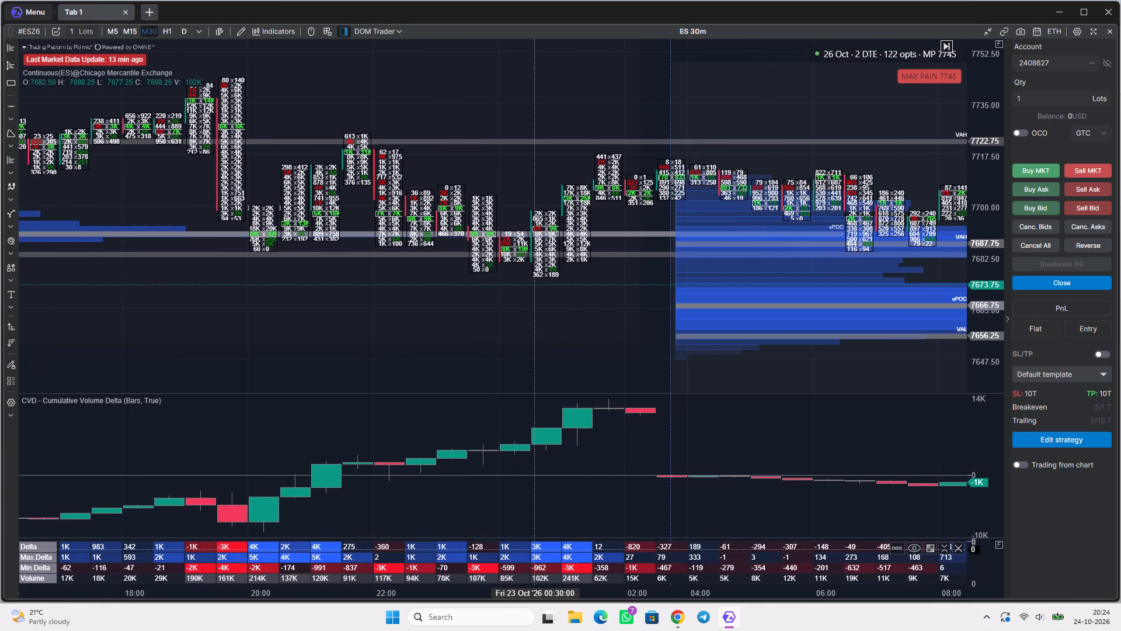
# Reset the ES chart's price scale and compare the daily volume profiles from 20 to 23 October with the max pain level.
pyautogui.scroll(-17, 597, 328)
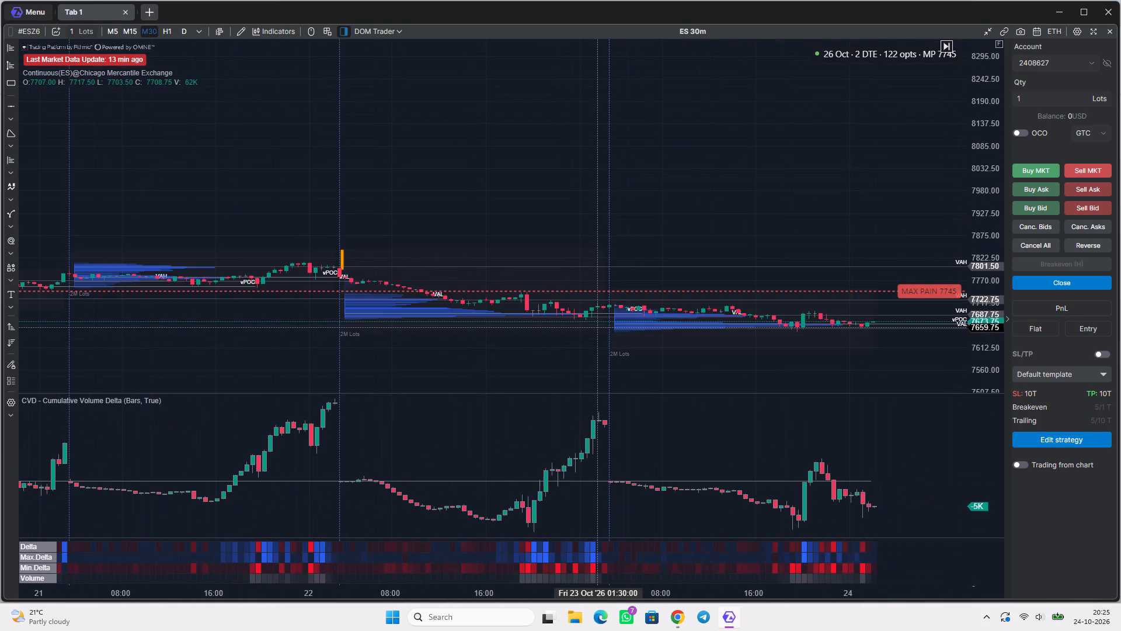
pyautogui.scroll(-4, 597, 327)
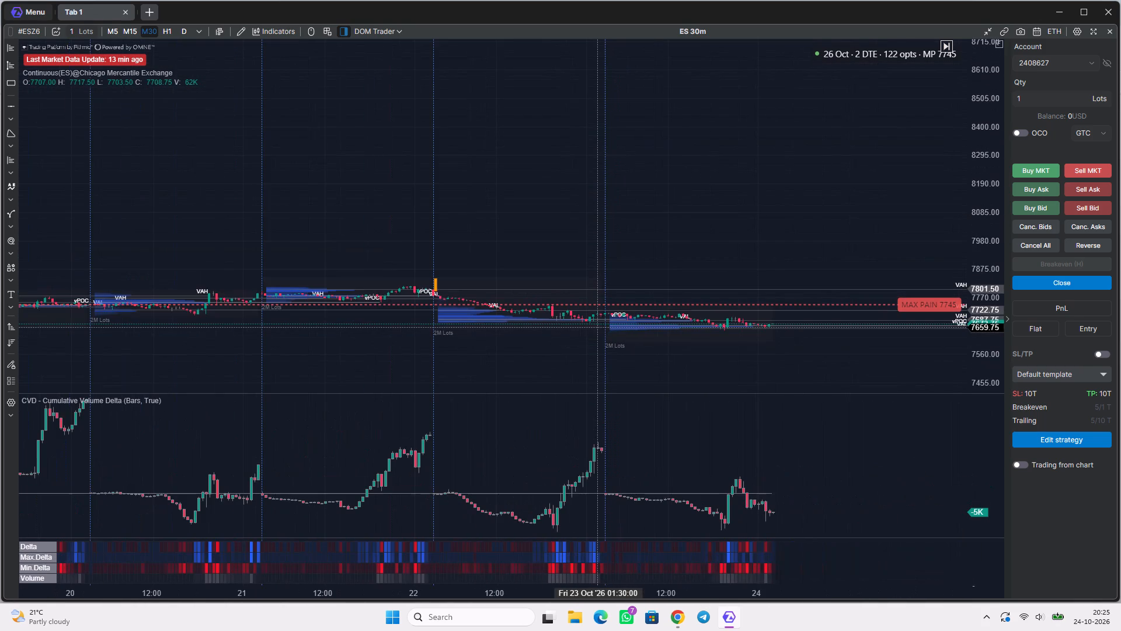
pyautogui.scroll(11, 991, 327)
pyautogui.moveTo(701, 307); pyautogui.dragTo(745, 241)
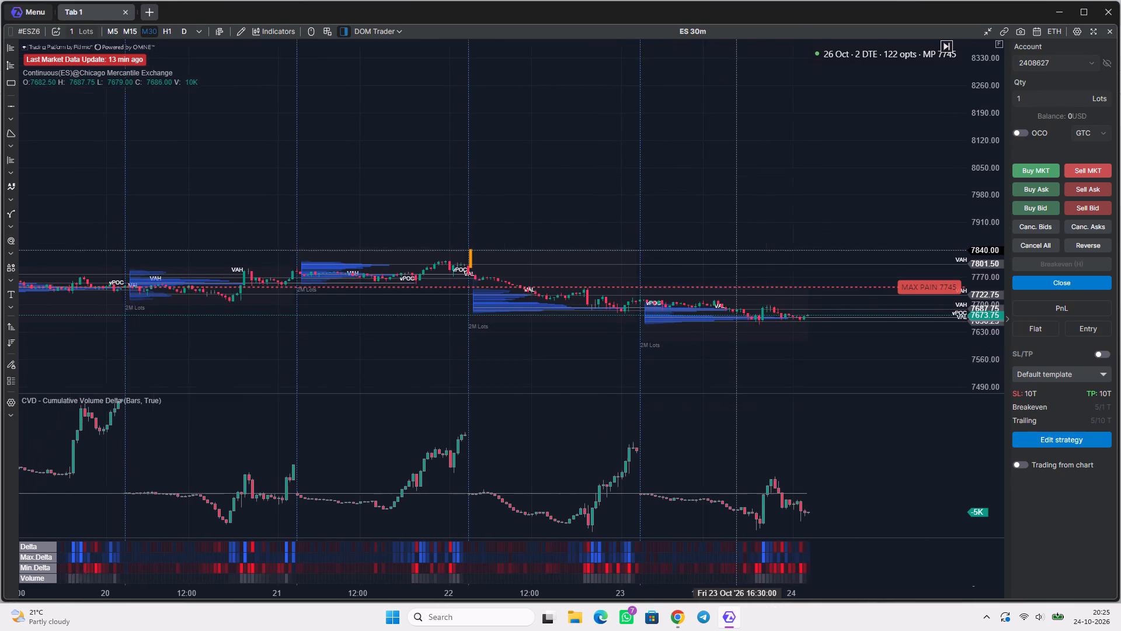
pyautogui.moveTo(745, 241); pyautogui.dragTo(768, 213)
pyautogui.doubleClick(976, 283)
pyautogui.scroll(4, 977, 283)
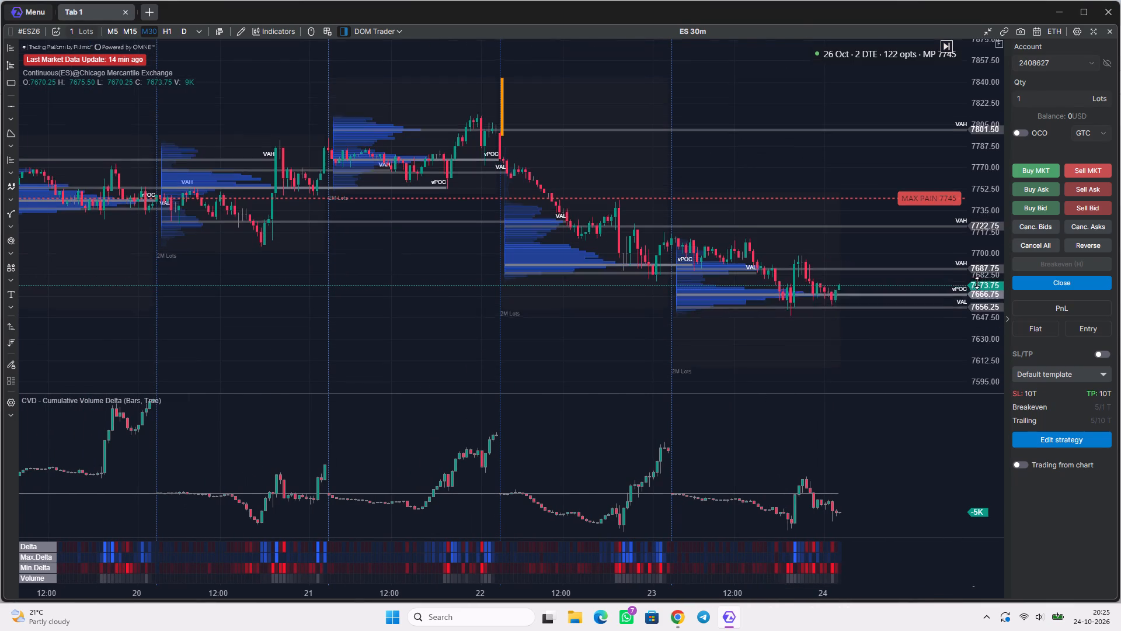
pyautogui.scroll(14, 977, 283)
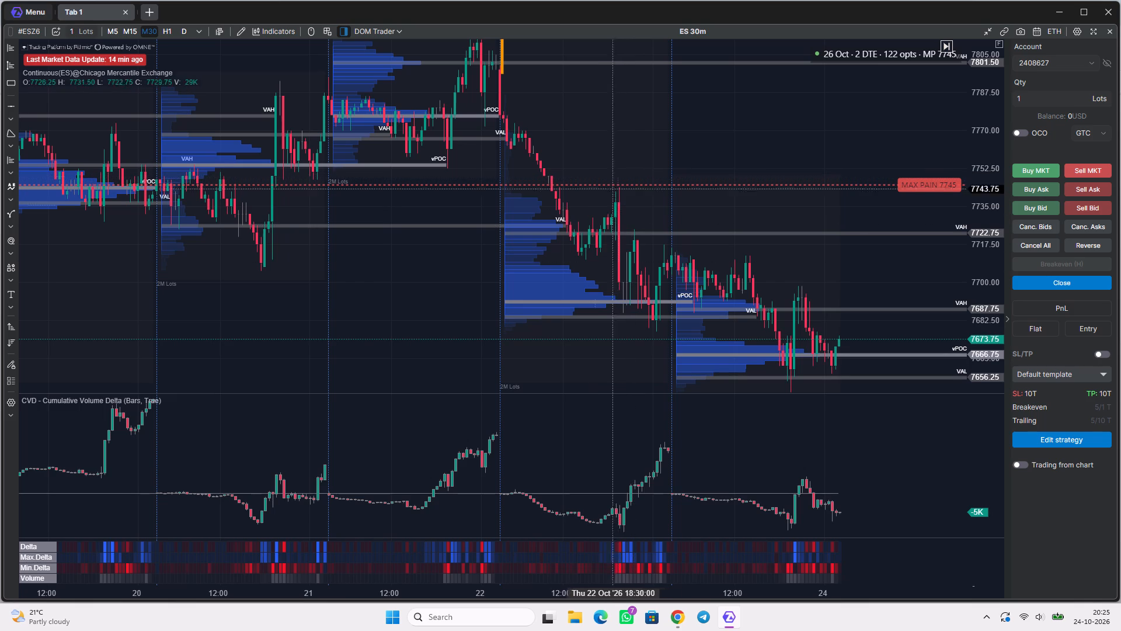
# Examine the 17 to 22 October sessions on the 30-minute ES chart, comparing enlarged cumulative delta swings with price and value areas.
pyautogui.moveTo(484, 196); pyautogui.dragTo(574, 312)
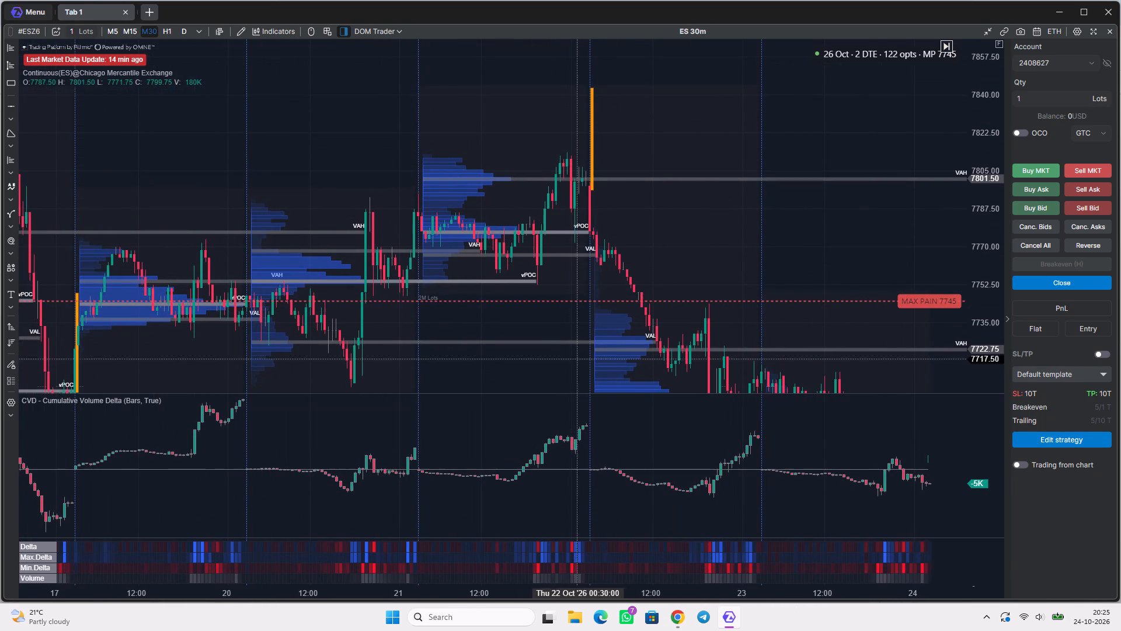
pyautogui.scroll(4, 976, 468)
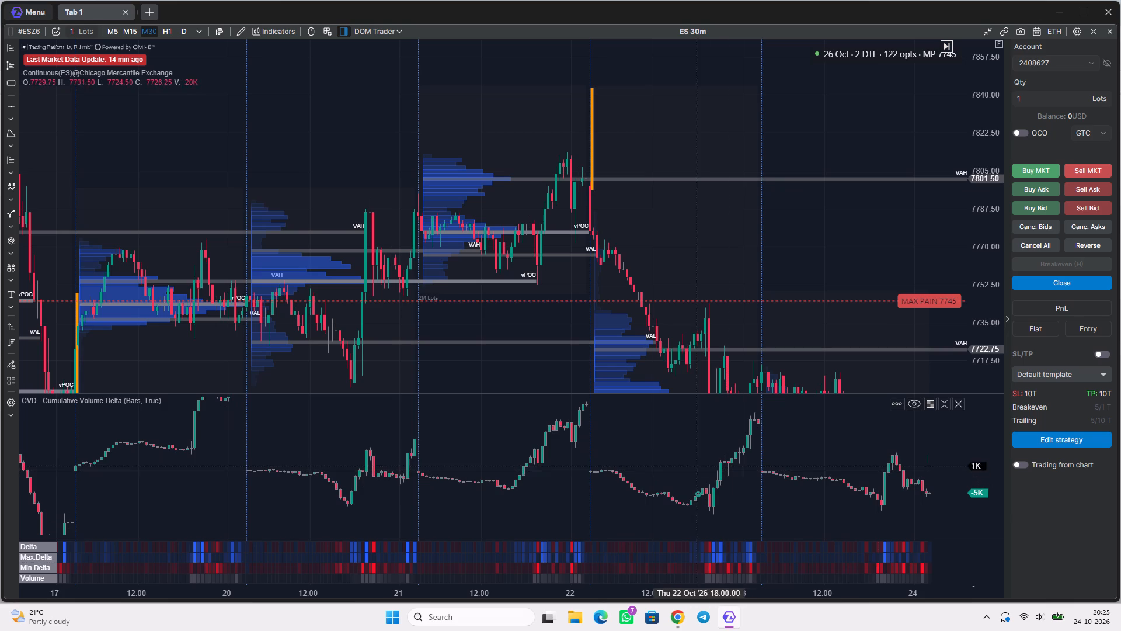
pyautogui.moveTo(629, 426); pyautogui.dragTo(633, 426)
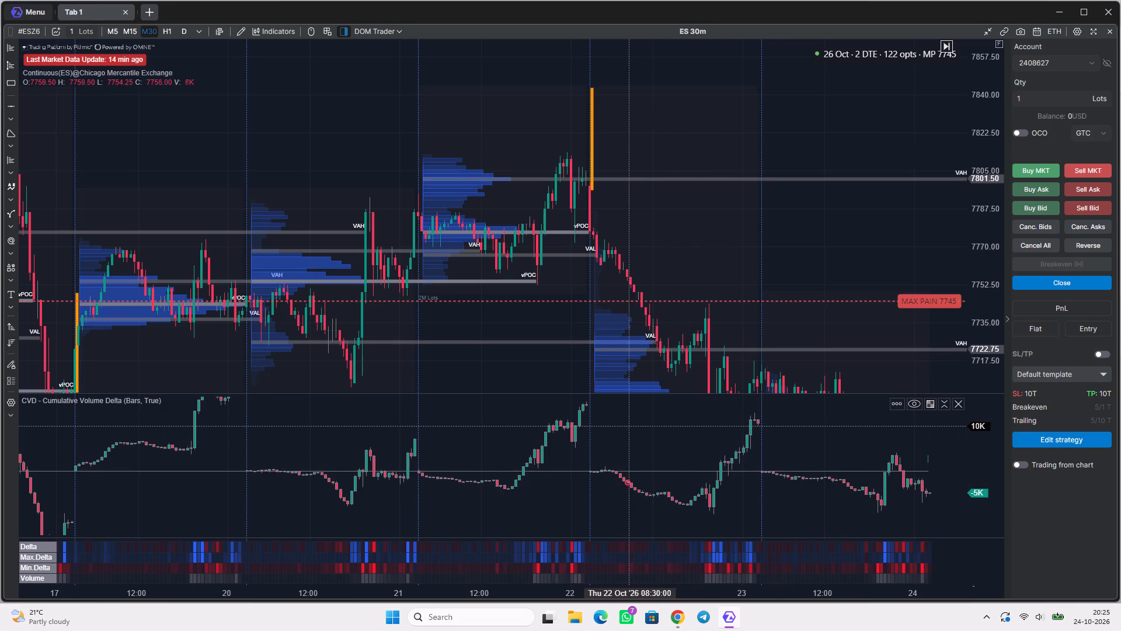
pyautogui.moveTo(633, 426); pyautogui.dragTo(706, 445)
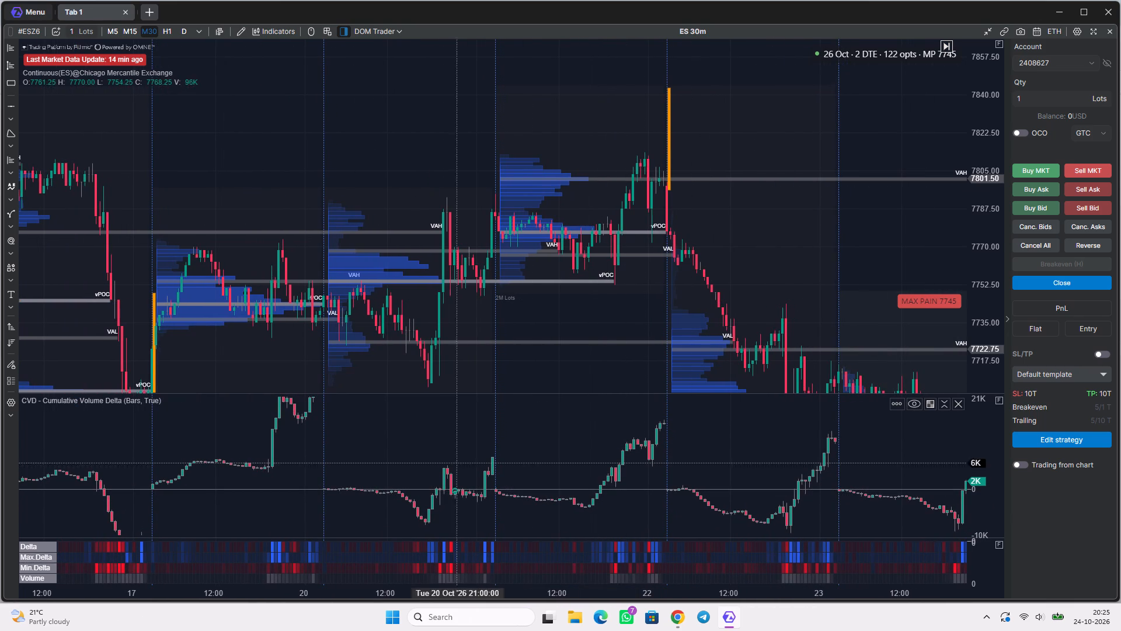
pyautogui.moveTo(625, 361); pyautogui.dragTo(550, 331)
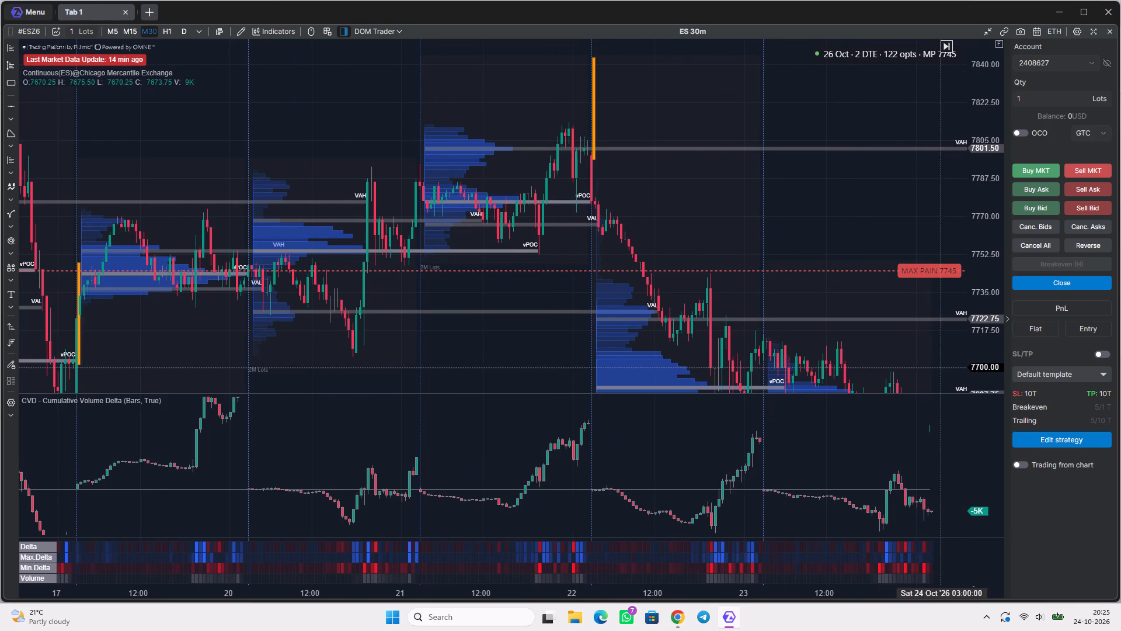
# Examine the 23 October volume profile again, comparing the latest price action with its VAH, vPOC and VAL levels.
pyautogui.moveTo(942, 367); pyautogui.dragTo(772, 212)
pyautogui.scroll(4, 990, 332)
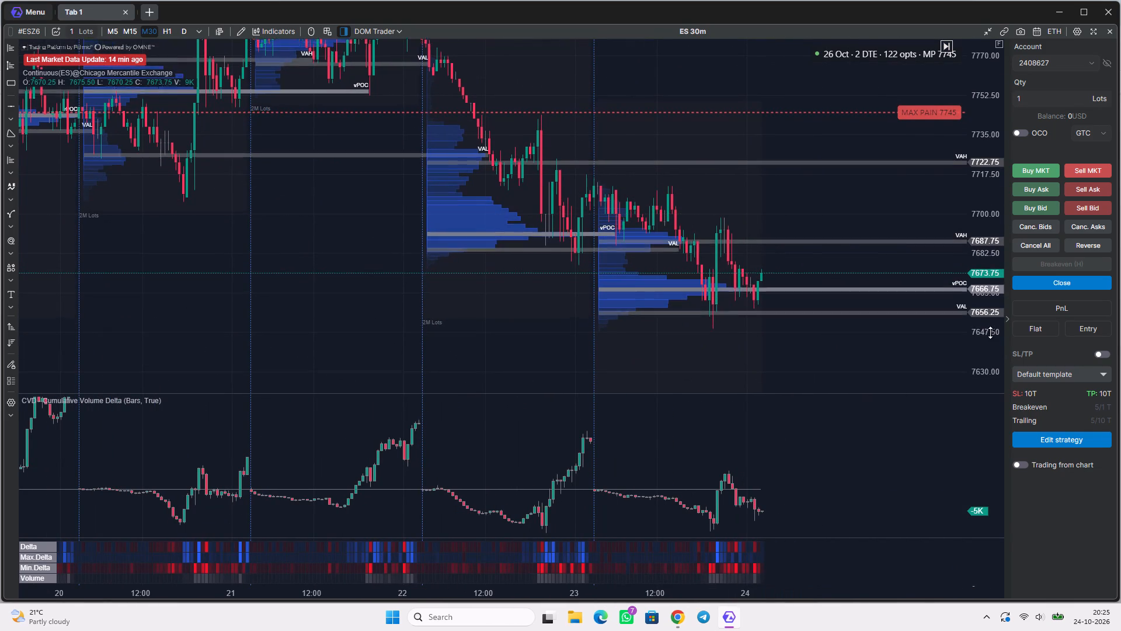
pyautogui.scroll(4, 990, 332)
pyautogui.moveTo(831, 294); pyautogui.dragTo(854, 268)
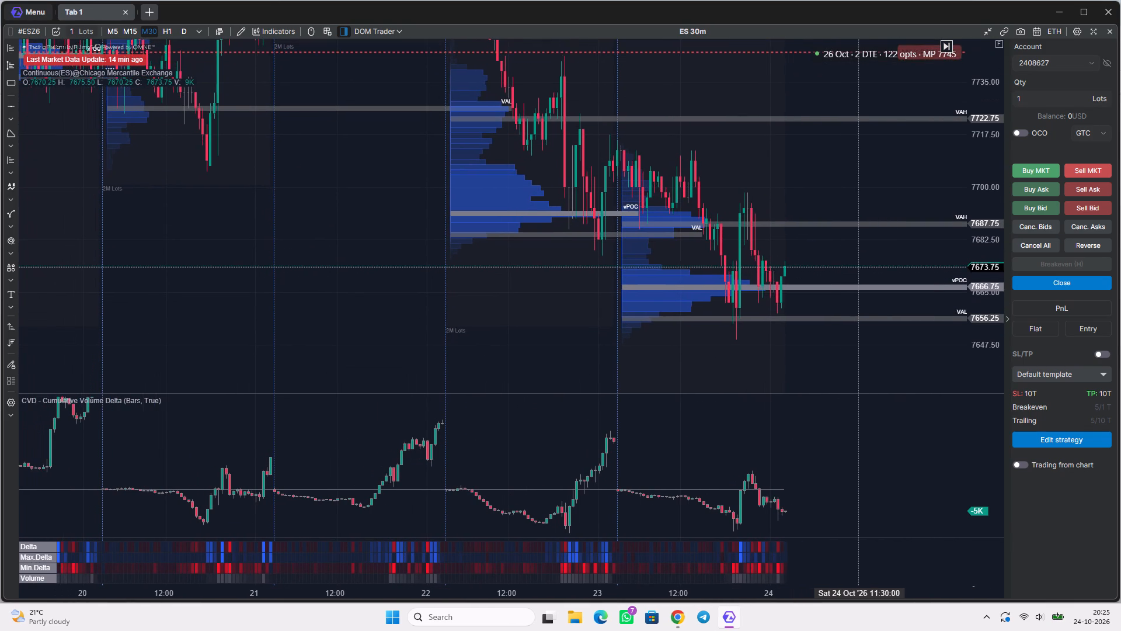
pyautogui.scroll(5, 722, 306)
pyautogui.scroll(-3, 722, 306)
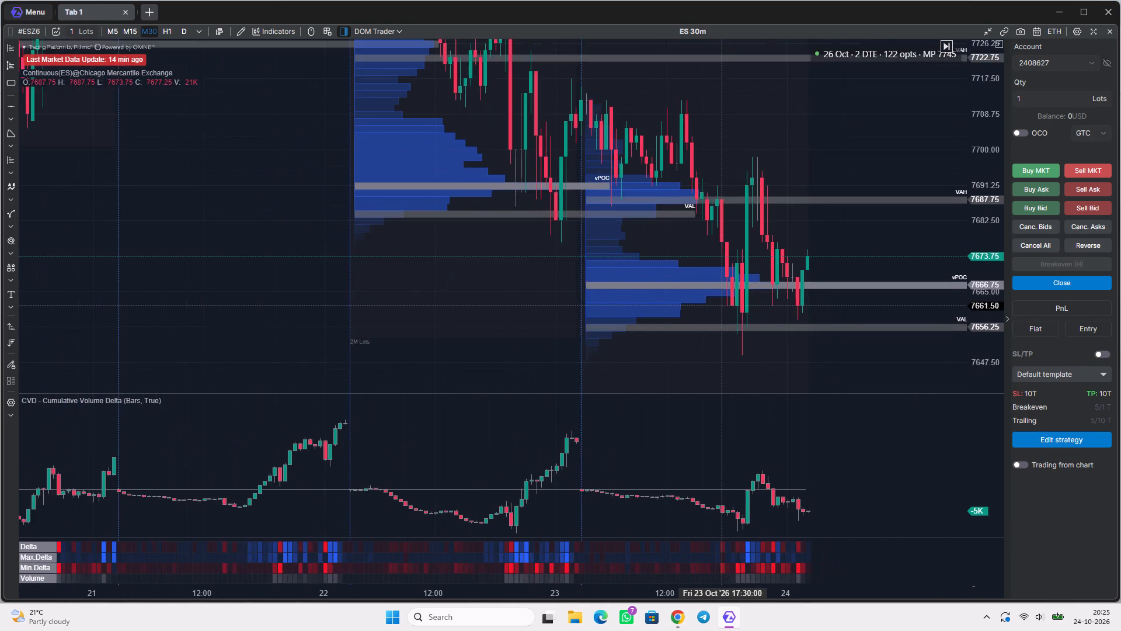
# Examine the 16 to 22 October sessions on the 30-minute ES chart, comparing volume profile levels with price and cumulative delta.
pyautogui.scroll(-5, 722, 306)
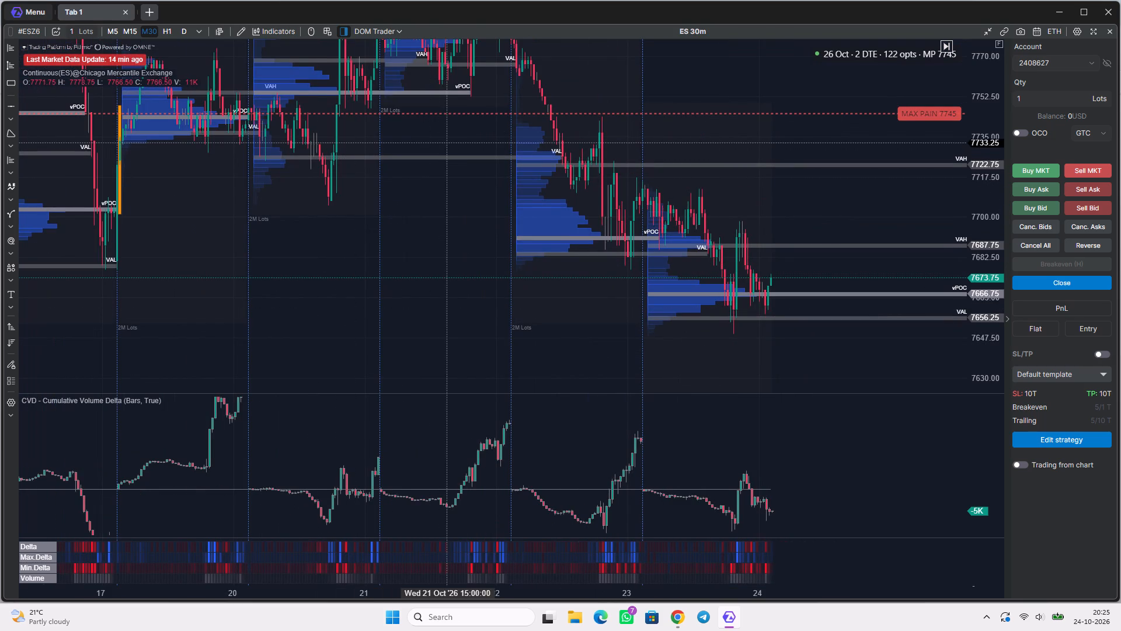
pyautogui.moveTo(447, 141); pyautogui.dragTo(547, 310)
pyautogui.moveTo(677, 196); pyautogui.dragTo(675, 276)
pyautogui.scroll(-3, 990, 250)
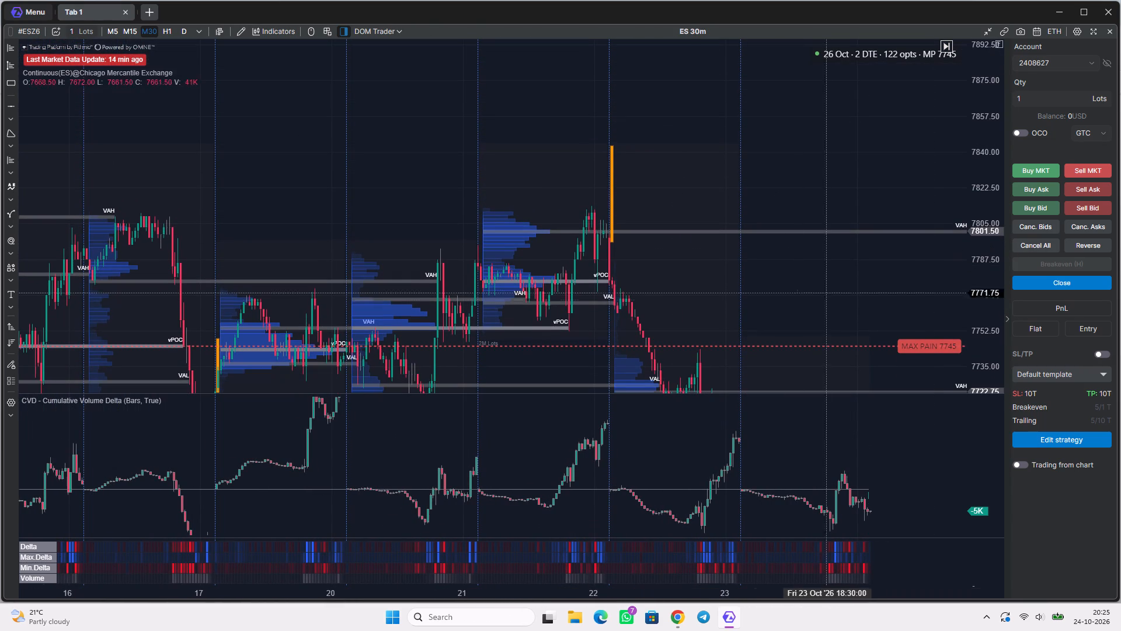
pyautogui.moveTo(684, 314); pyautogui.dragTo(724, 271)
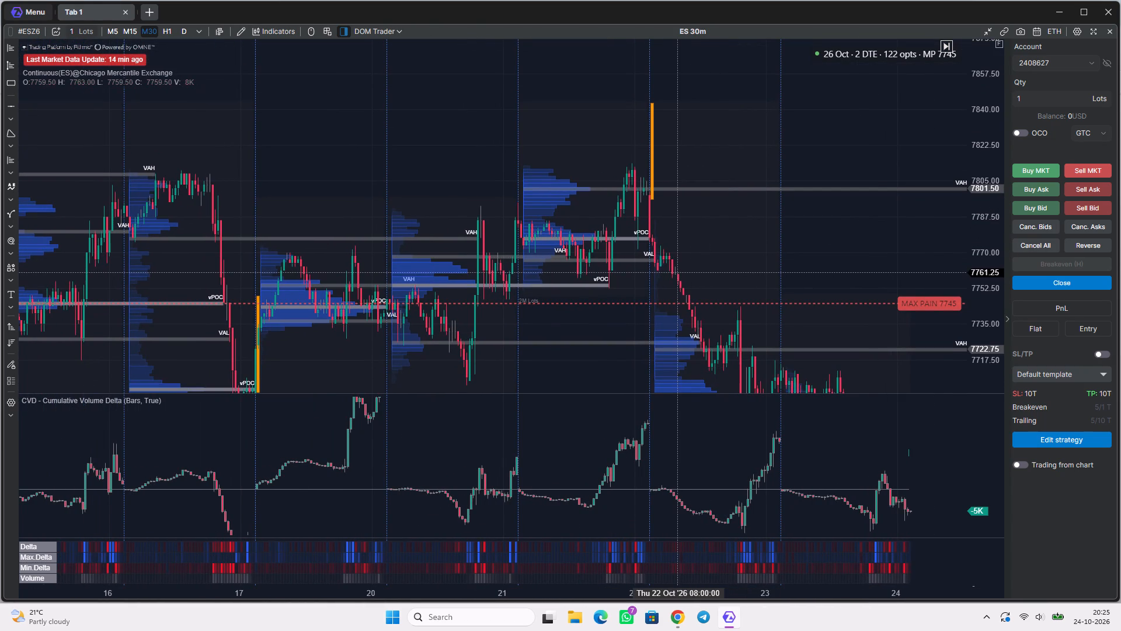
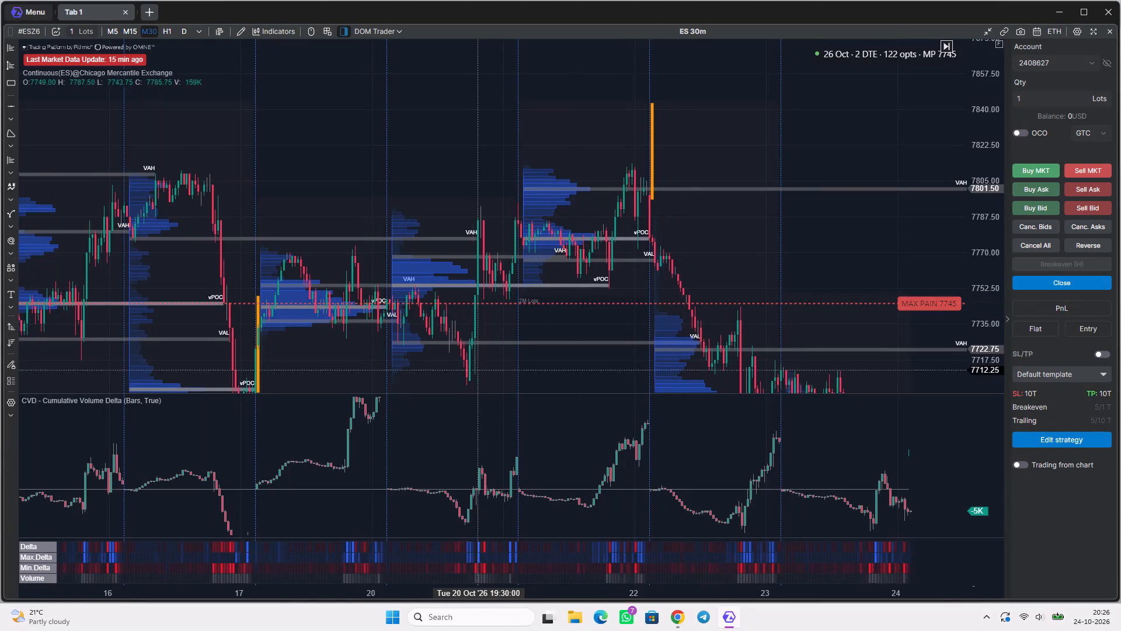
# Examine the 15 to 23 October sessions on the 30-minute ES chart up to the latest price.
pyautogui.moveTo(473, 380); pyautogui.dragTo(568, 306)
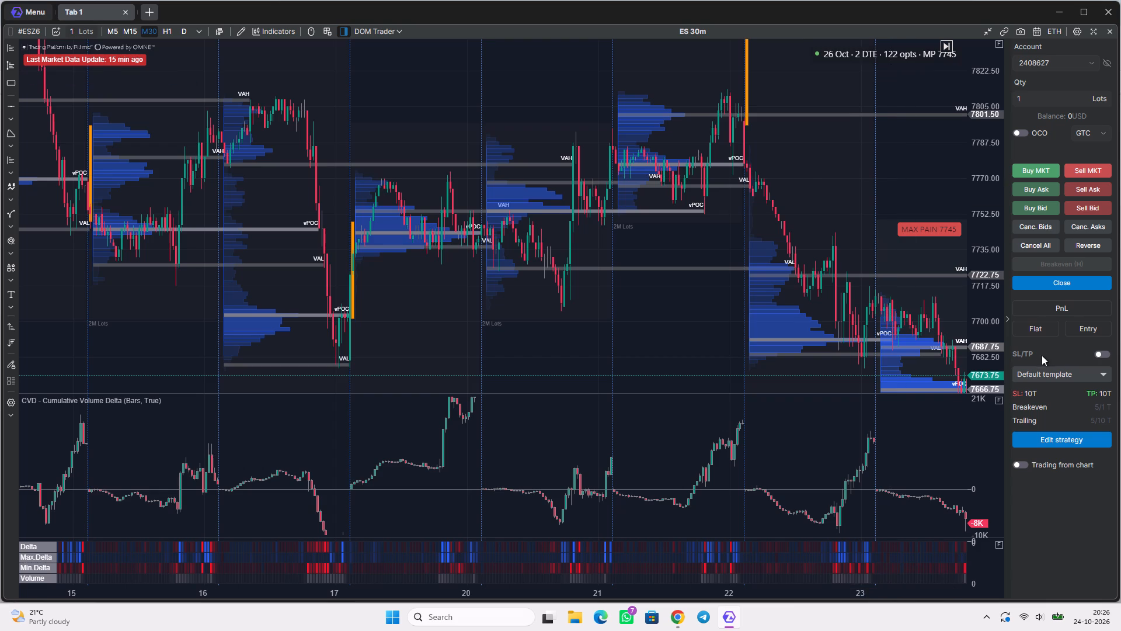
# Switch to the XAUUSD chart in TradingView, set its timeframe to 1 day and reset the price scale.
pyautogui.click(676, 624)
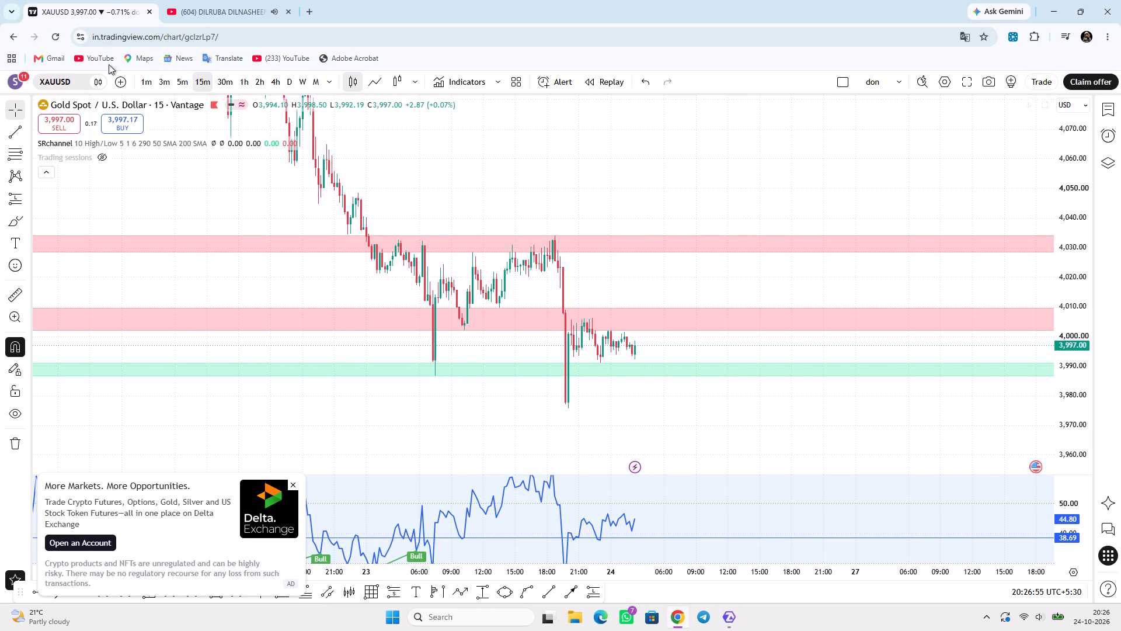
pyautogui.click(291, 88)
pyautogui.doubleClick(1065, 264)
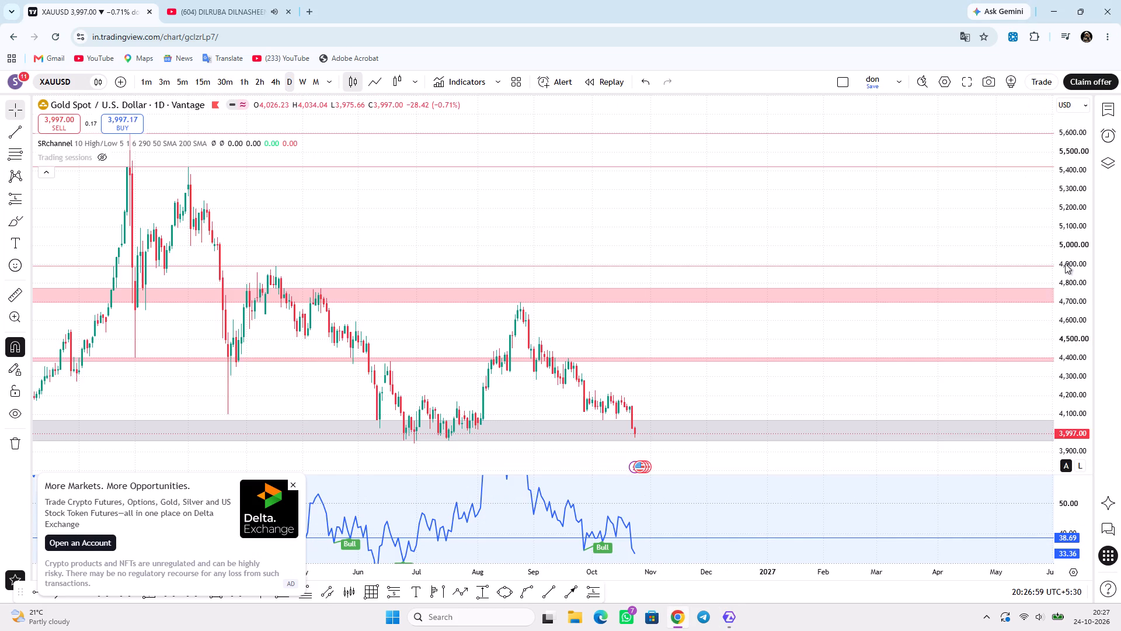
# Examine the daily XAUUSD swings, comparing price at the marked support and resistance zones with the RSI divergence pane.
pyautogui.scroll(5, 656, 429)
pyautogui.moveTo(482, 409); pyautogui.dragTo(630, 370)
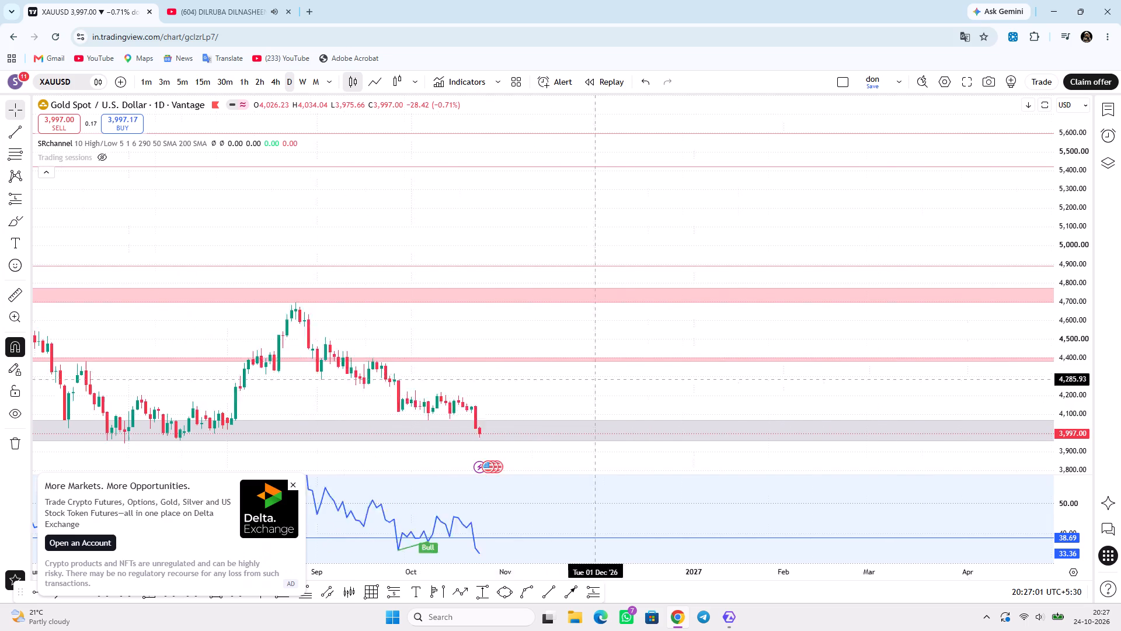
pyautogui.moveTo(630, 370); pyautogui.dragTo(745, 340)
pyautogui.scroll(-8, 630, 382)
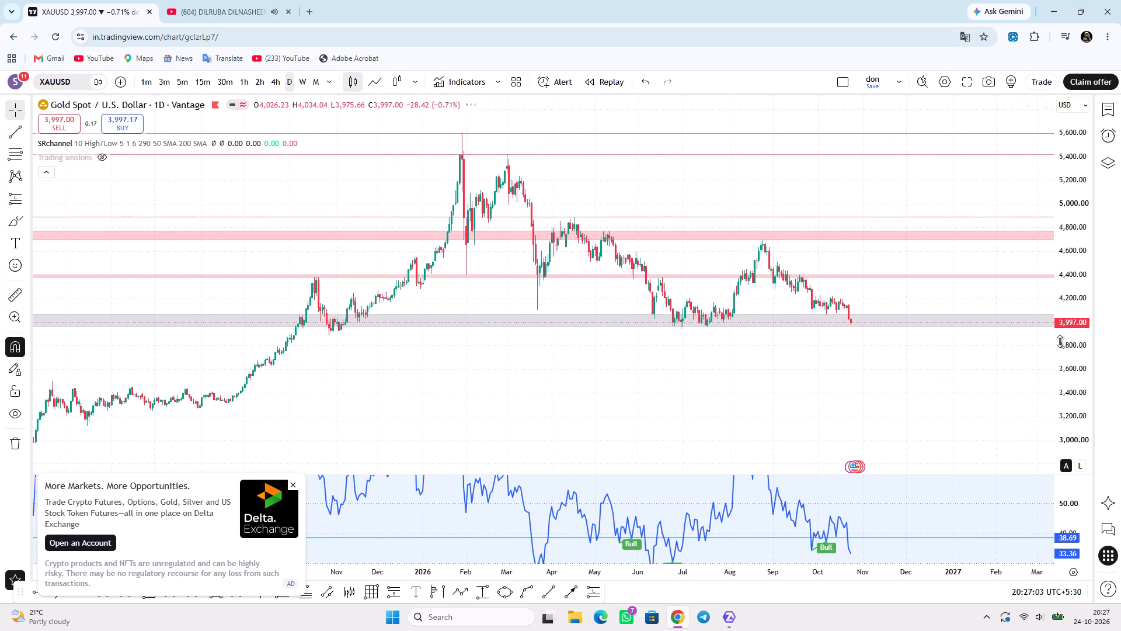
pyautogui.scroll(8, 1081, 365)
pyautogui.moveTo(920, 291); pyautogui.dragTo(920, 292)
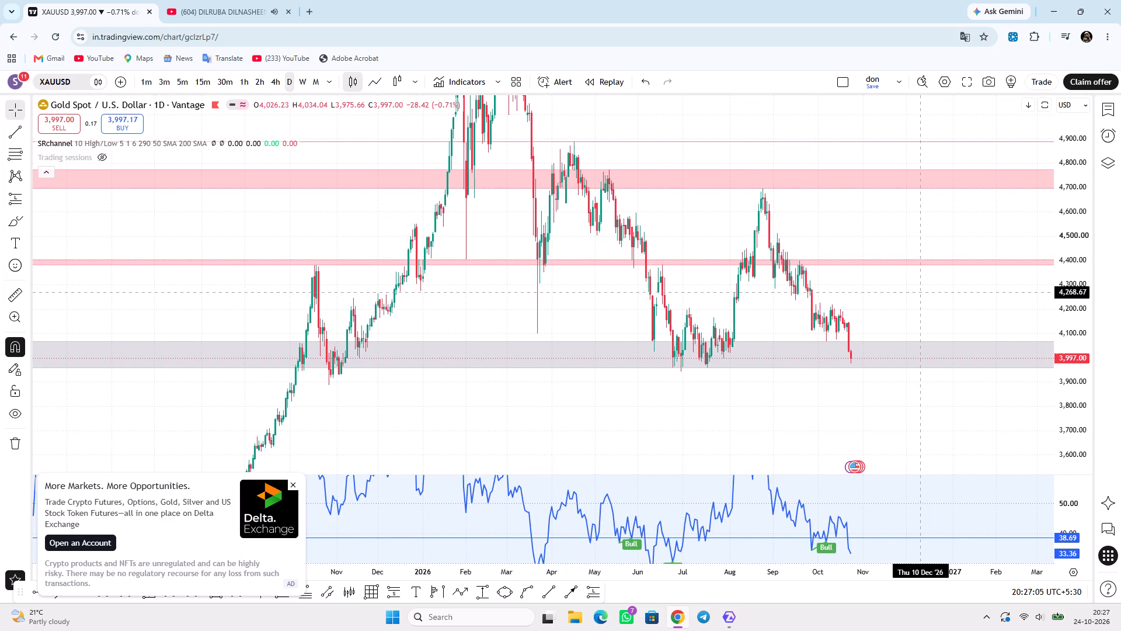
pyautogui.moveTo(920, 292); pyautogui.dragTo(886, 302)
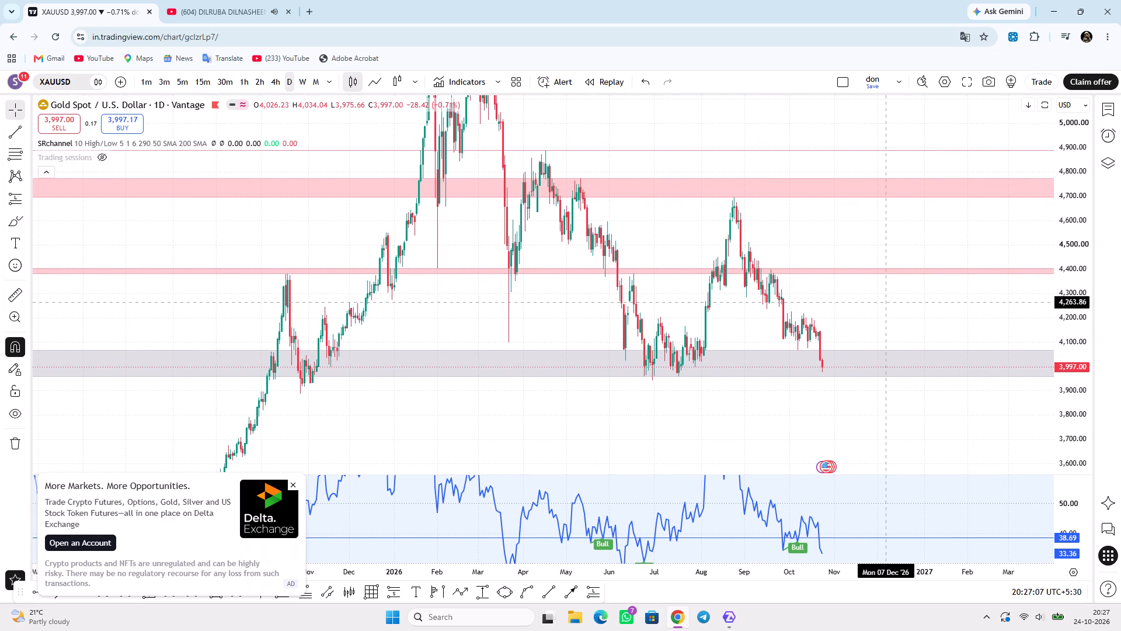
pyautogui.moveTo(895, 299); pyautogui.dragTo(871, 312)
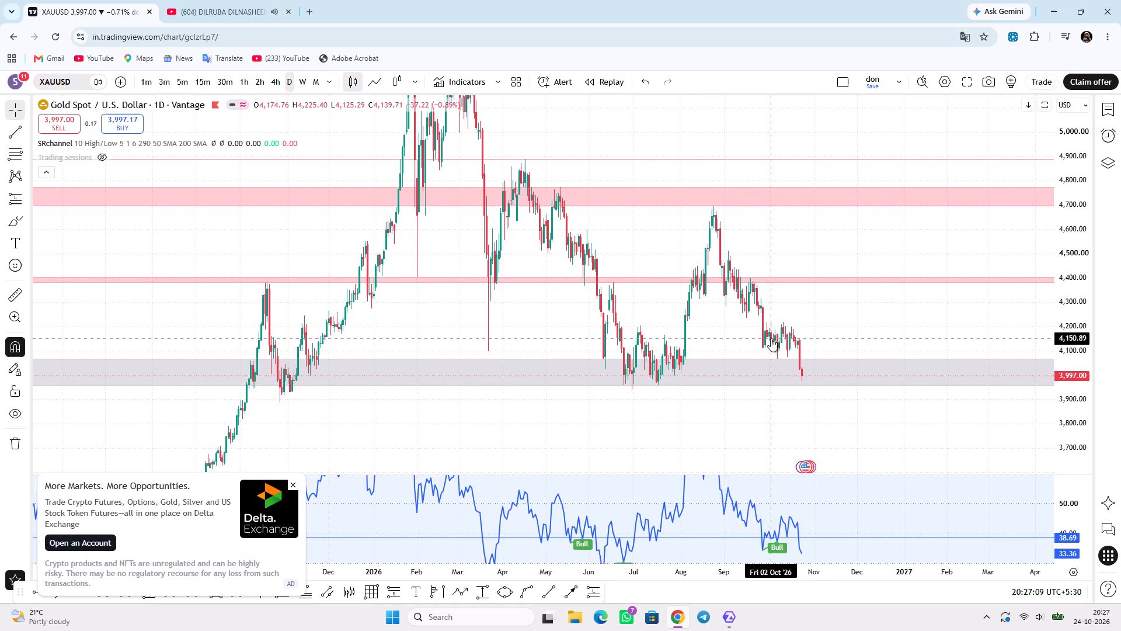
pyautogui.scroll(2, 770, 338)
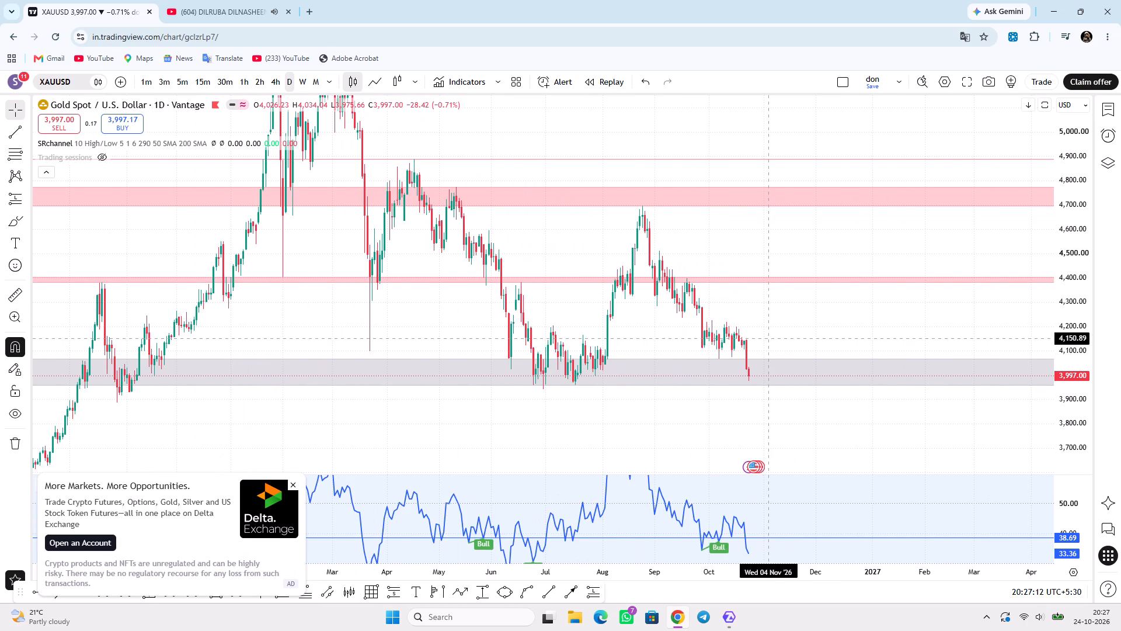
pyautogui.moveTo(662, 518); pyautogui.dragTo(716, 464)
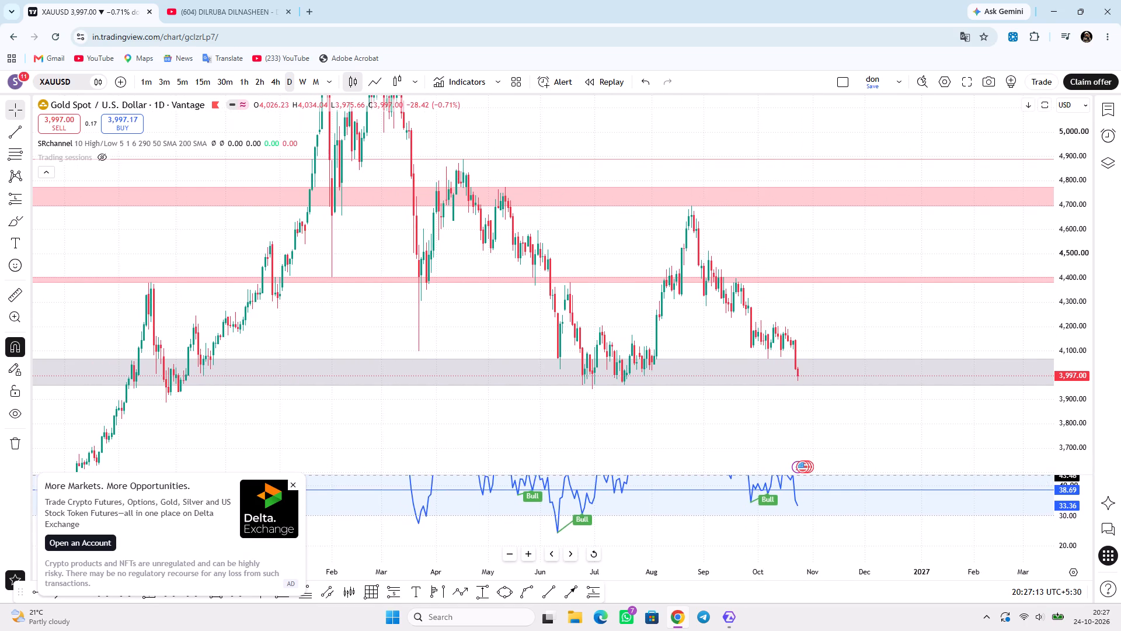
pyautogui.moveTo(716, 464); pyautogui.dragTo(710, 500)
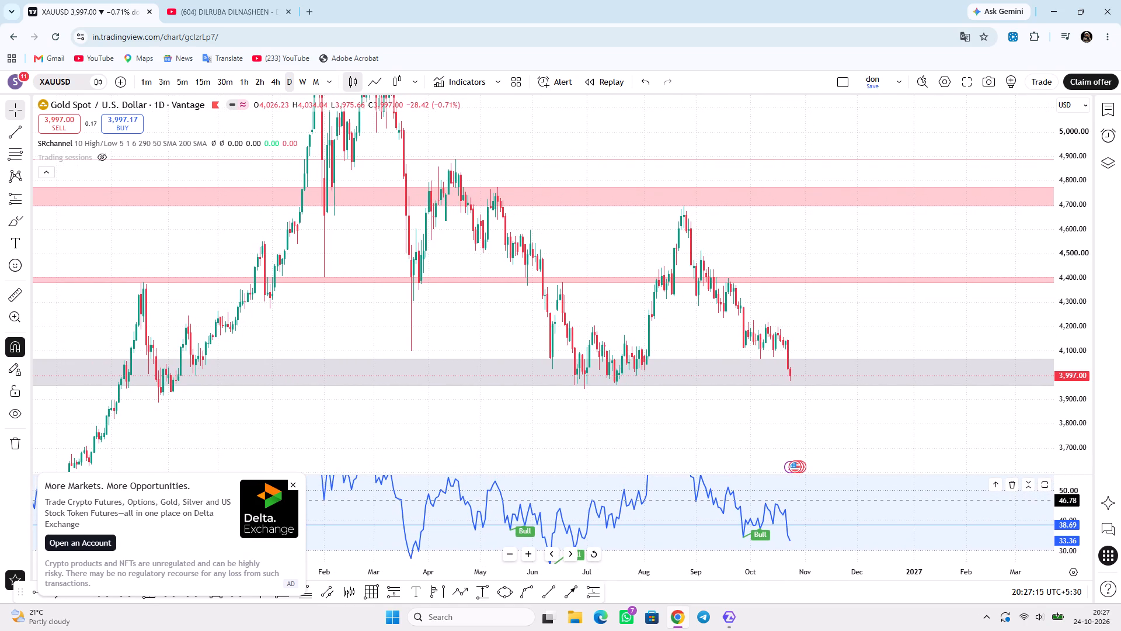
pyautogui.moveTo(710, 500); pyautogui.dragTo(706, 512)
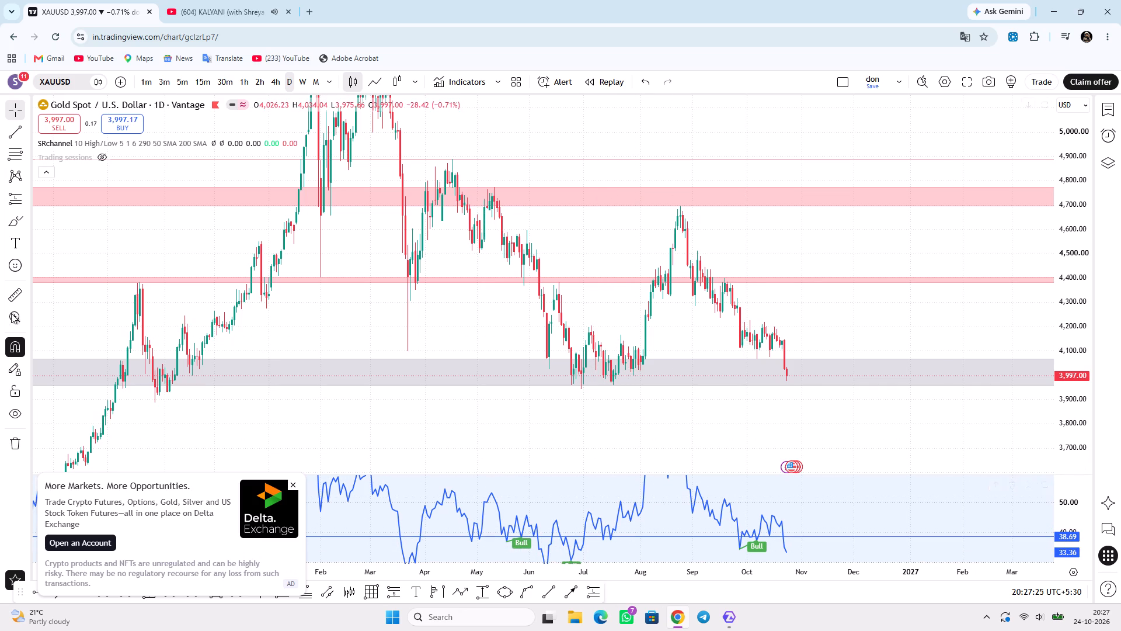
# Measure the July rebound from the grey support zone on the daily XAUUSD chart, from about 3,976 to 4,166.
pyautogui.click(12, 294)
pyautogui.click(612, 383)
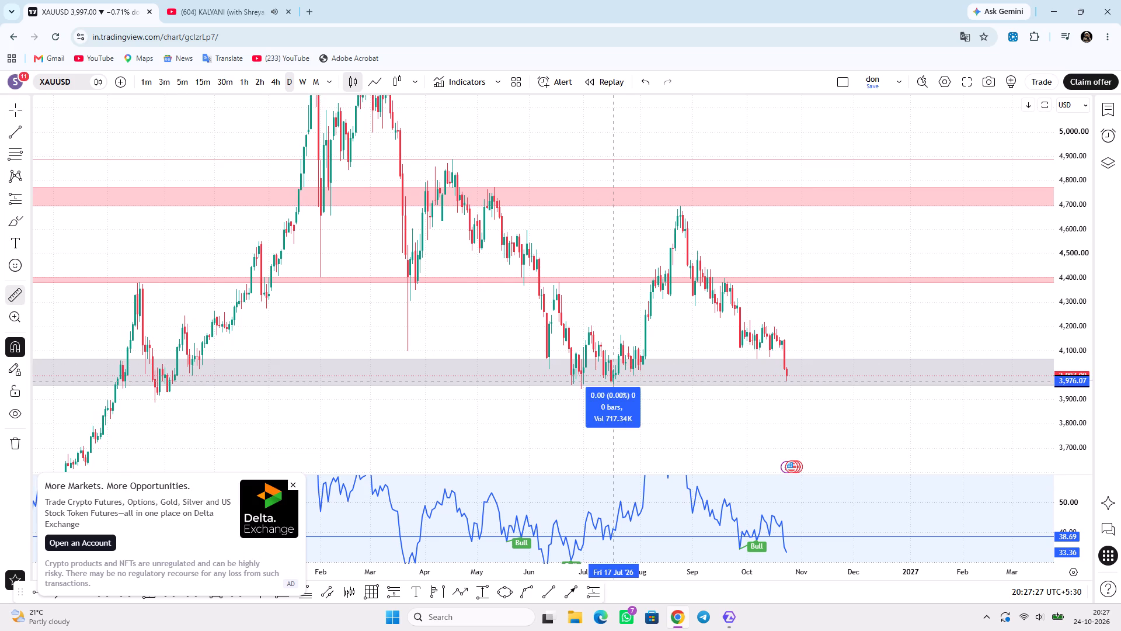
pyautogui.click(621, 330)
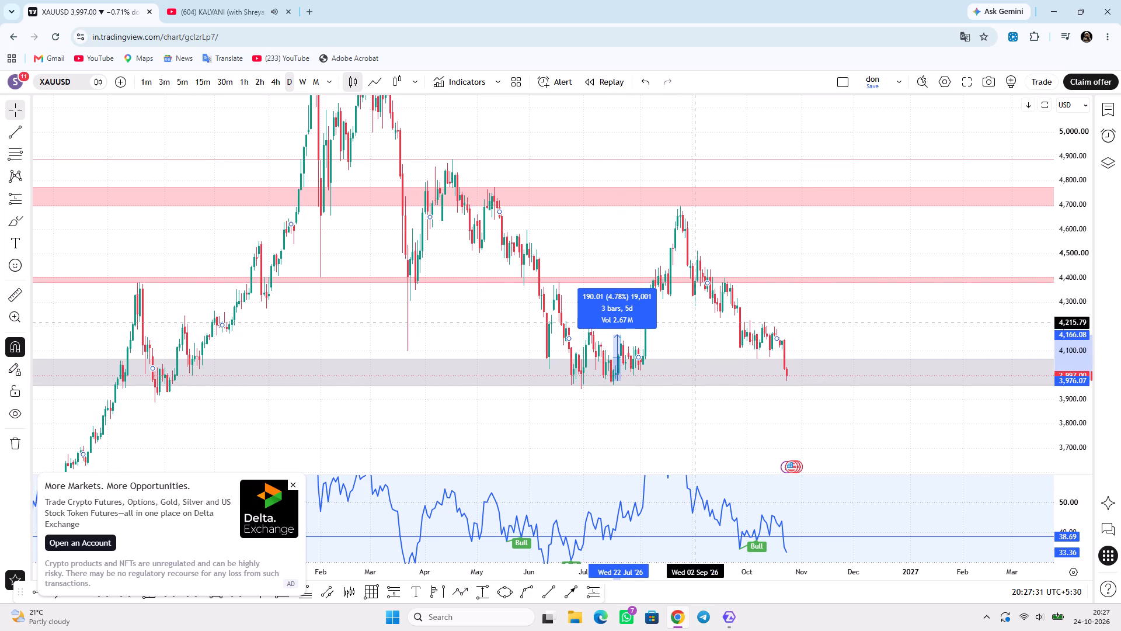
pyautogui.click(696, 322)
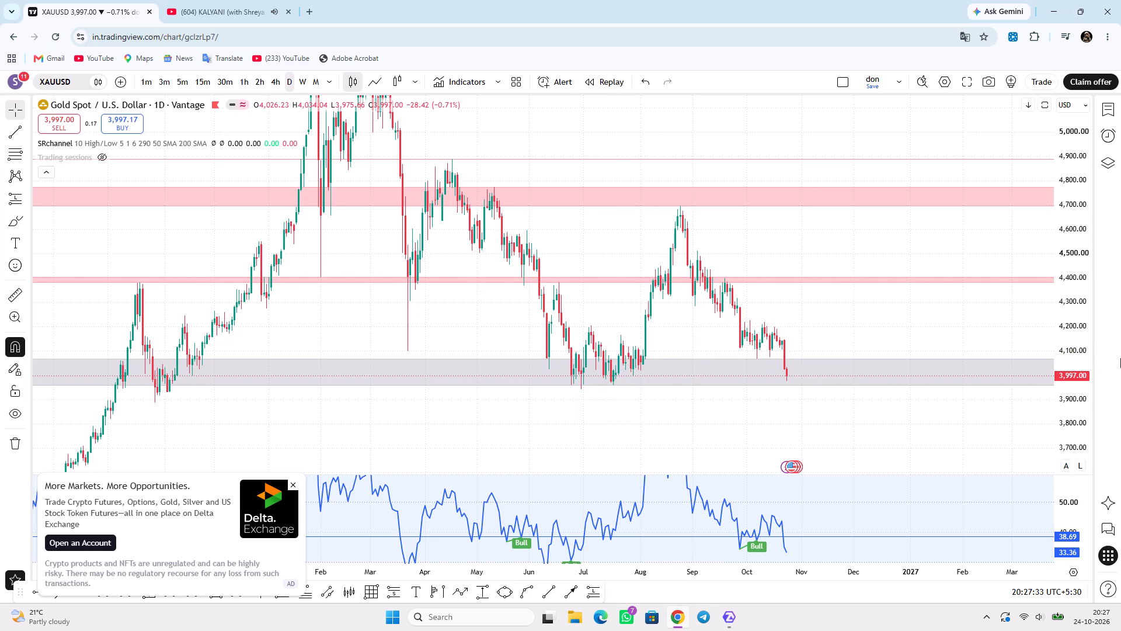
# Examine daily XAUUSD price inside the grey support zone against the RSI line and its Bull divergence labels.
pyautogui.scroll(5, 1058, 405)
pyautogui.moveTo(931, 421); pyautogui.dragTo(950, 342)
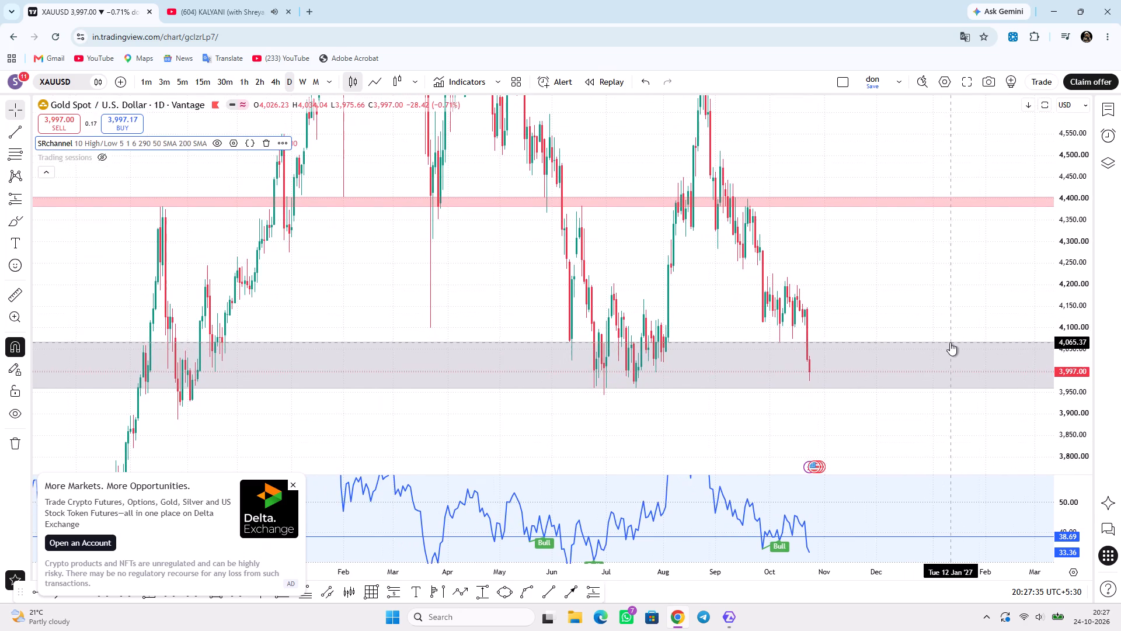
pyautogui.scroll(4, 833, 363)
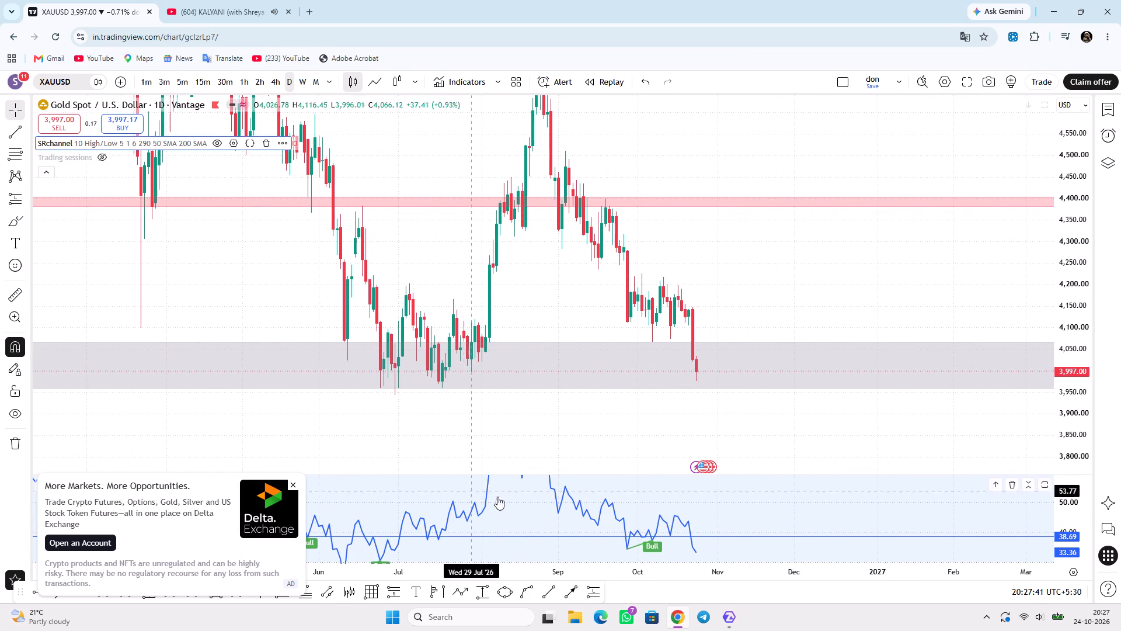
pyautogui.moveTo(747, 515); pyautogui.dragTo(722, 505)
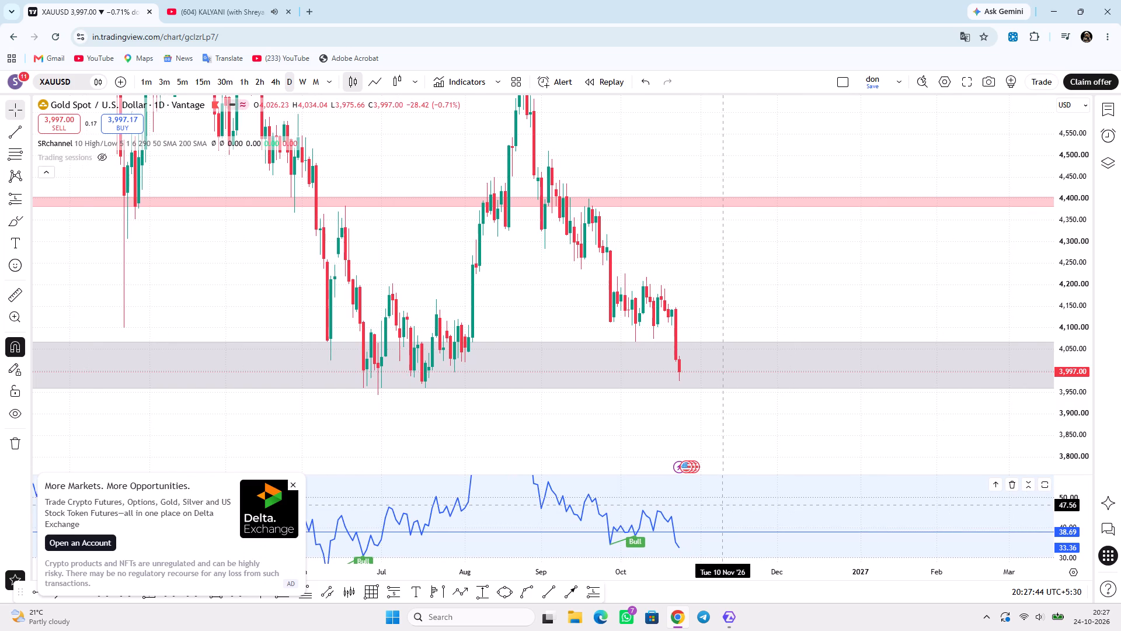
pyautogui.moveTo(722, 505); pyautogui.dragTo(713, 518)
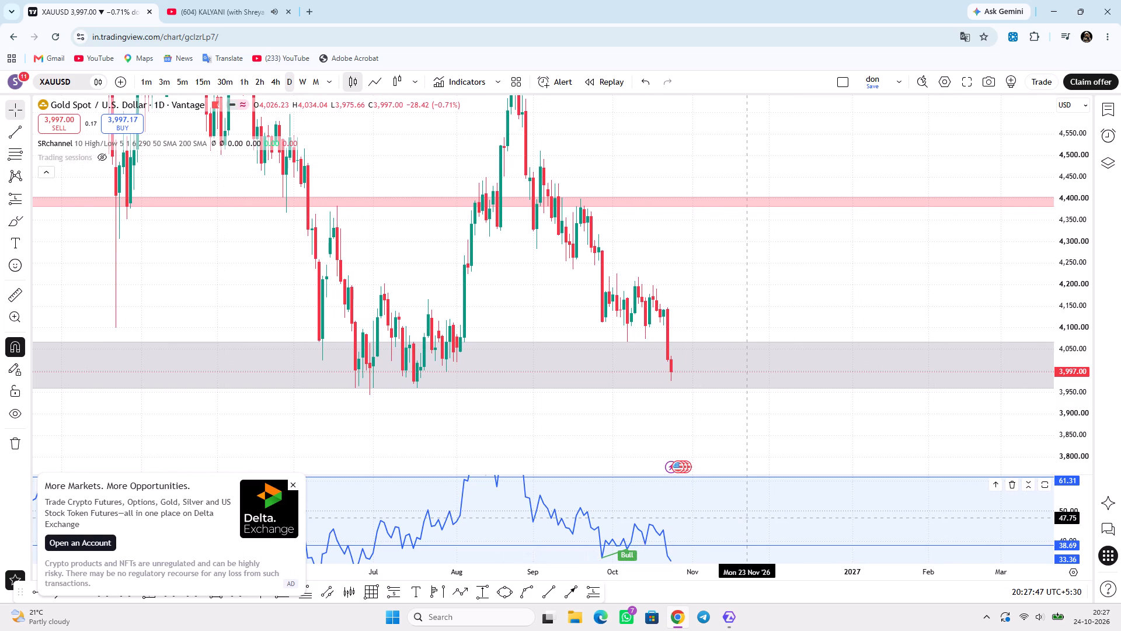
pyautogui.moveTo(748, 518); pyautogui.dragTo(754, 480)
pyautogui.scroll(-3, 754, 480)
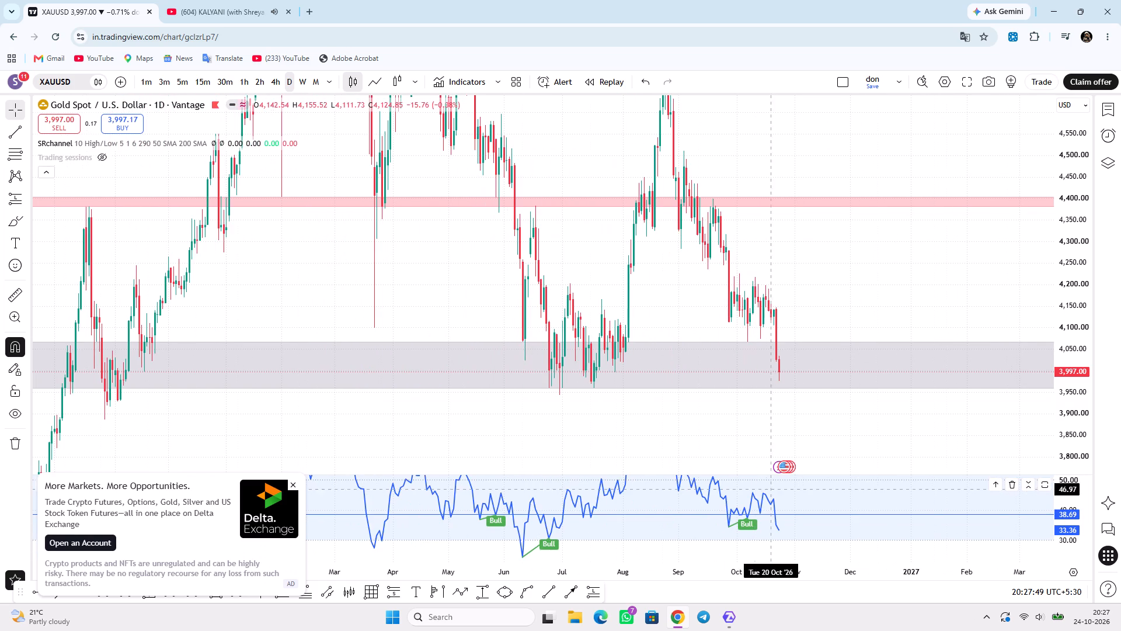
pyautogui.moveTo(800, 491); pyautogui.dragTo(812, 525)
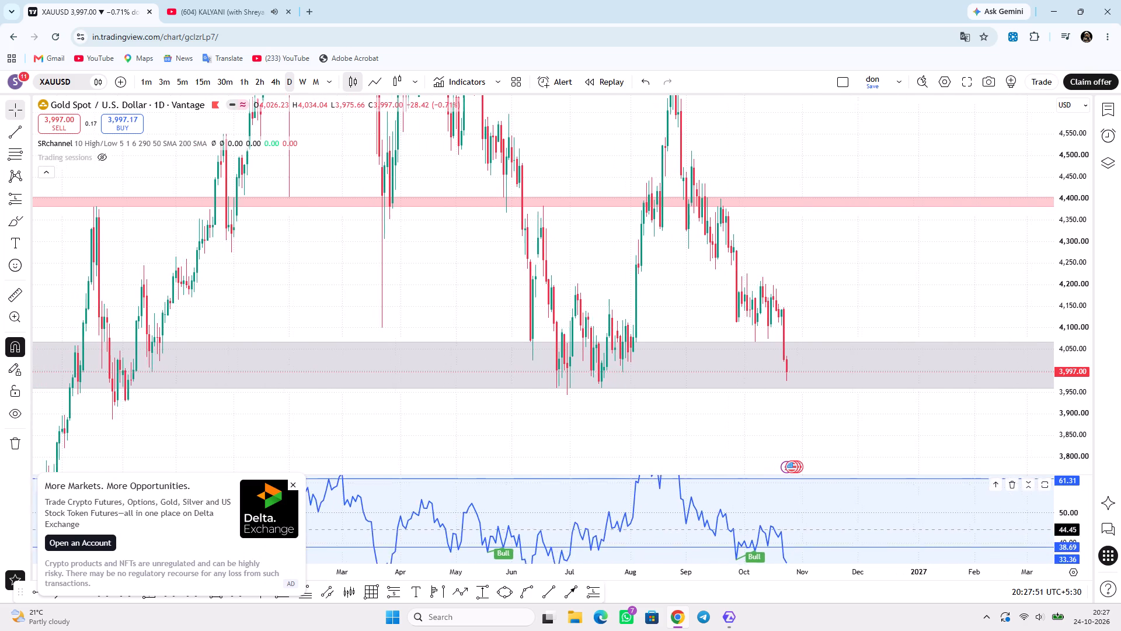
pyautogui.moveTo(812, 525); pyautogui.dragTo(816, 521)
pyautogui.scroll(-4, 690, 530)
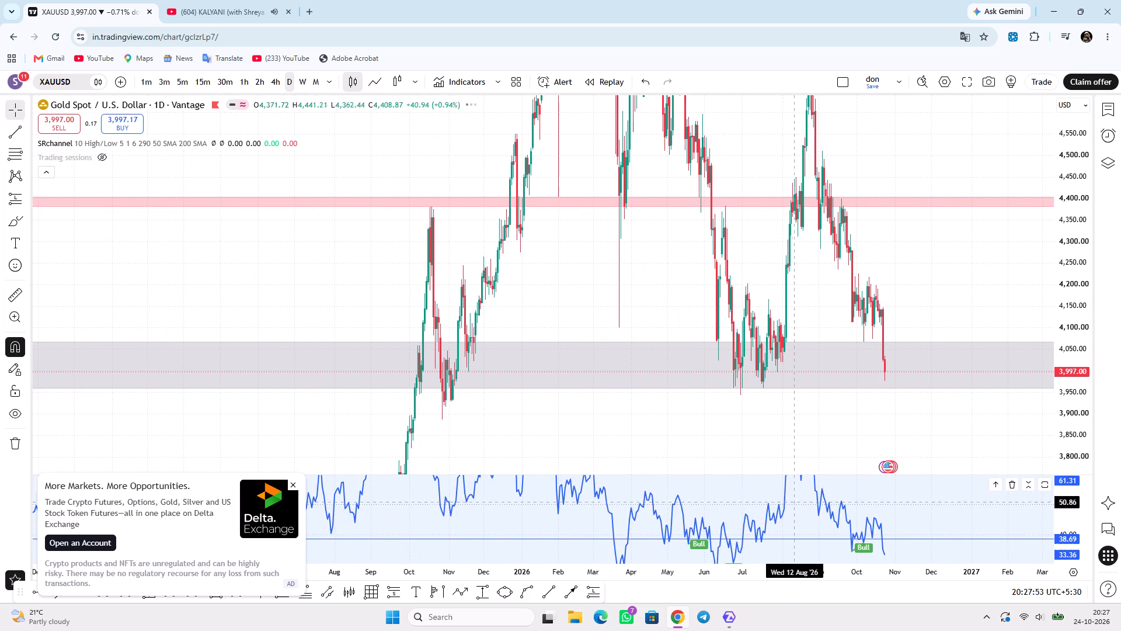
pyautogui.moveTo(795, 501); pyautogui.dragTo(760, 523)
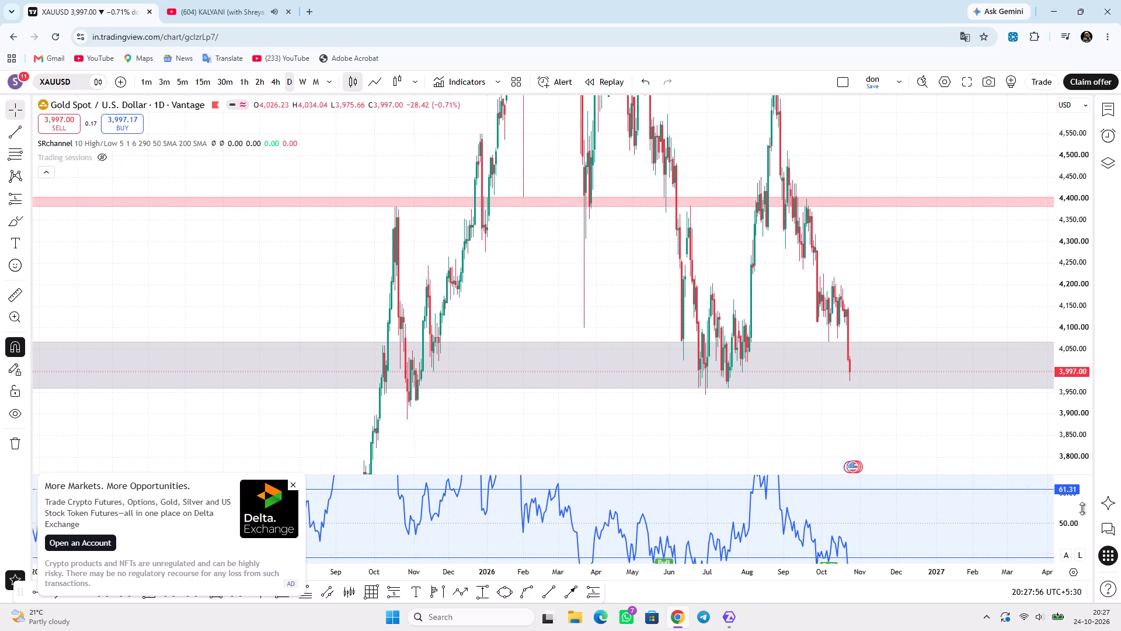
# Review the wider 2026 XAUUSD daily trend and its marked zones alongside the full RSI range.
pyautogui.scroll(-3, 1082, 508)
pyautogui.moveTo(931, 226); pyautogui.dragTo(803, 293)
pyautogui.scroll(-12, 1077, 269)
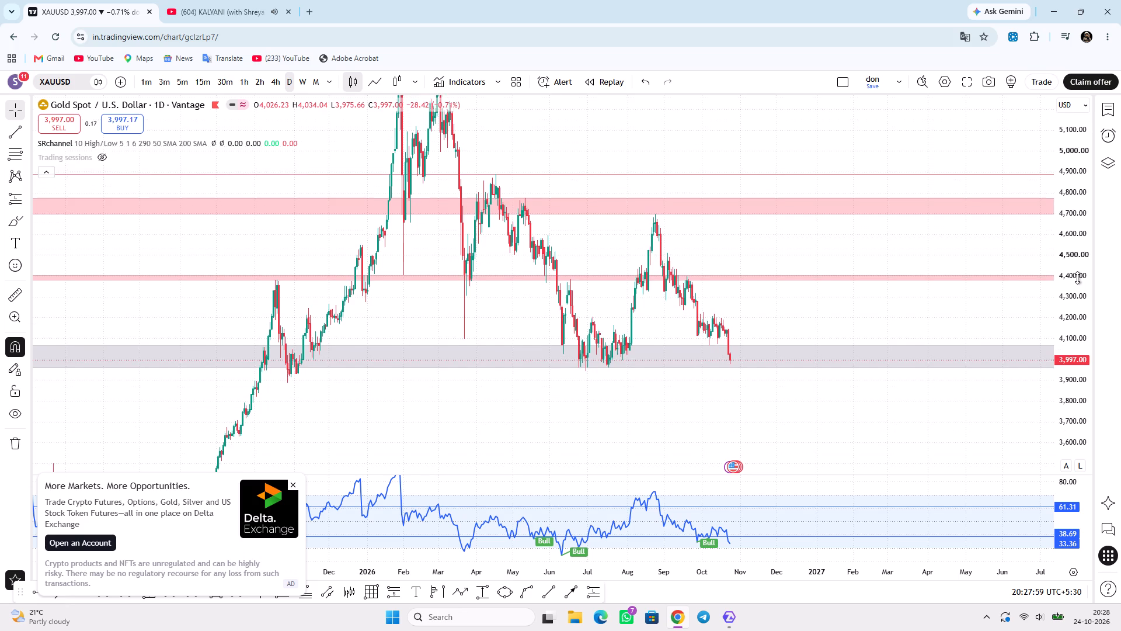
pyautogui.scroll(-2, 1077, 278)
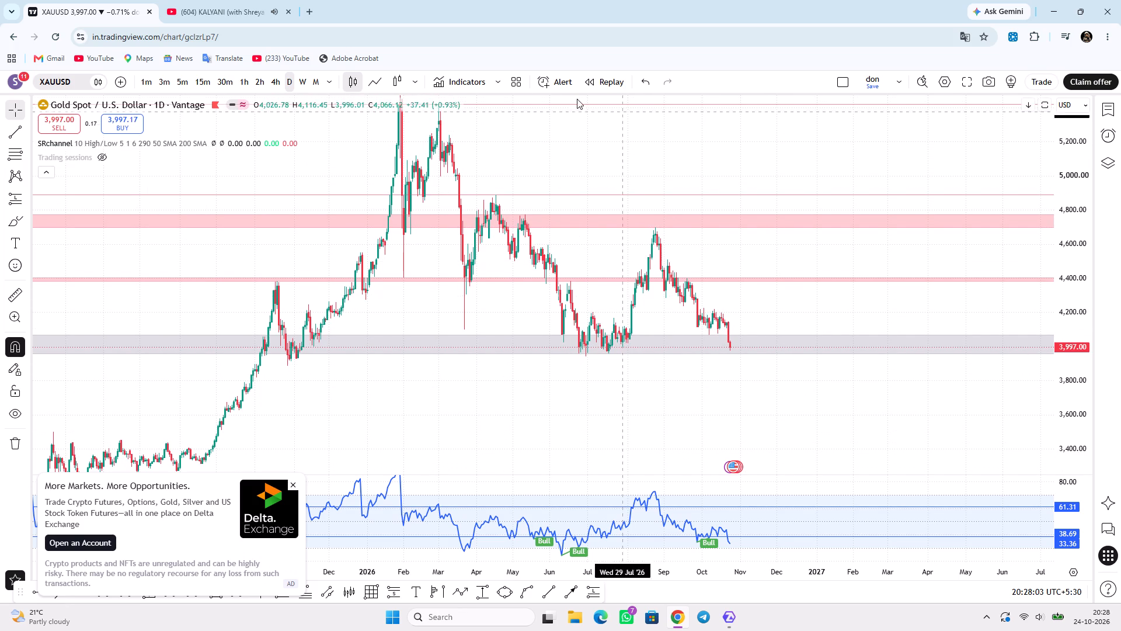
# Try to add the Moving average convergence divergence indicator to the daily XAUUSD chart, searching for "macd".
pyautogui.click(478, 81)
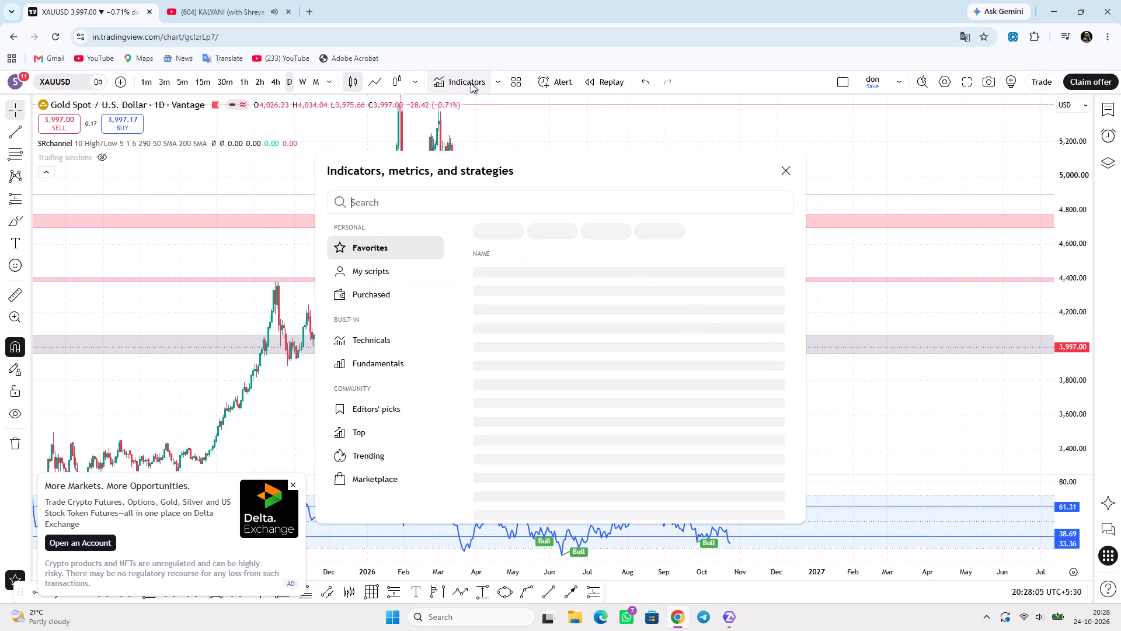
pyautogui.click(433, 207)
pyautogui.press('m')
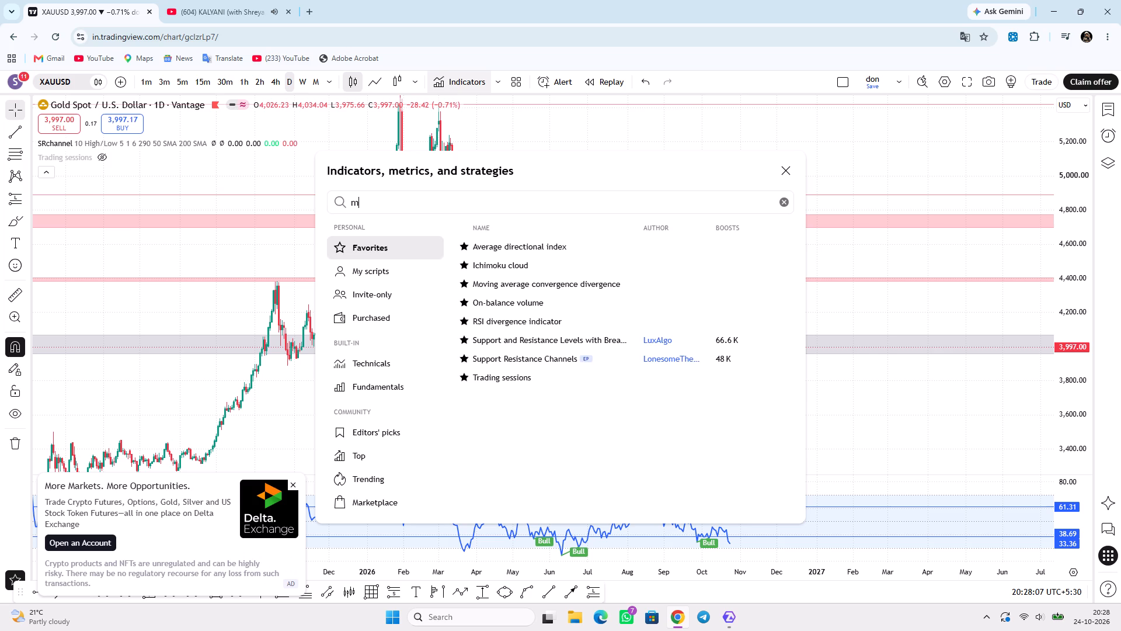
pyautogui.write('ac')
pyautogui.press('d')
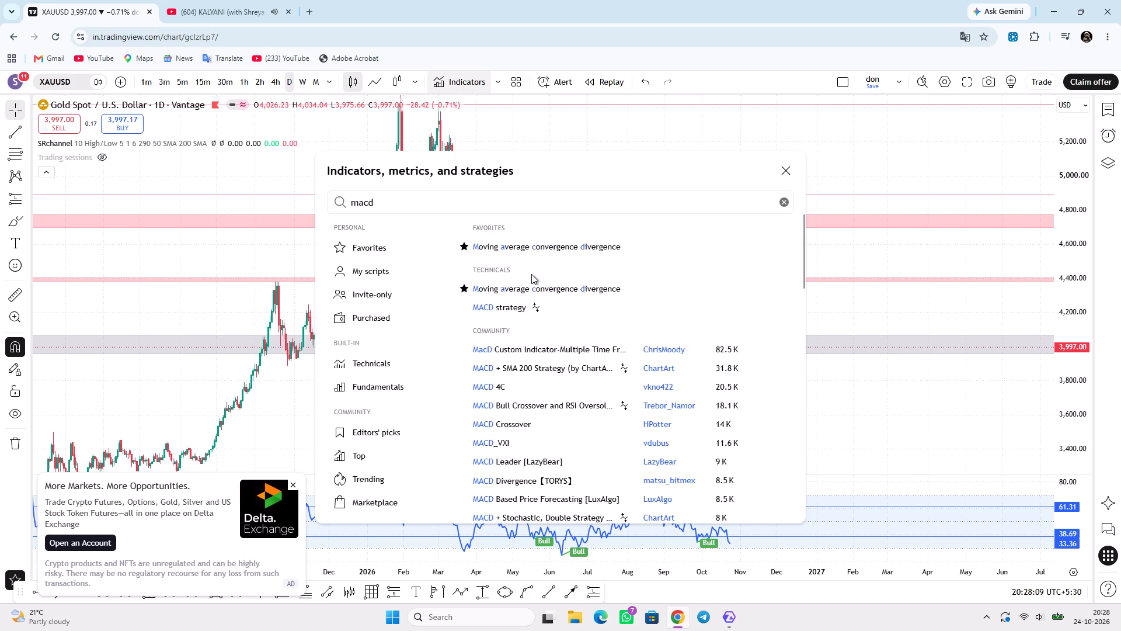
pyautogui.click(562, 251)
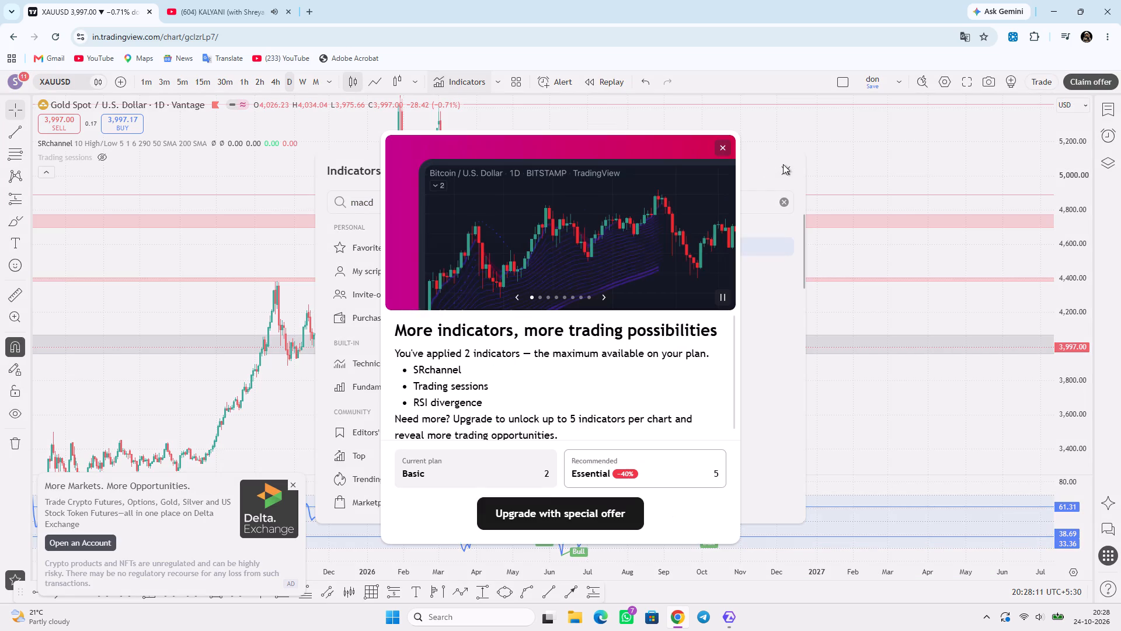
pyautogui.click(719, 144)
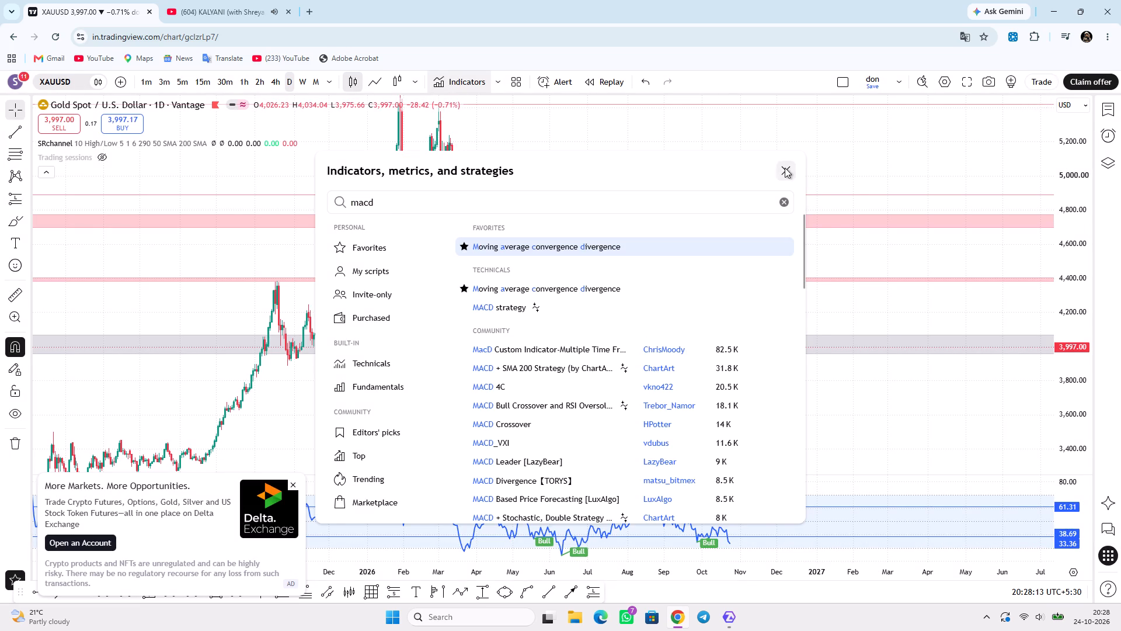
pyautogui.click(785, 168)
# Change the chart symbol to ES, E-mini S&P 500 Futures, keeping the daily timeframe.
pyautogui.click(61, 75)
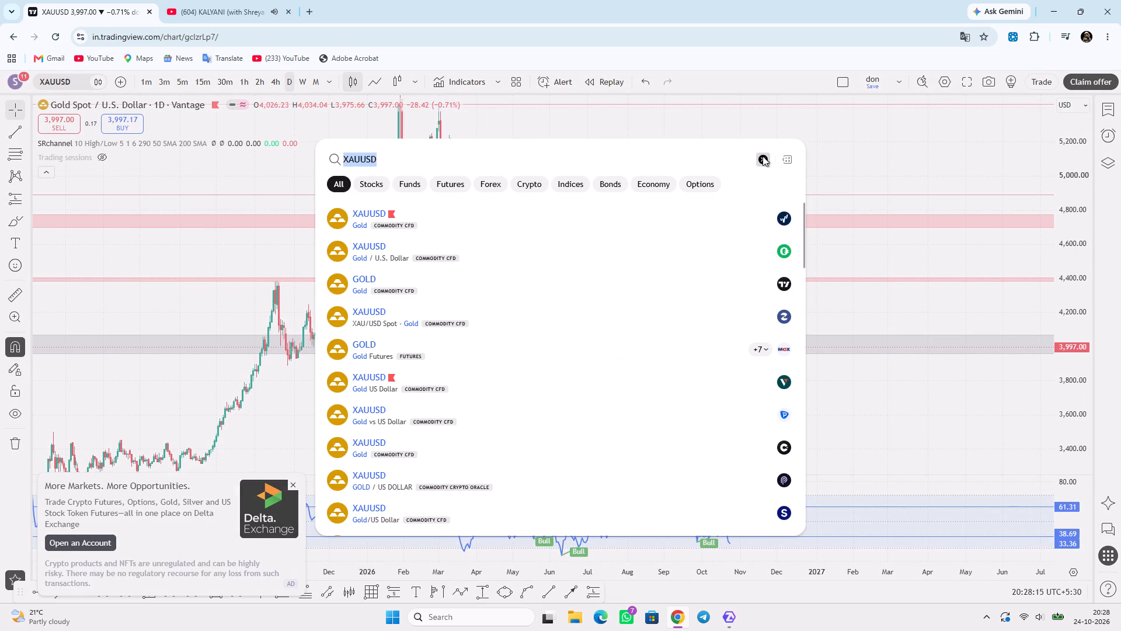
pyautogui.click(758, 159)
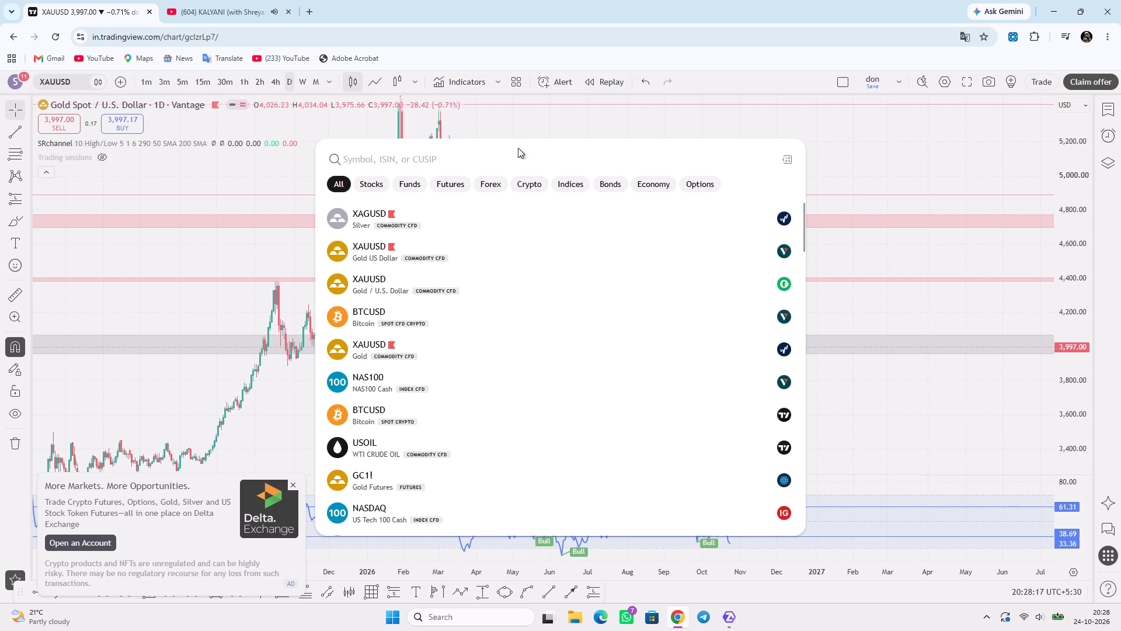
pyautogui.write('es')
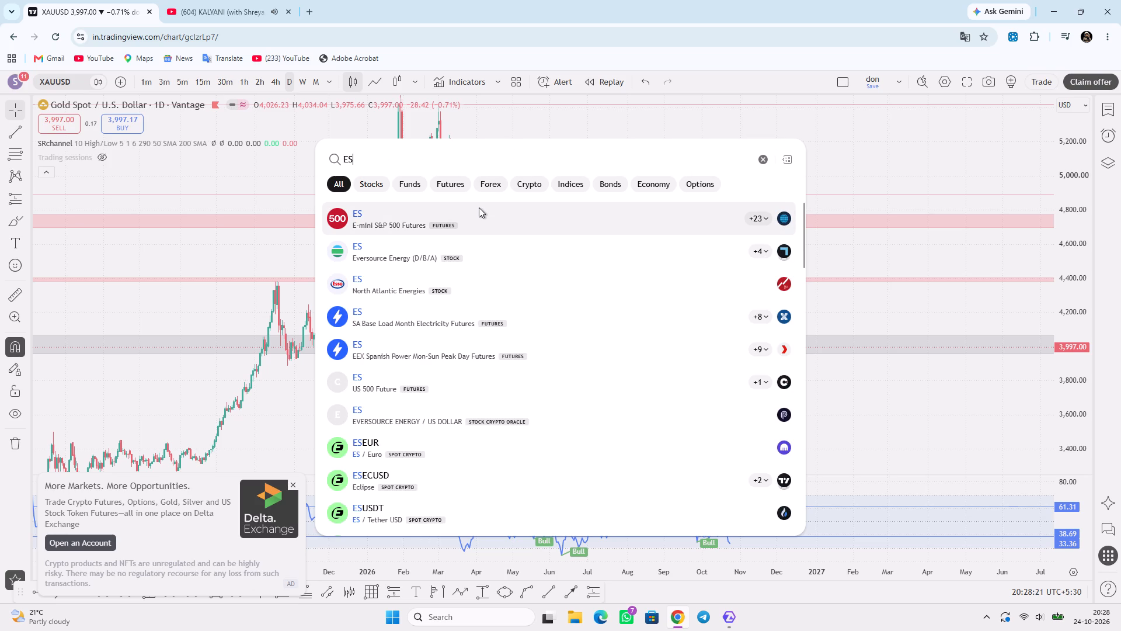
pyautogui.click(496, 214)
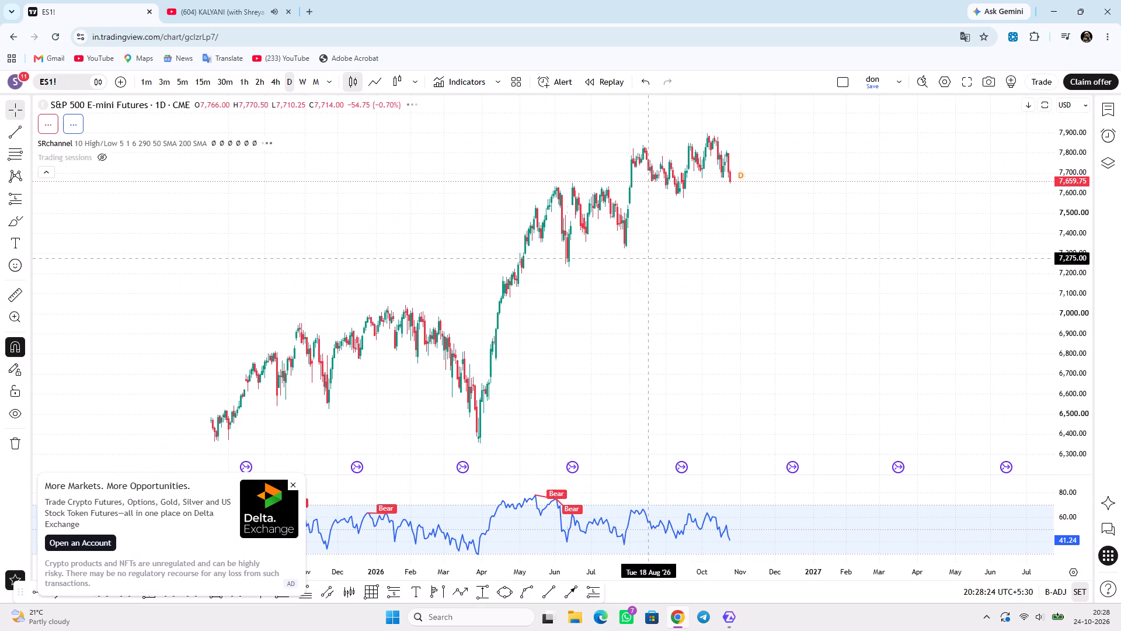
# Set the ES futures chart to the 5-minute timeframe and fit its price scale around the recent sessions.
pyautogui.scroll(3, 700, 255)
pyautogui.moveTo(587, 218); pyautogui.dragTo(607, 286)
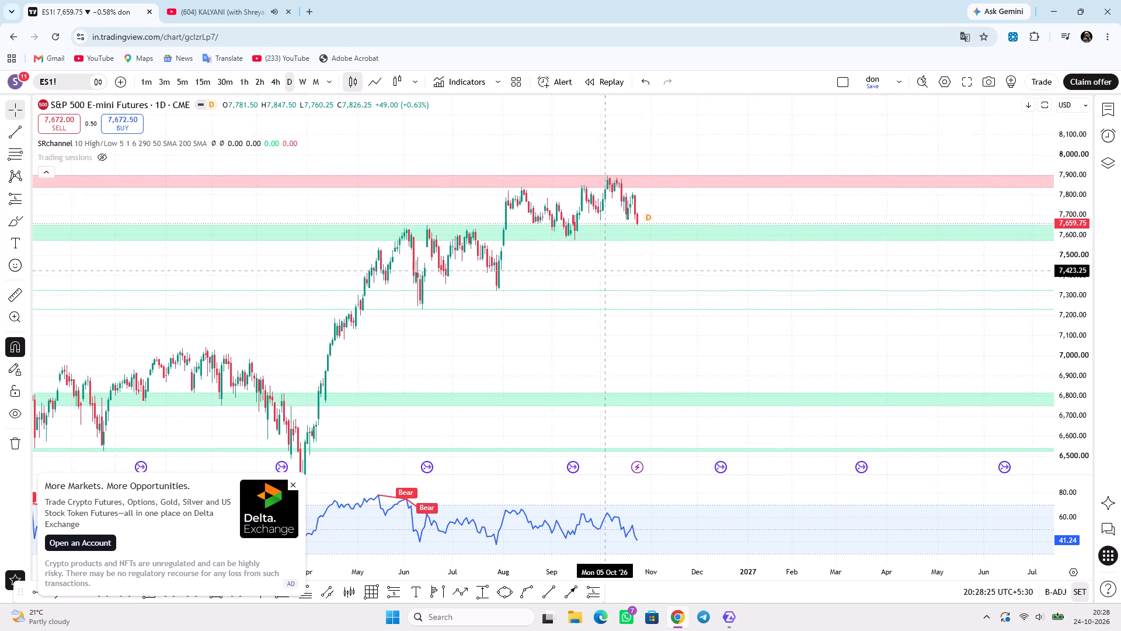
pyautogui.moveTo(607, 286); pyautogui.dragTo(619, 332)
pyautogui.click(176, 79)
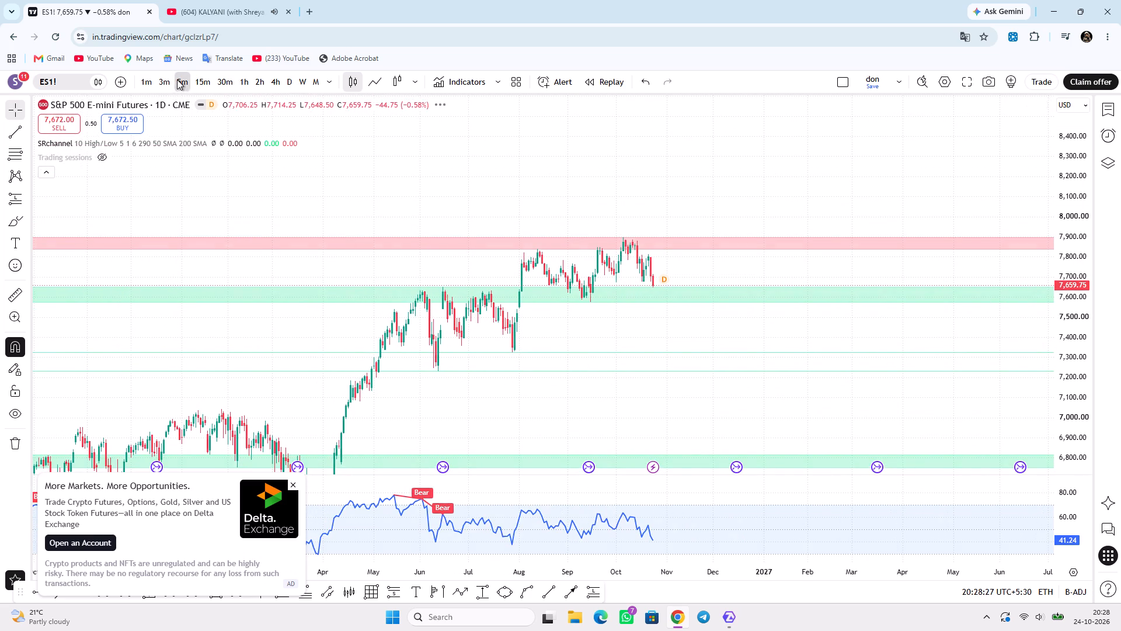
pyautogui.doubleClick(1079, 240)
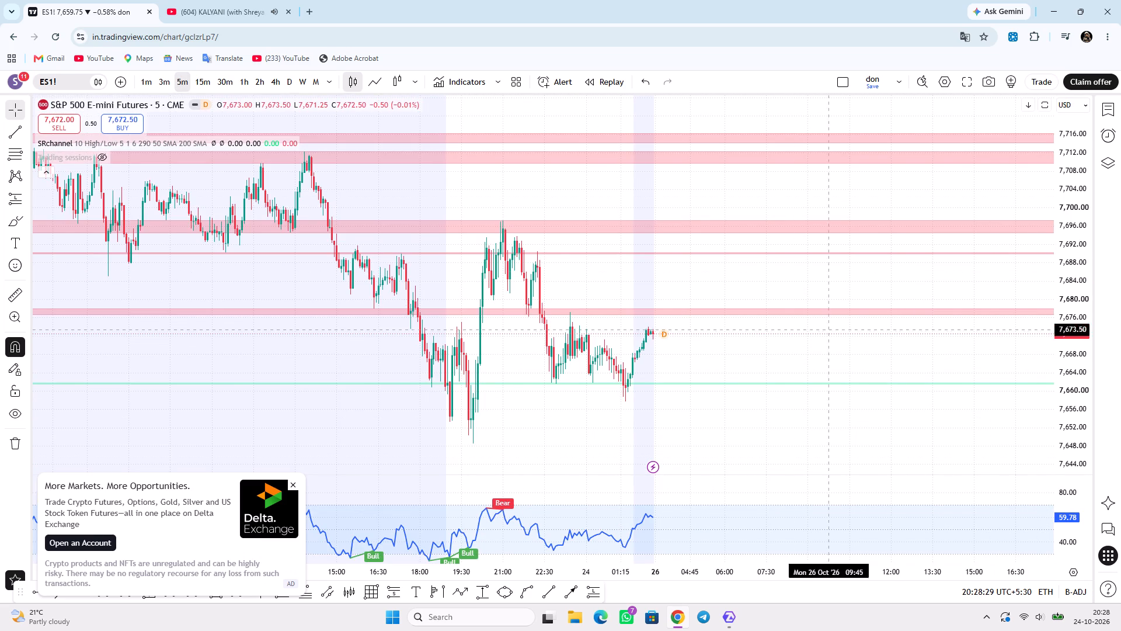
pyautogui.scroll(-3, 759, 348)
# Compare the 30-minute ES volume profiles and cumulative delta in ATAS with the 5-minute zones in TradingView.
pyautogui.click(726, 613)
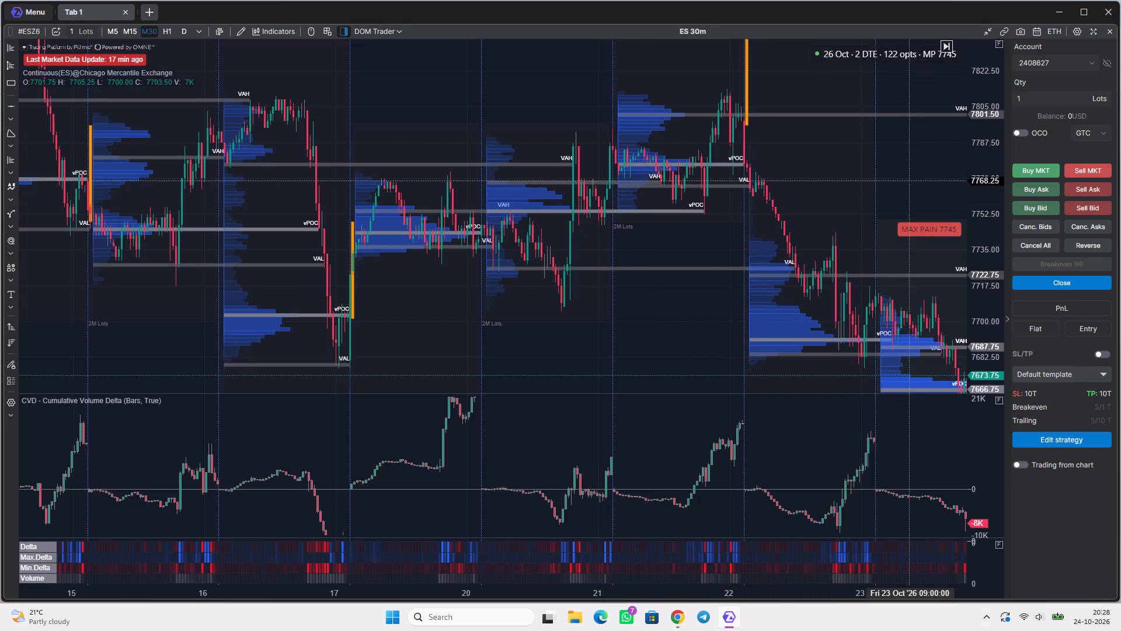
pyautogui.moveTo(918, 195); pyautogui.dragTo(556, 158)
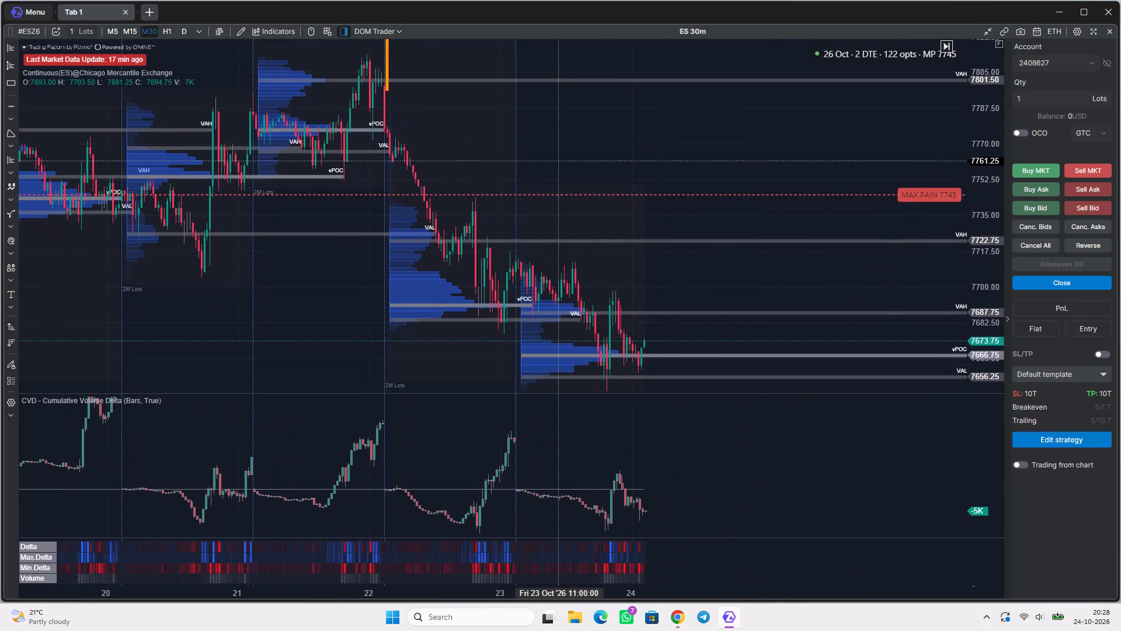
pyautogui.moveTo(556, 158); pyautogui.dragTo(537, 127)
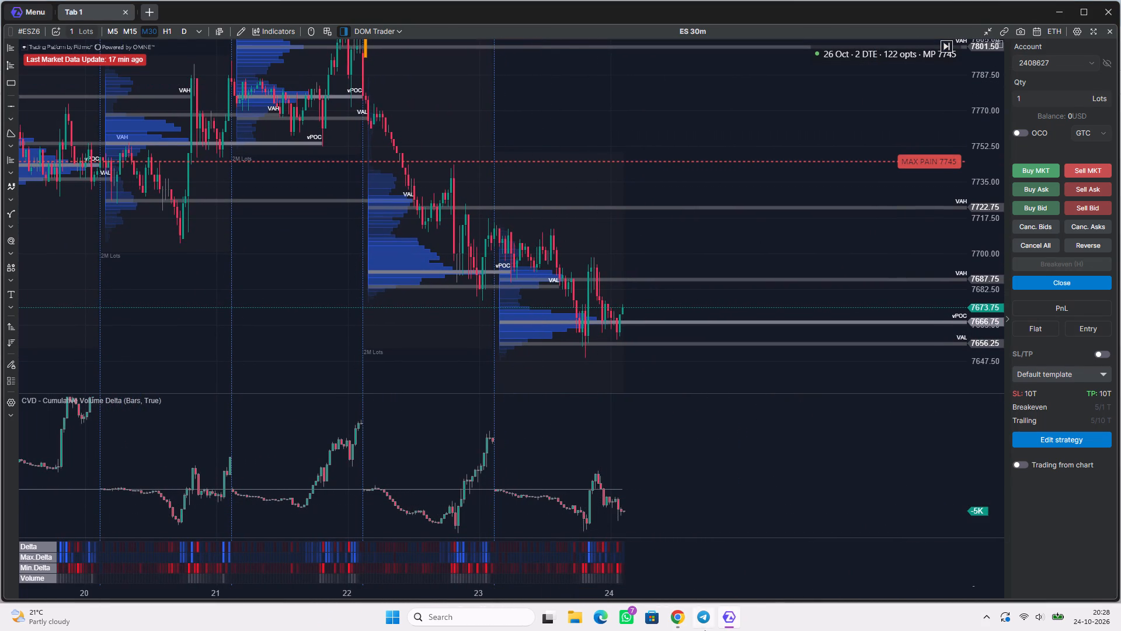
pyautogui.click(683, 616)
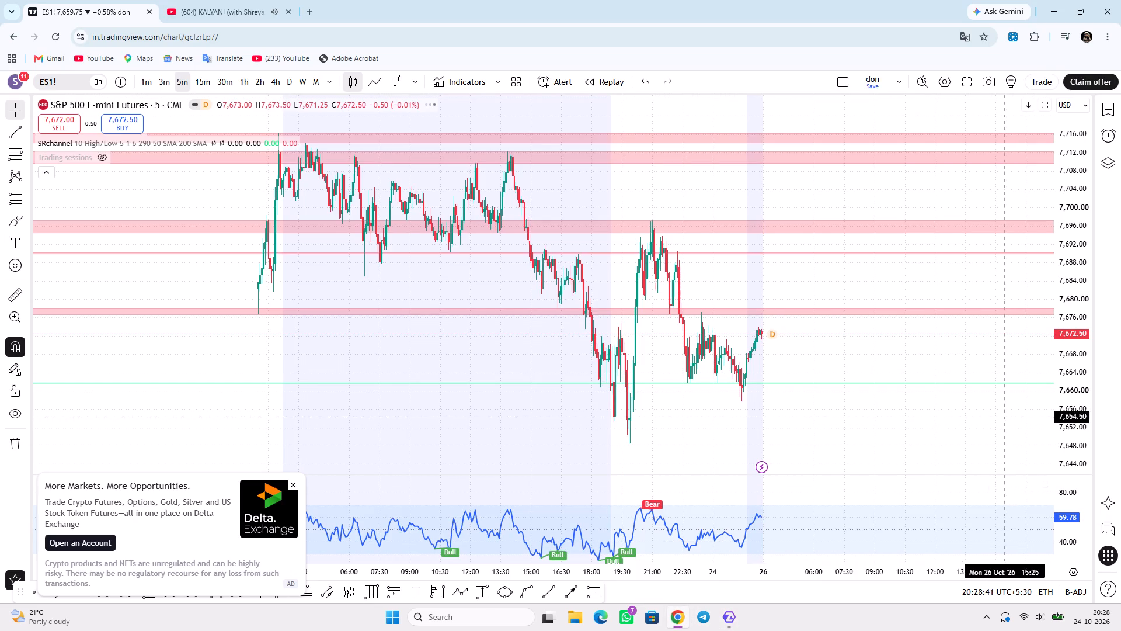
pyautogui.scroll(3, 809, 387)
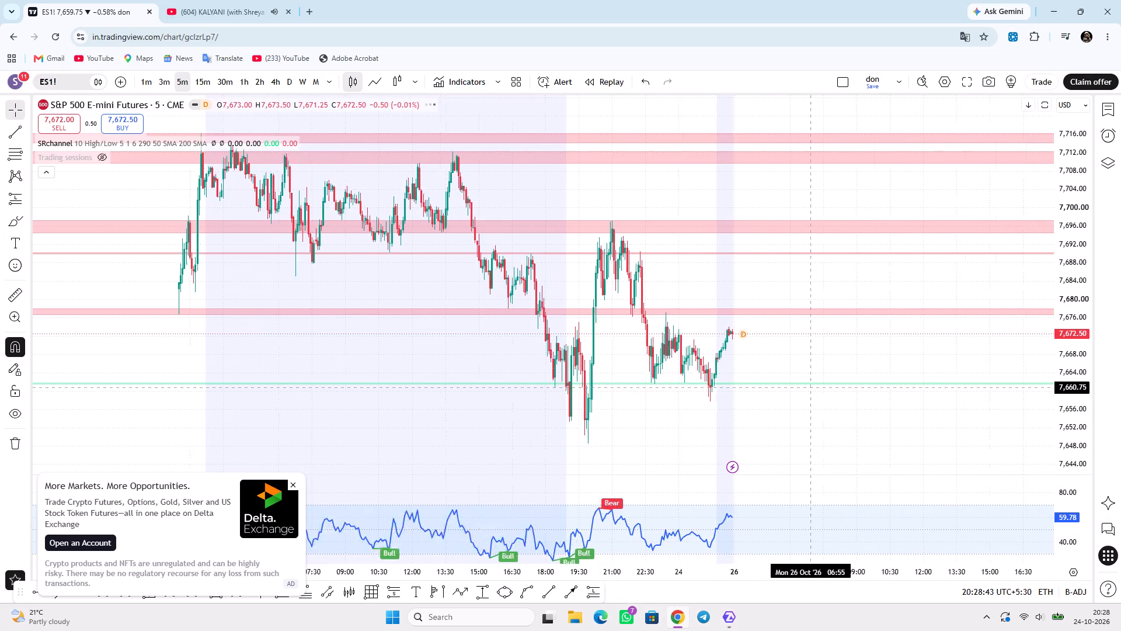
pyautogui.scroll(1, 809, 387)
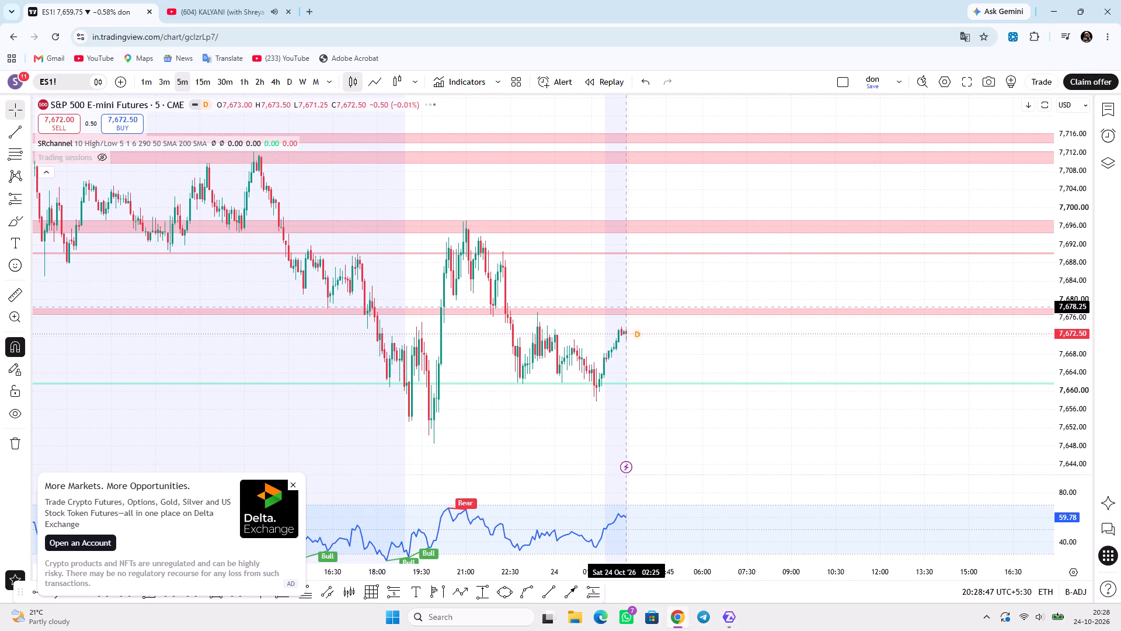
# Switch to ATAS and set the ES chart to the M5 timeframe, focused on the latest session.
pyautogui.click(726, 616)
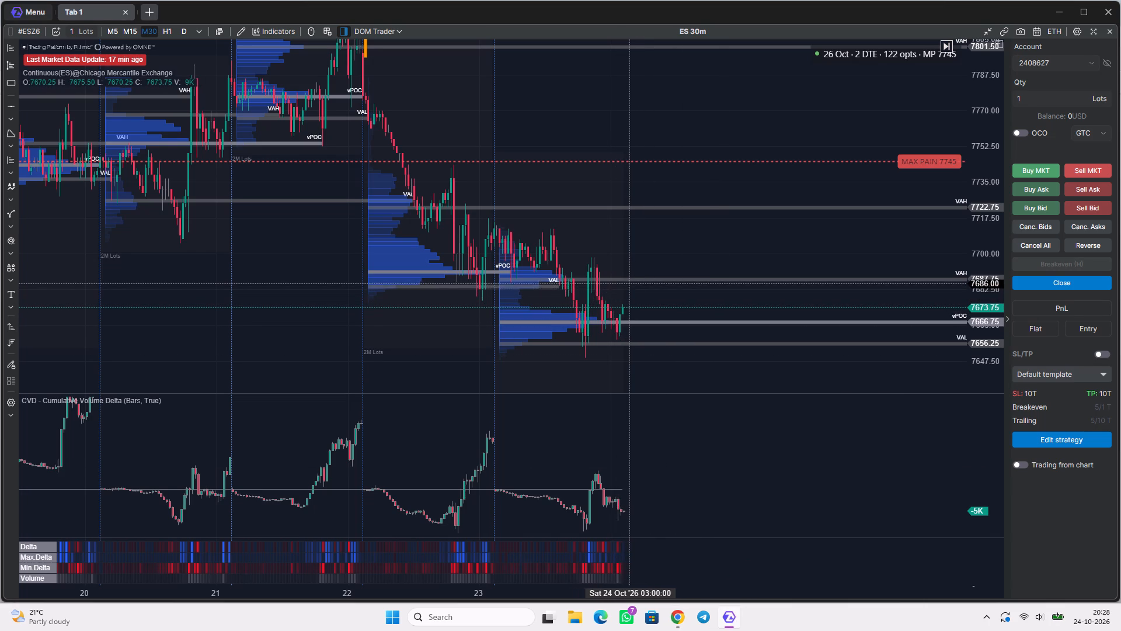
pyautogui.click(110, 32)
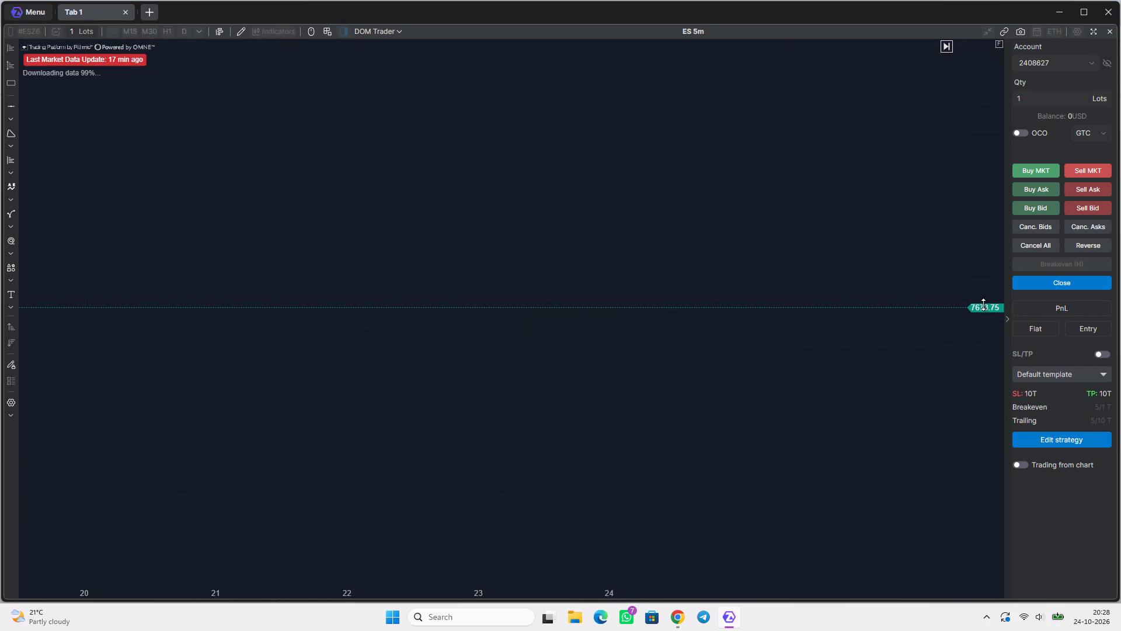
pyautogui.doubleClick(985, 303)
pyautogui.scroll(14, 985, 303)
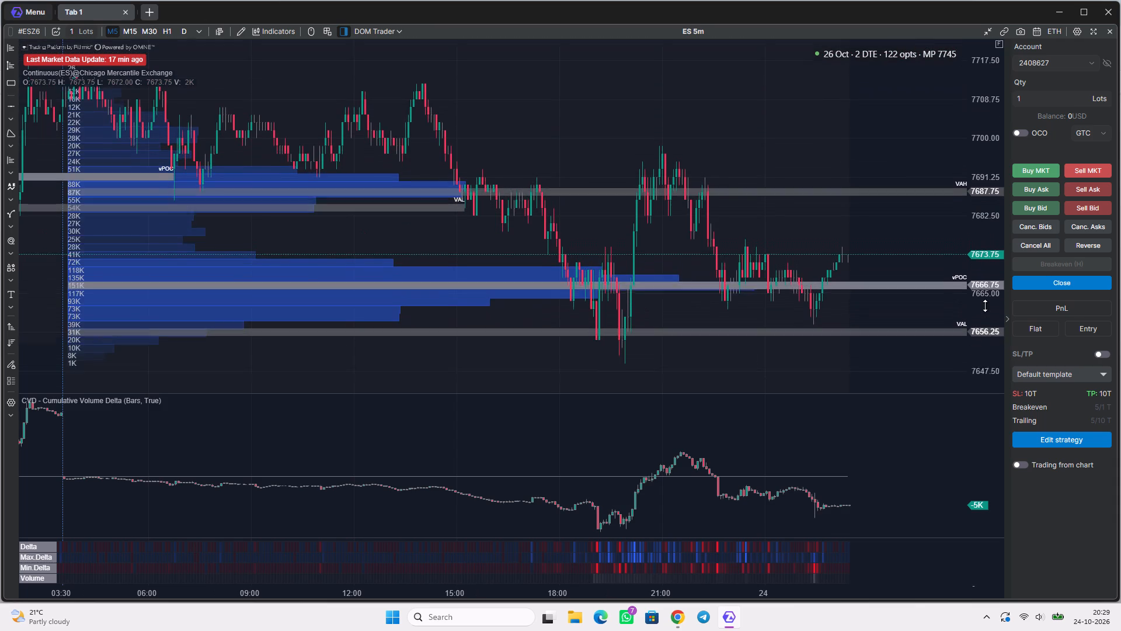
pyautogui.scroll(8, 985, 306)
pyautogui.moveTo(862, 293); pyautogui.dragTo(788, 275)
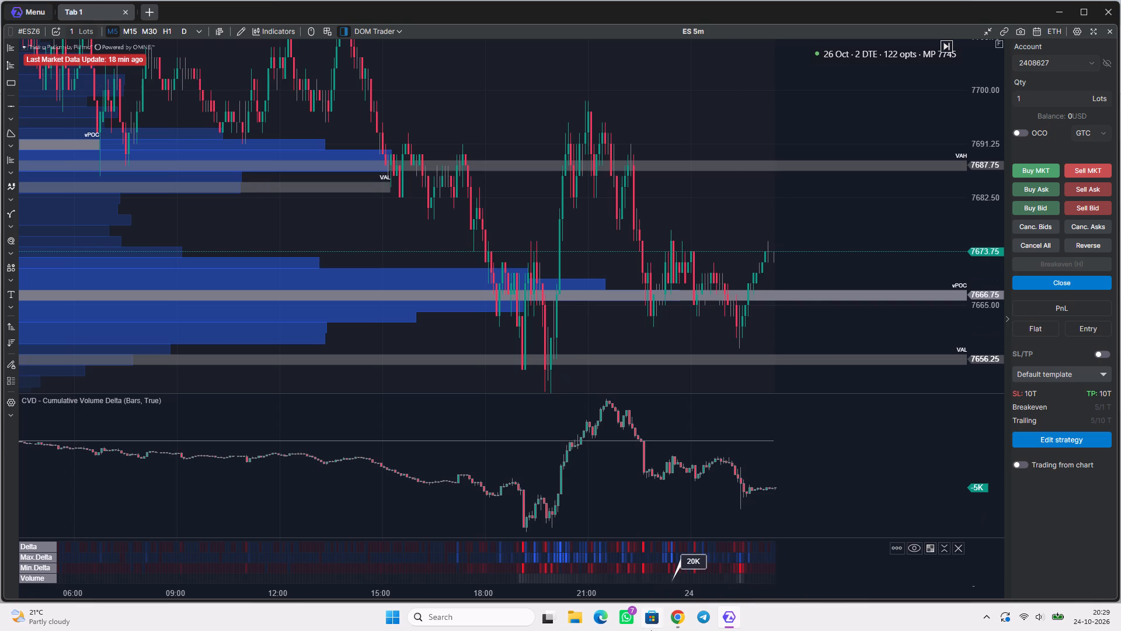
# Recheck the TradingView zones, and examine the footprint clusters, per-bar delta and CVD of the latest 5-minute ES bars in ATAS.
pyautogui.click(674, 611)
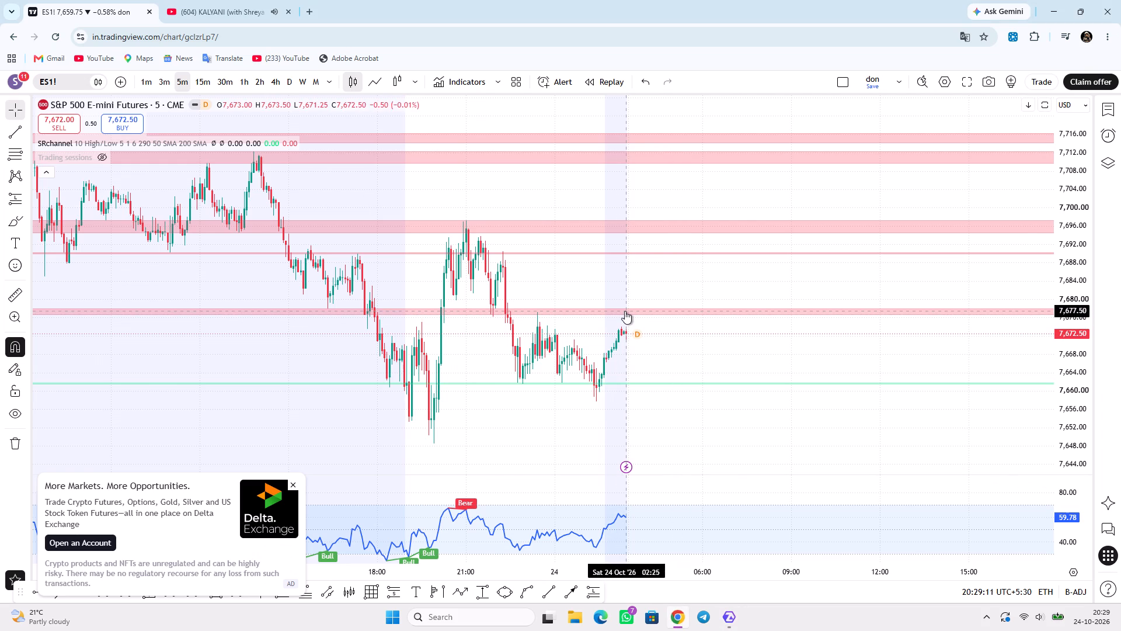
pyautogui.click(733, 617)
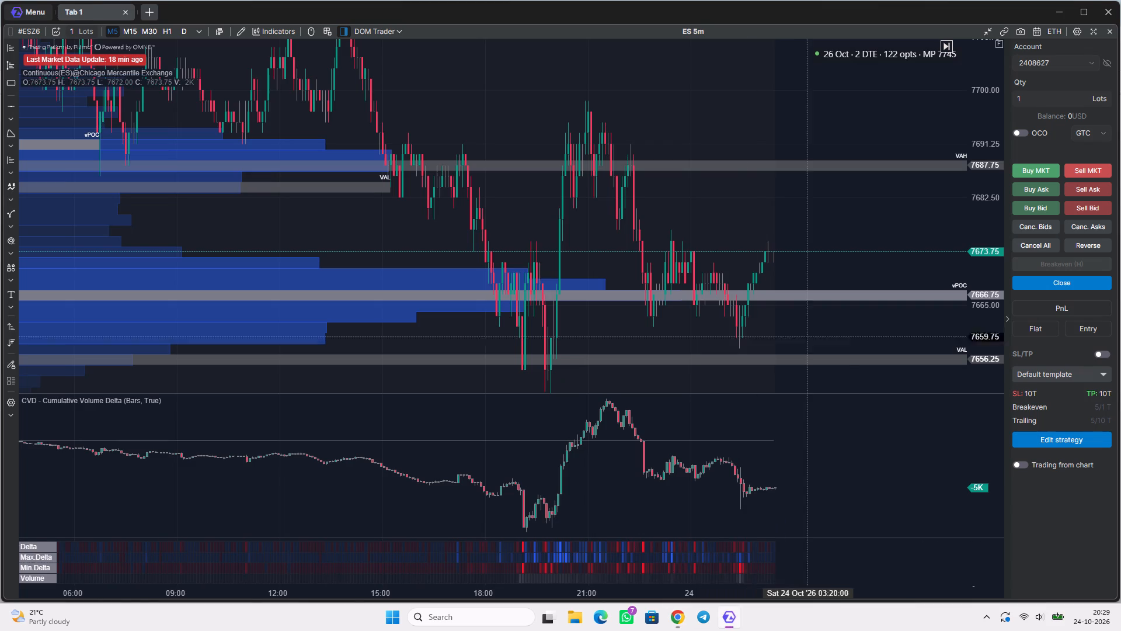
pyautogui.scroll(9, 744, 251)
pyautogui.scroll(5, 872, 259)
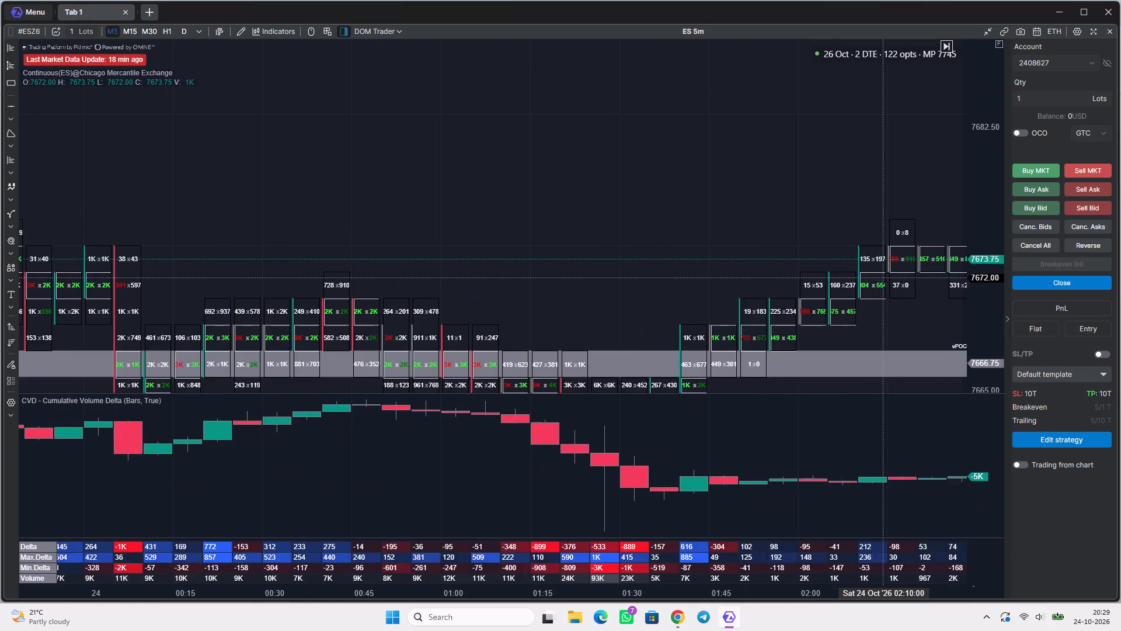
pyautogui.scroll(-15, 883, 278)
pyautogui.moveTo(837, 244); pyautogui.dragTo(738, 233)
pyautogui.scroll(3, 727, 323)
pyautogui.scroll(5, 781, 325)
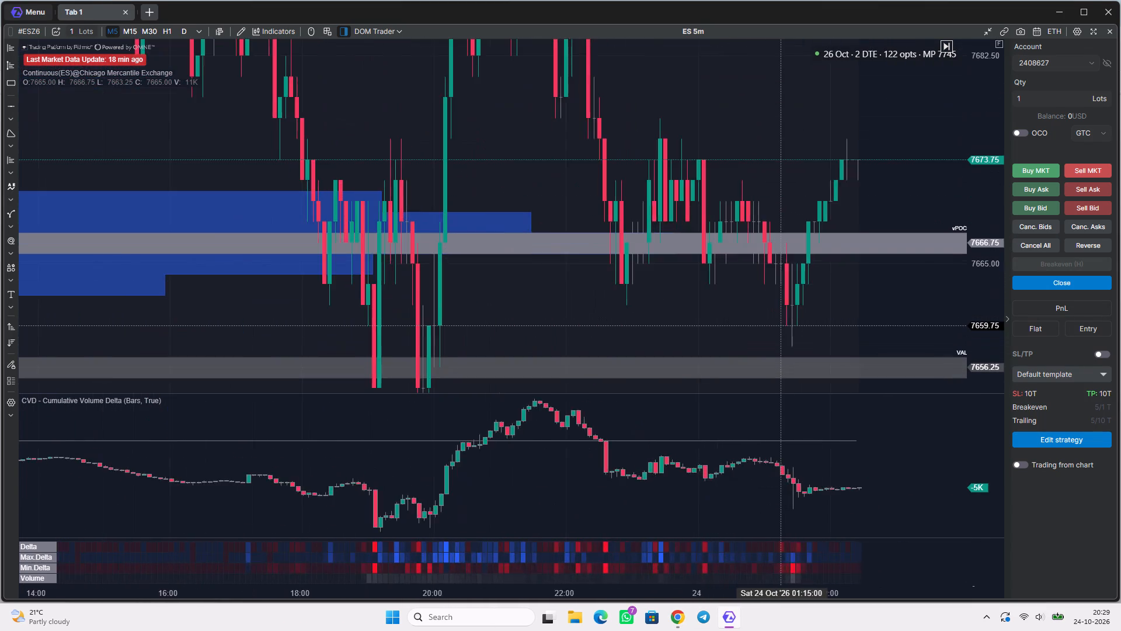
pyautogui.scroll(5, 781, 325)
pyautogui.moveTo(922, 279); pyautogui.dragTo(684, 349)
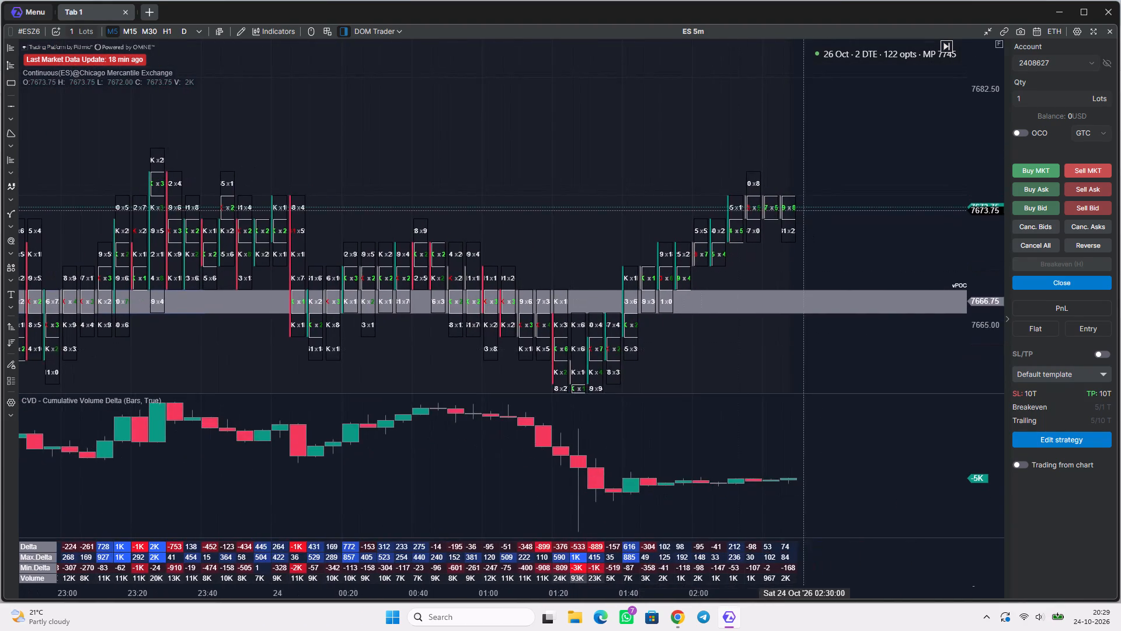
pyautogui.scroll(5, 806, 212)
pyautogui.scroll(14, 985, 267)
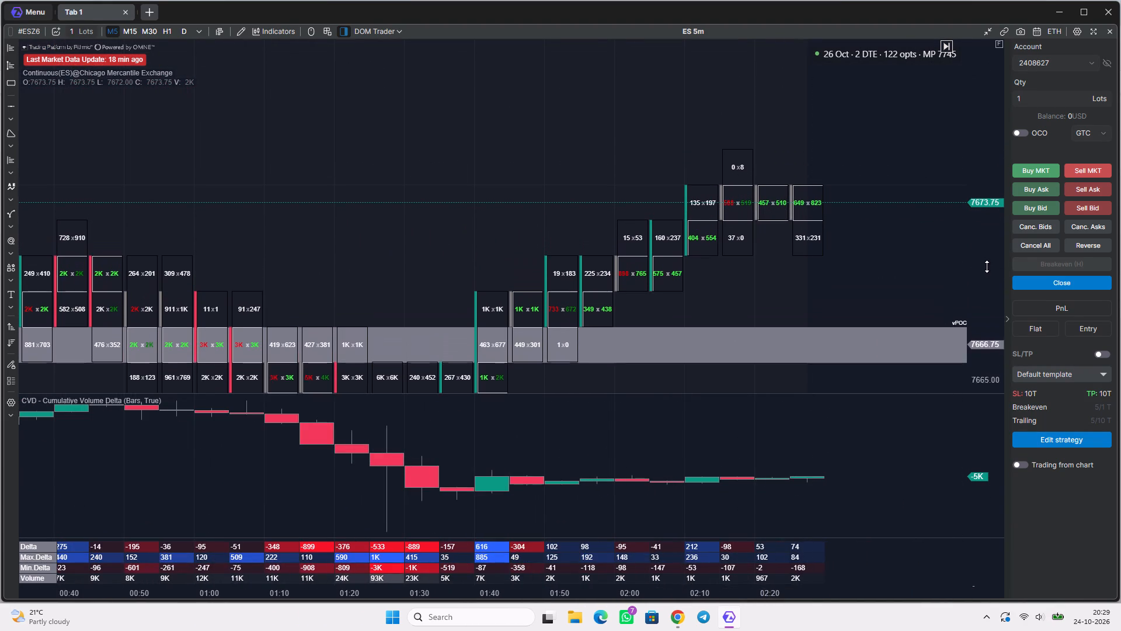
pyautogui.scroll(19, 987, 266)
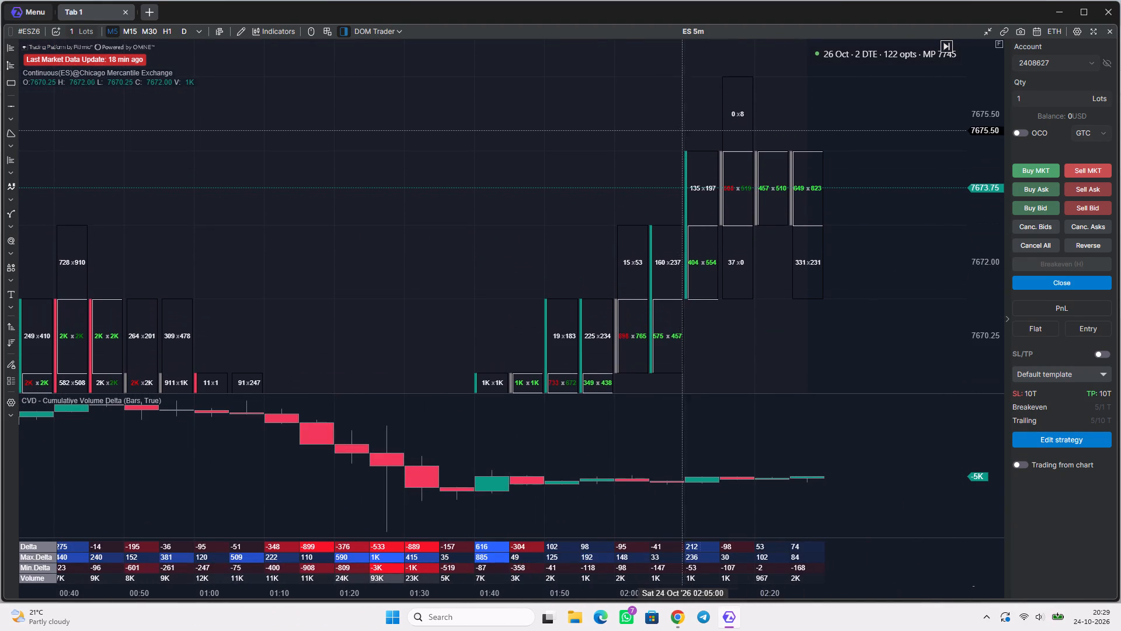
# Compare the volume profiles, value-area levels and cumulative delta of the recent ES sessions on the 5-minute ATAS chart.
pyautogui.scroll(-20, 783, 199)
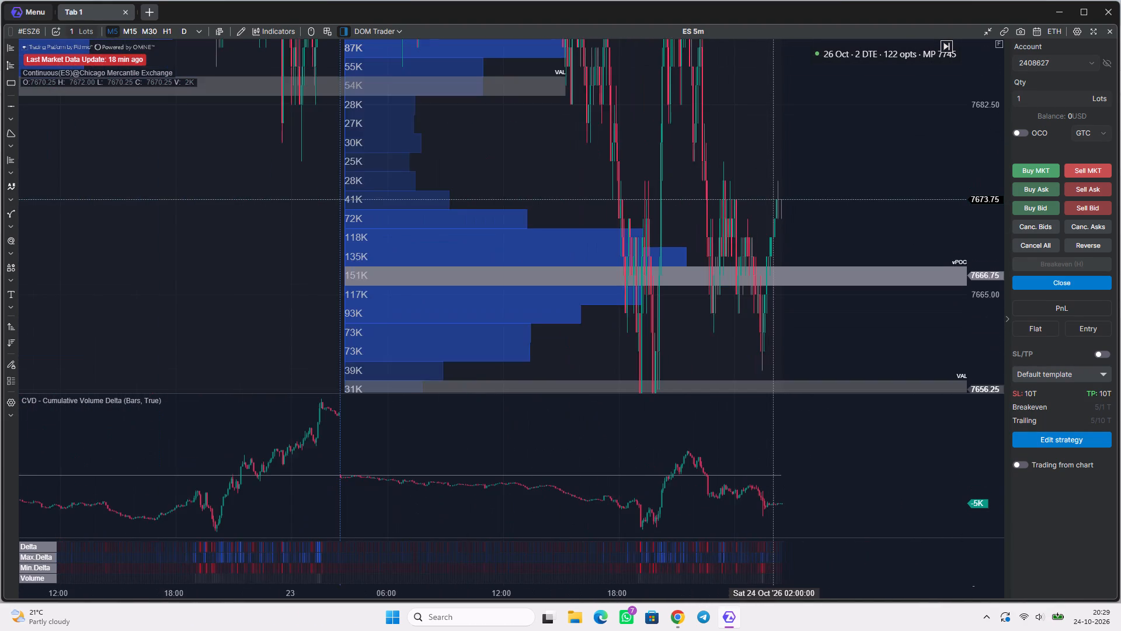
pyautogui.scroll(-4, 773, 199)
pyautogui.moveTo(858, 175); pyautogui.dragTo(766, 191)
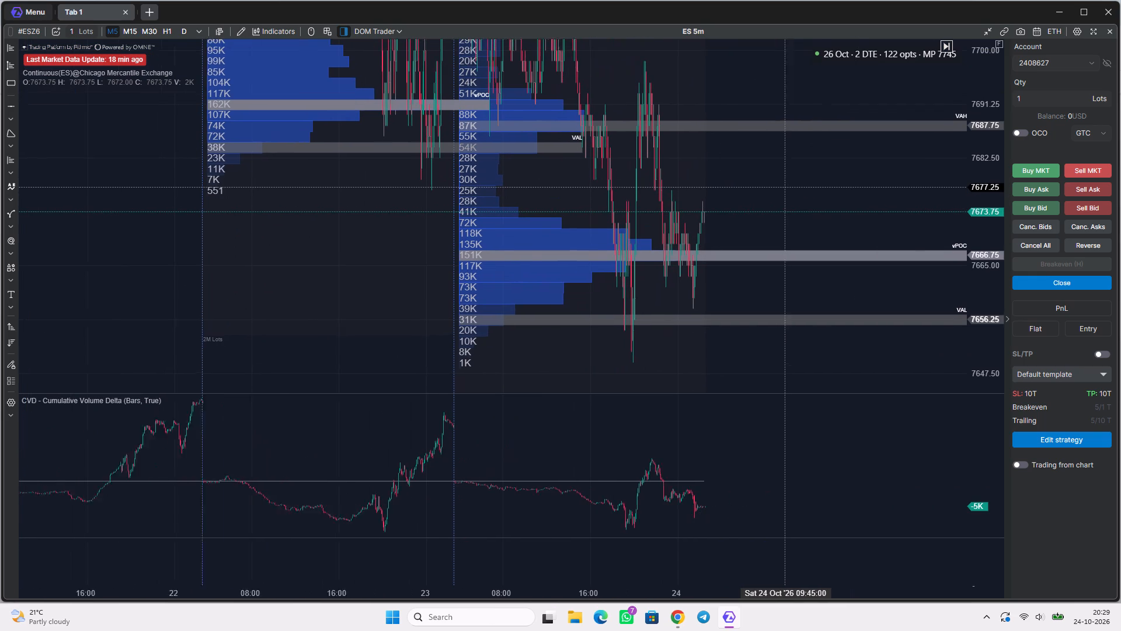
pyautogui.moveTo(766, 191); pyautogui.dragTo(720, 199)
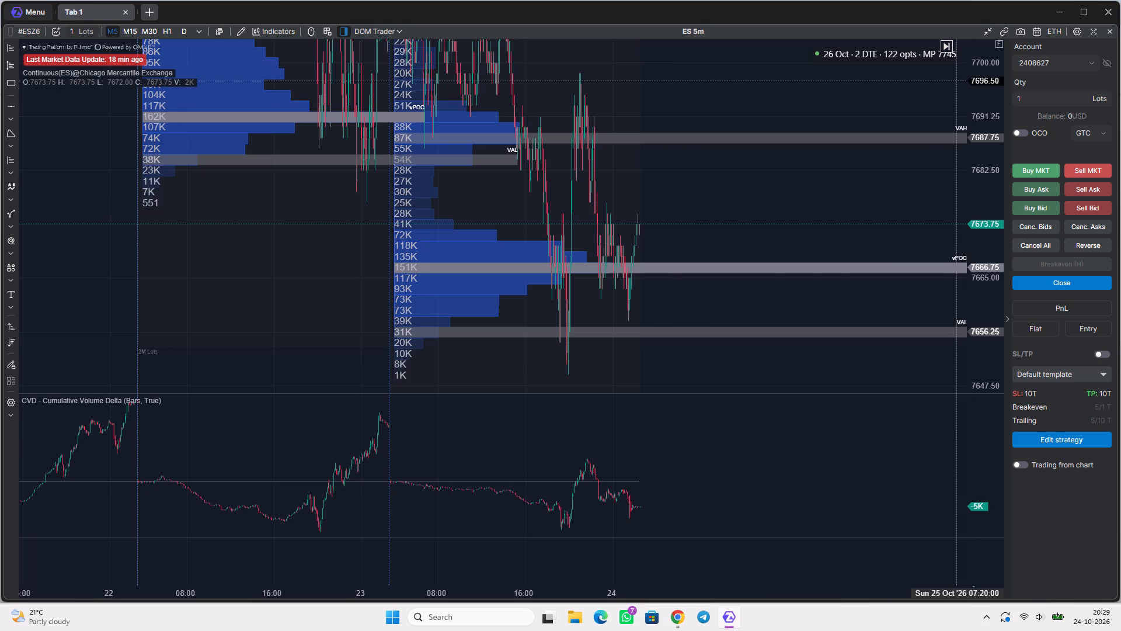
pyautogui.click(946, 44)
pyautogui.scroll(-6, 851, 248)
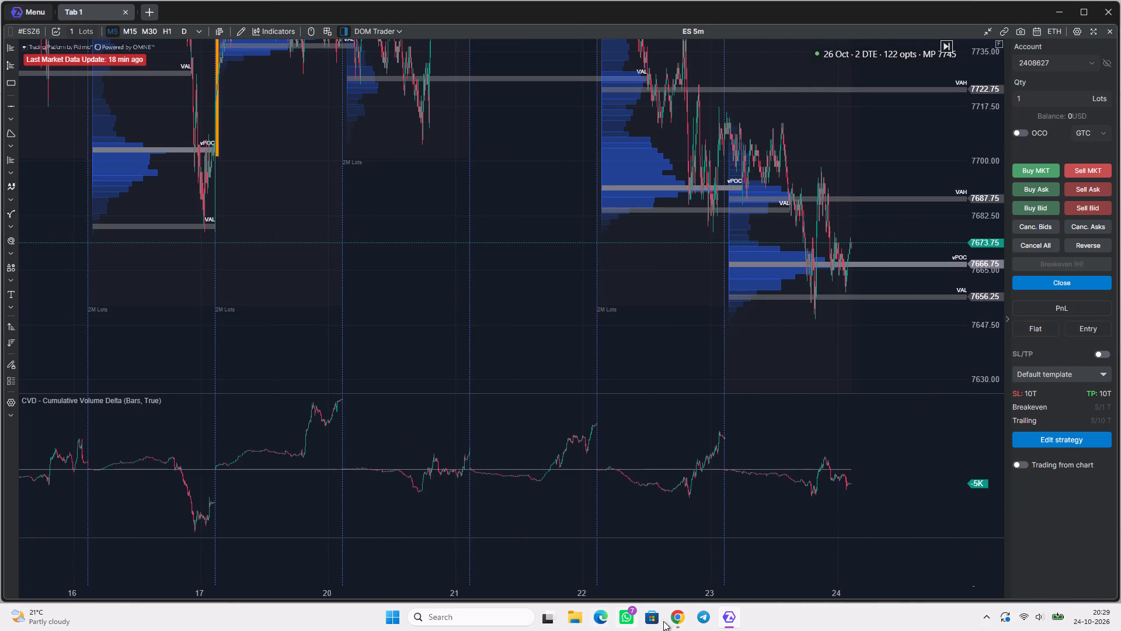
# Return to the TradingView ES chart and close the Delta Exchange advertisement.
pyautogui.click(674, 619)
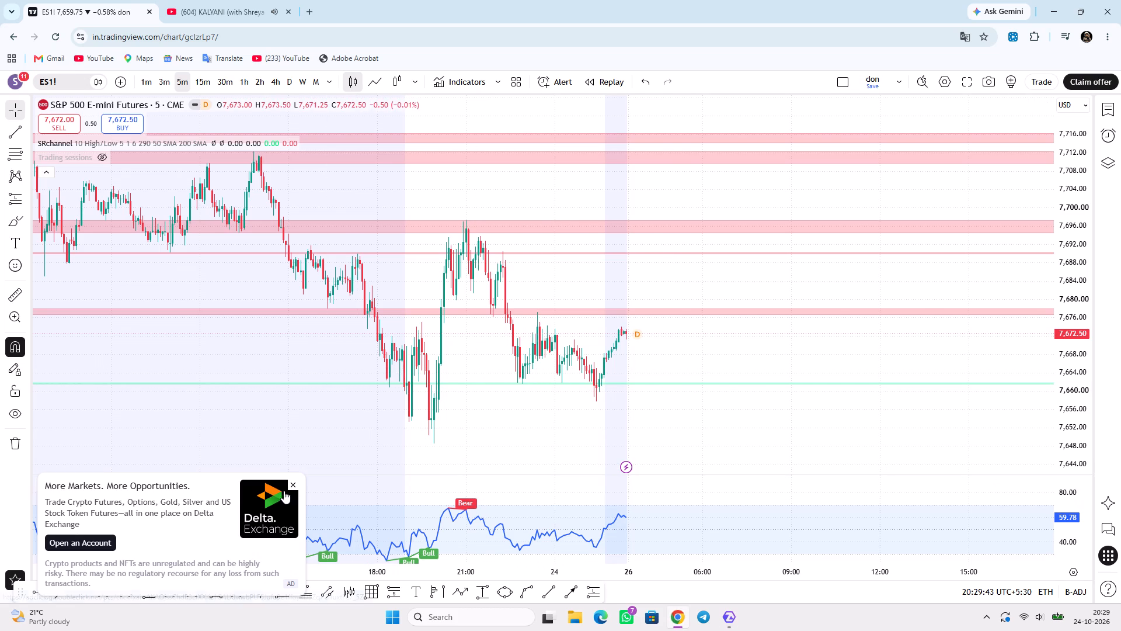
pyautogui.click(293, 484)
# Browse the YouTube mix playlist and the KALYANI video's comments, expanding the replies to the "24 October attendance Please" comment.
pyautogui.click(229, 16)
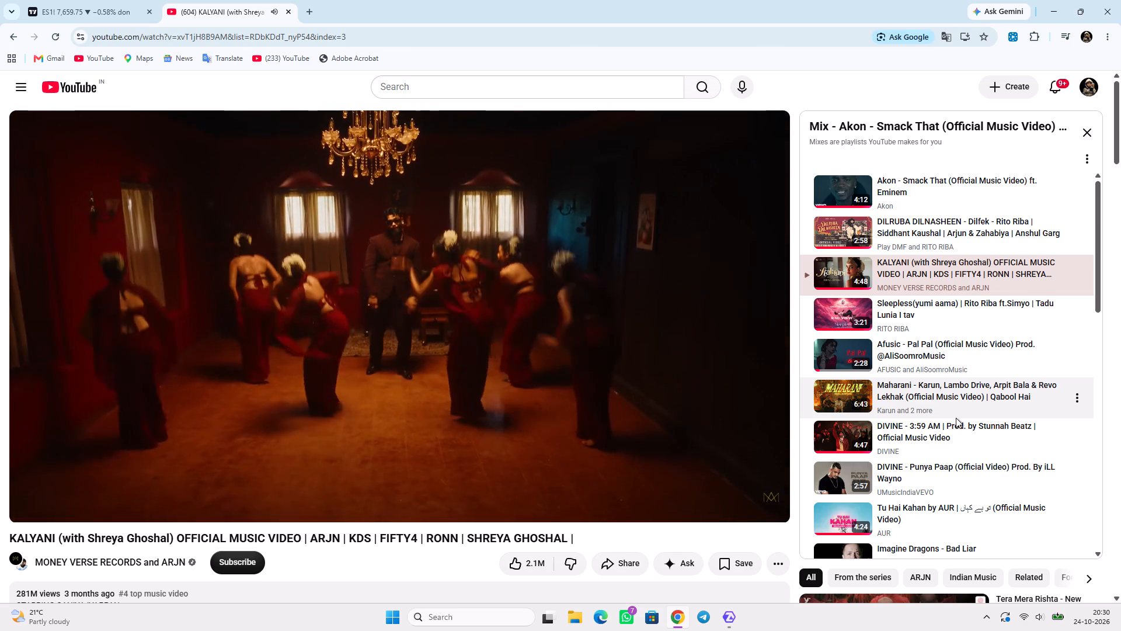
pyautogui.scroll(-1, 956, 418)
pyautogui.scroll(-3, 878, 482)
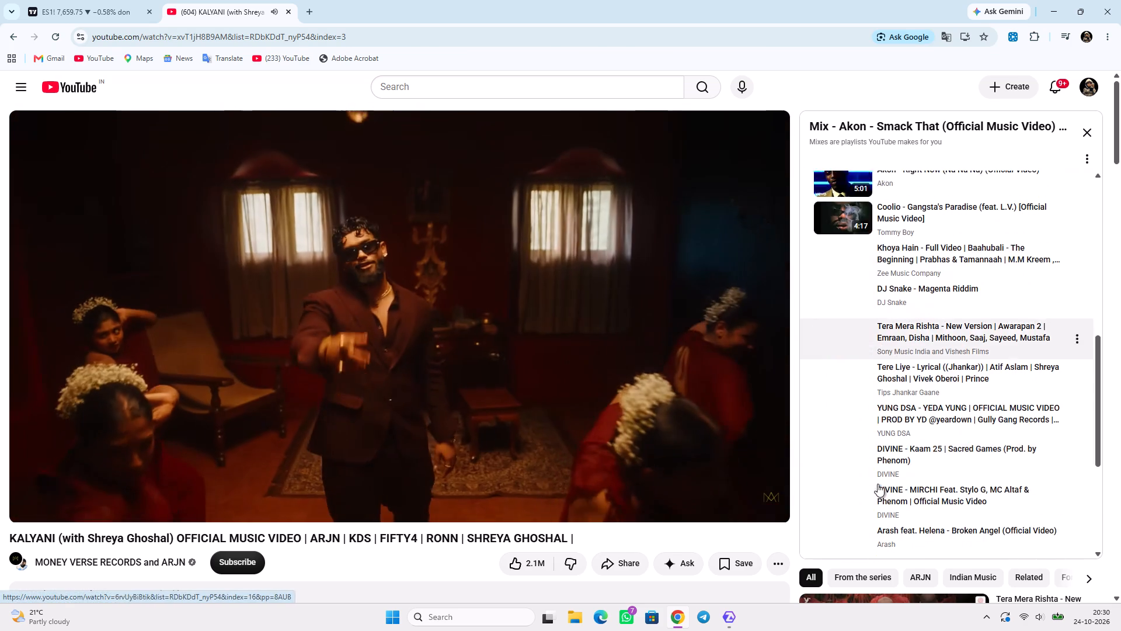
pyautogui.scroll(-3, 552, 516)
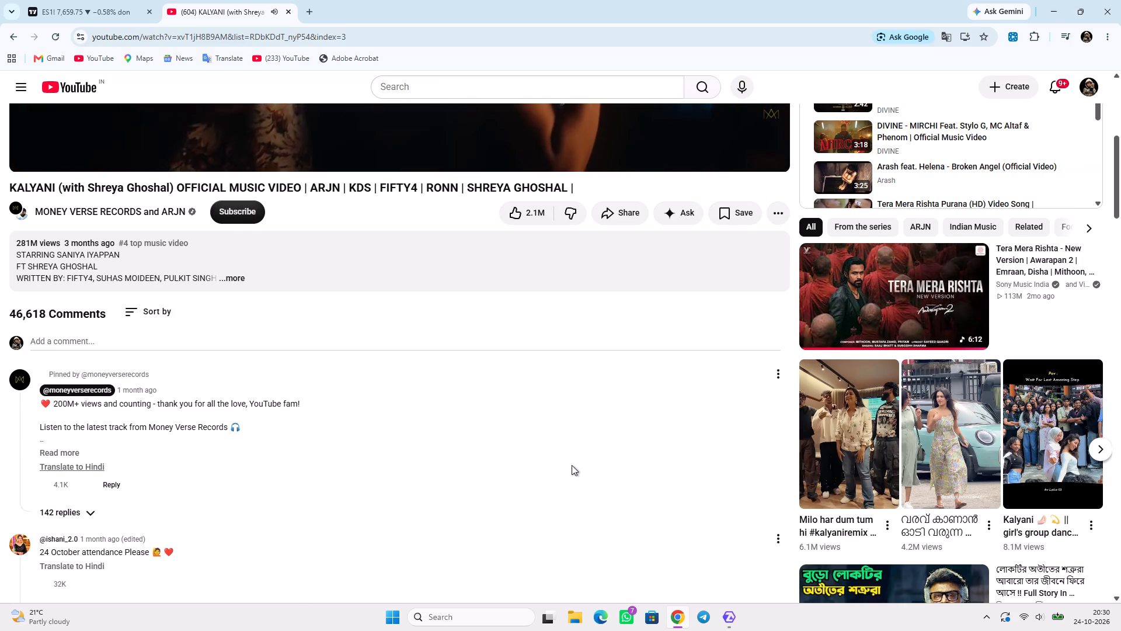
pyautogui.scroll(-3, 572, 465)
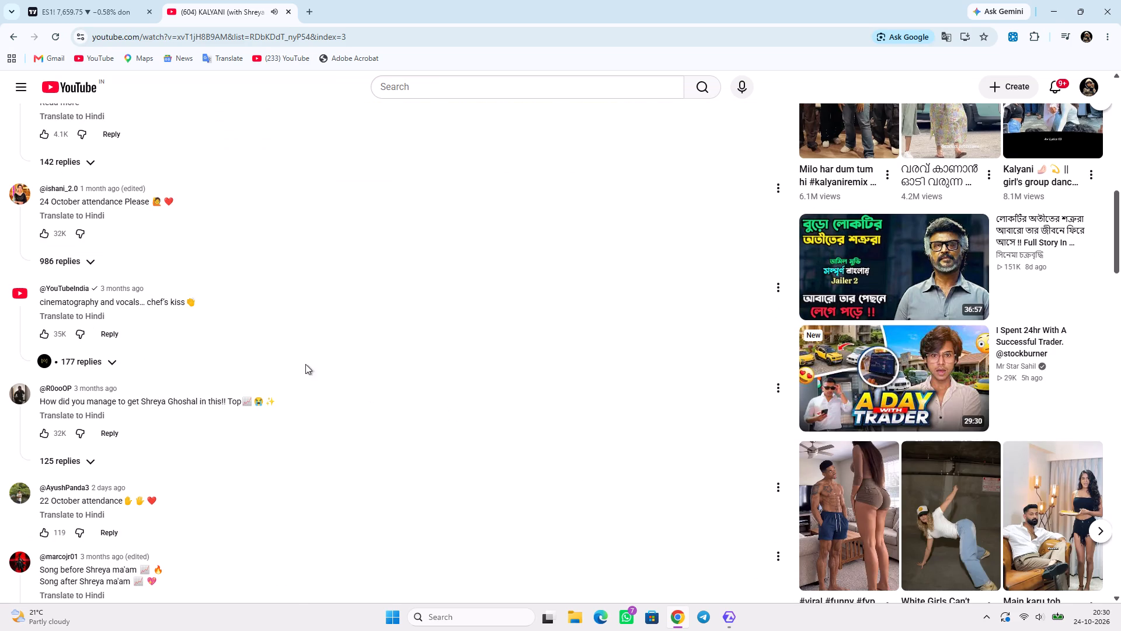
pyautogui.click(67, 261)
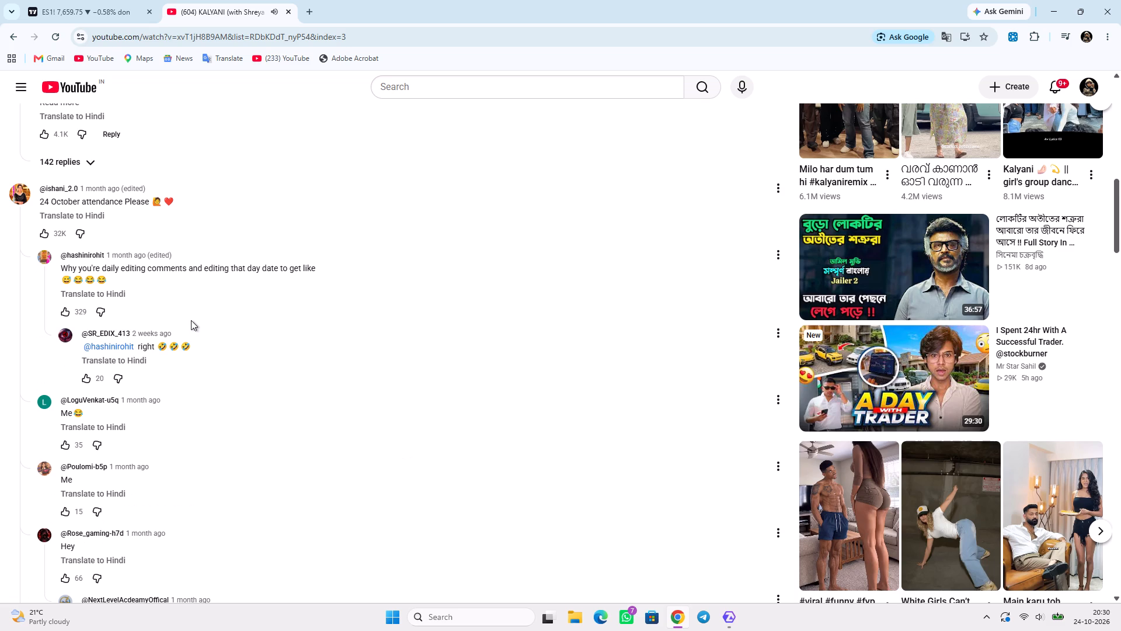
pyautogui.scroll(-1, 93, 463)
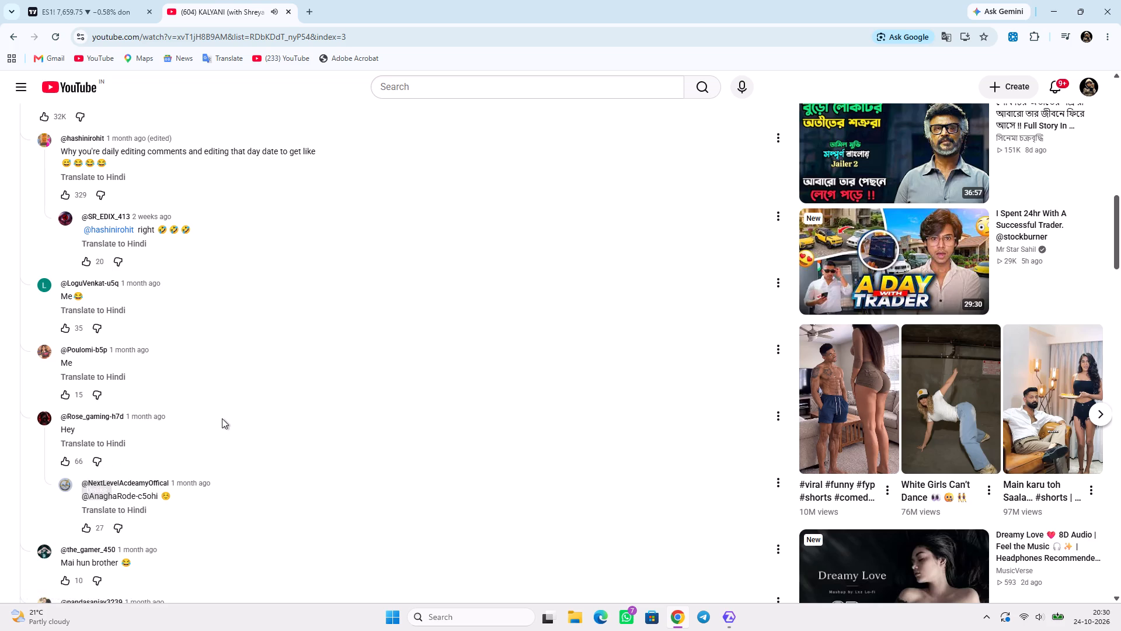
pyautogui.scroll(-6, 222, 418)
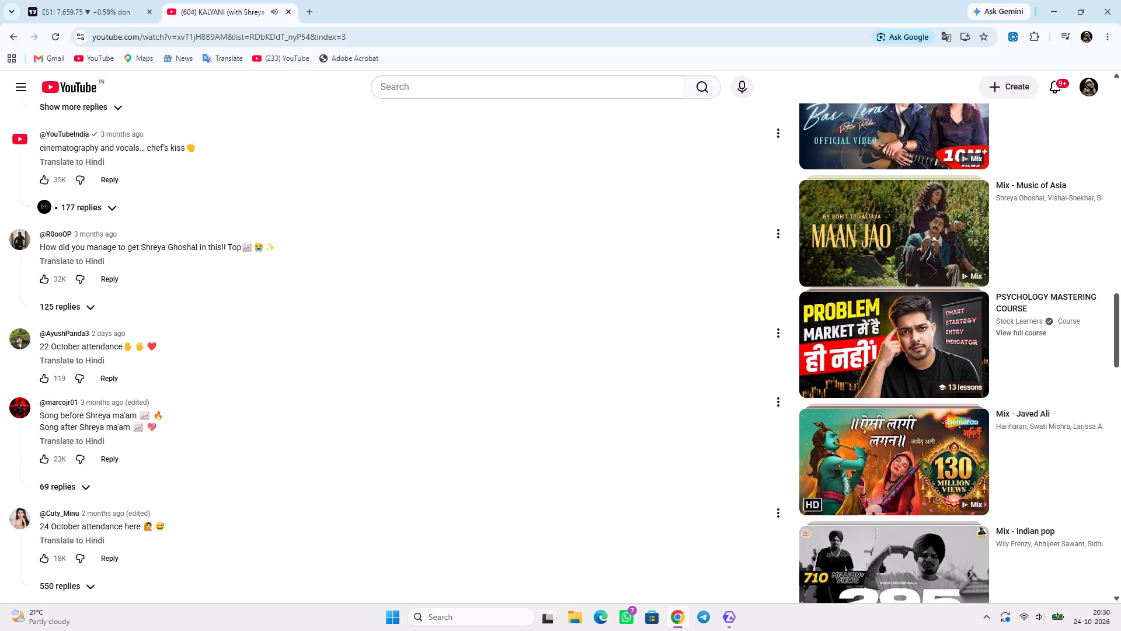
# Return to the KALYANI video player and skip playback ahead to about 4:05.
pyautogui.scroll(12, 221, 374)
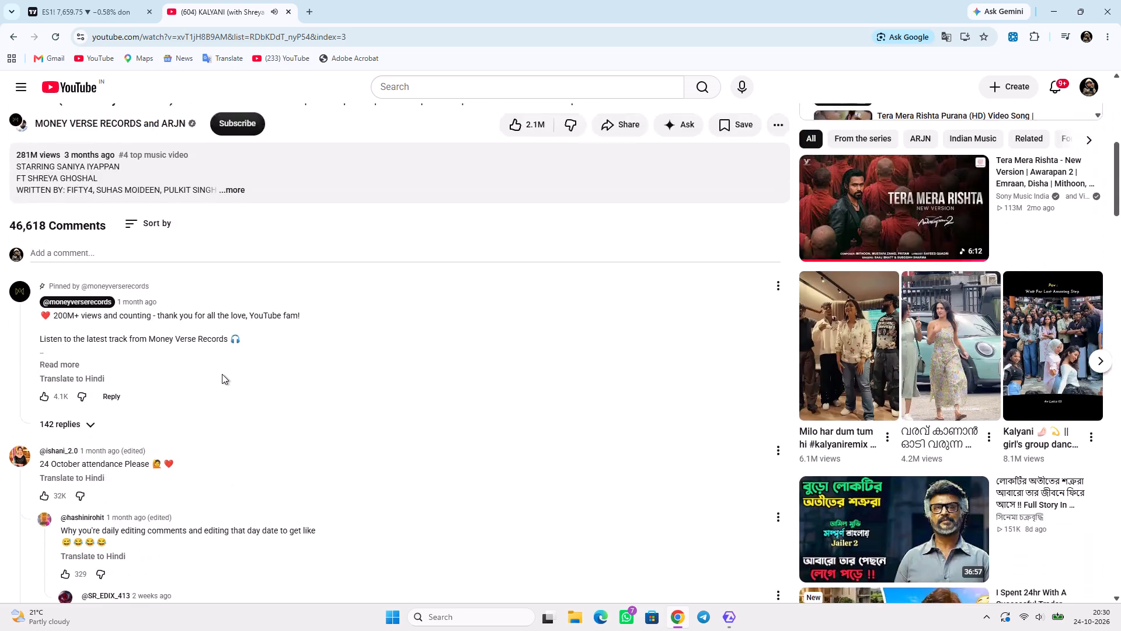
pyautogui.scroll(6, 222, 374)
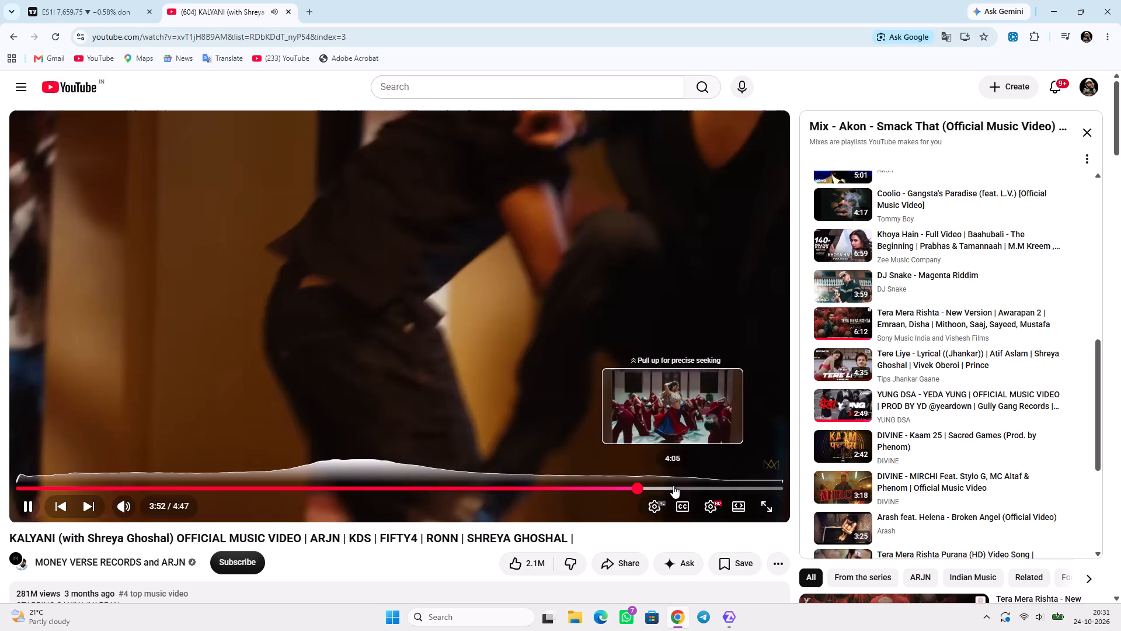
pyautogui.click(673, 485)
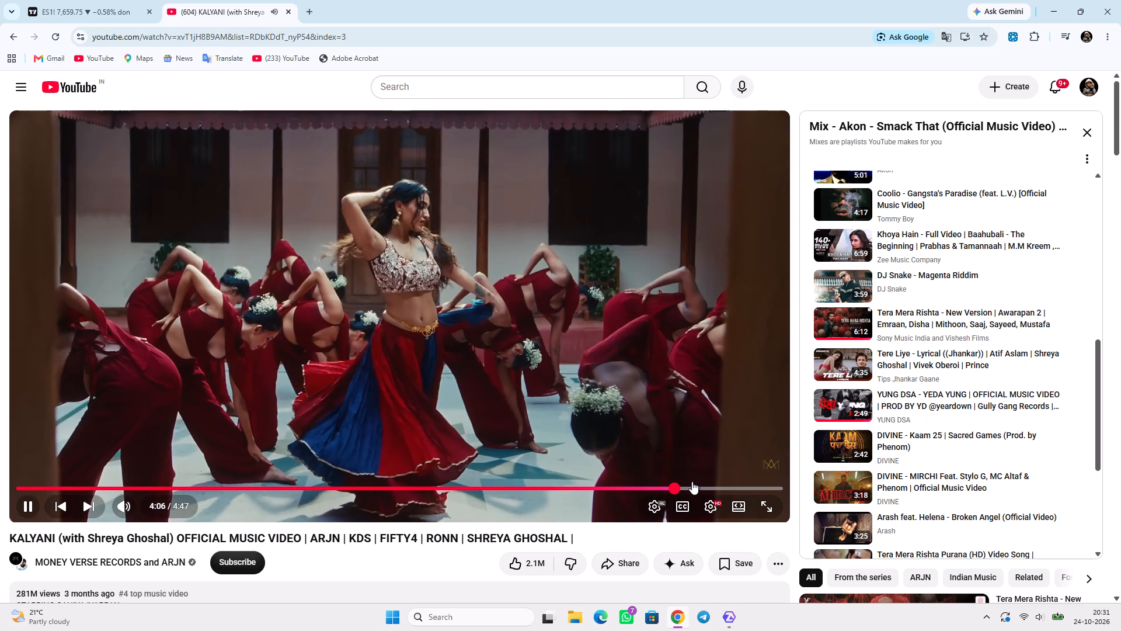